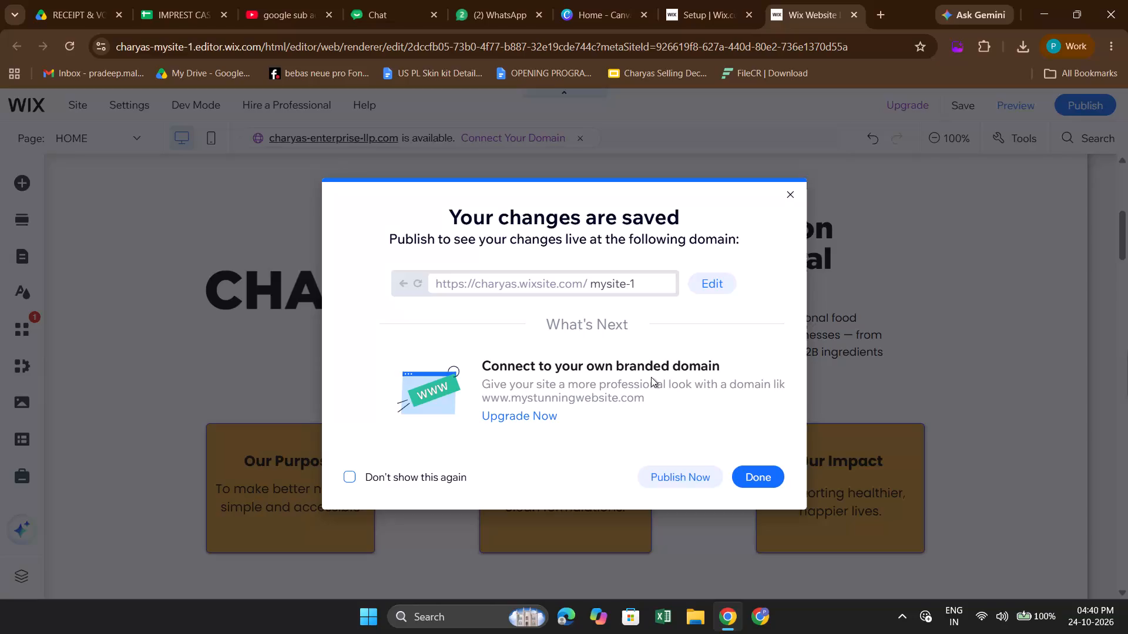
Dismiss the saved-changes confirmation without publishing the site.
click(752, 474)
Set the font size of the paragraph under the "What We Can Build Together" heading to 20 px.
scroll(638, 448, down, 1)
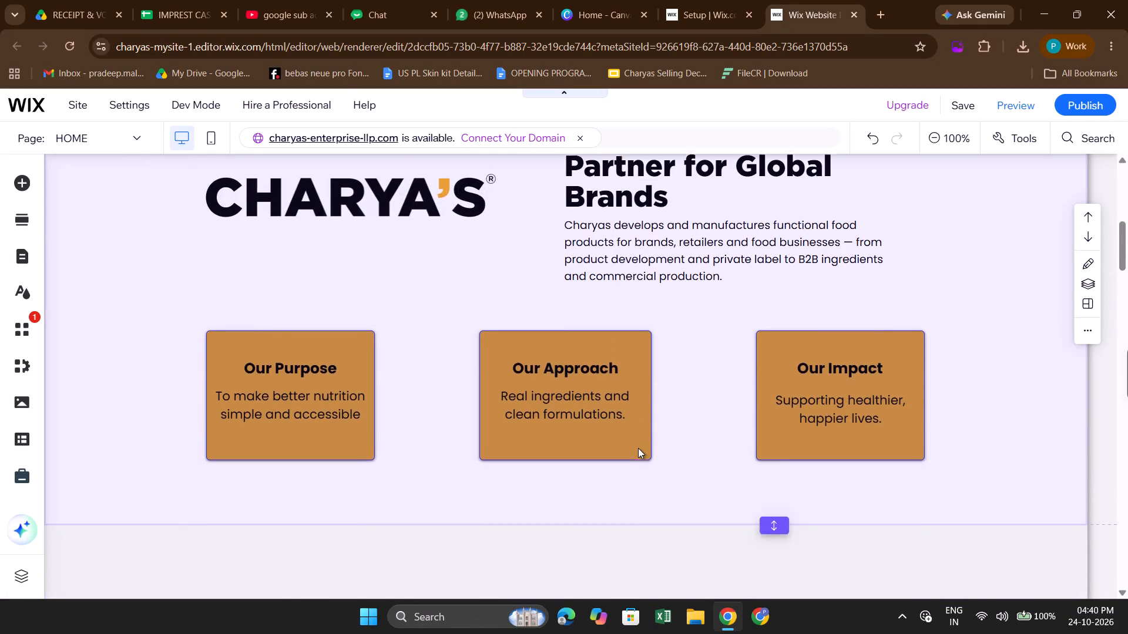
scroll(638, 448, up, 2)
scroll(746, 353, down, 3)
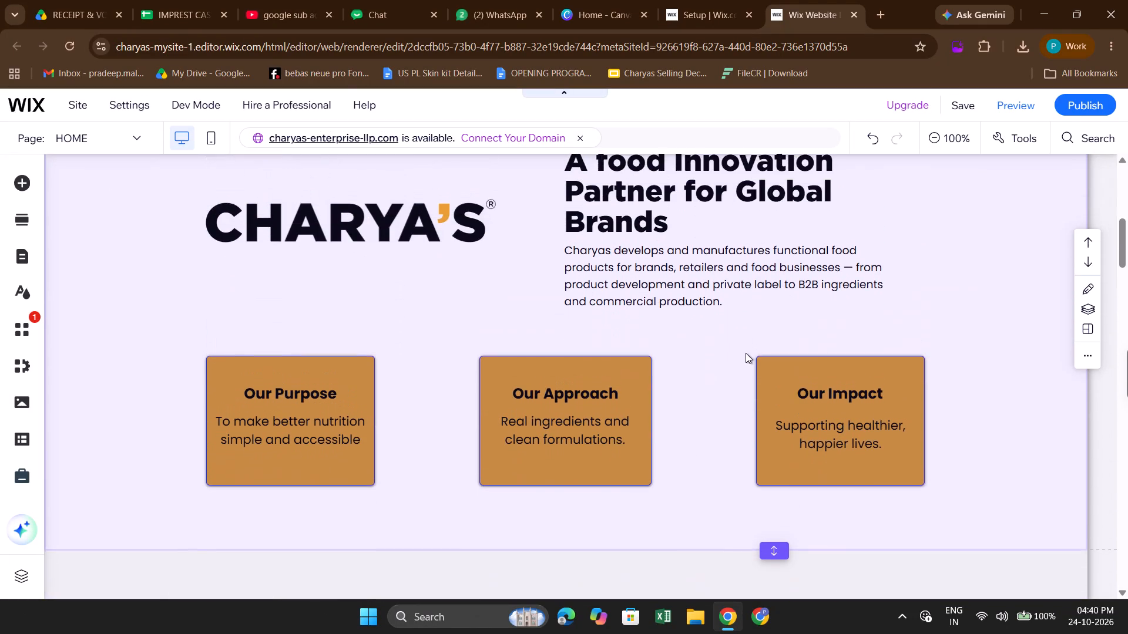
scroll(746, 353, down, 4)
click(626, 350)
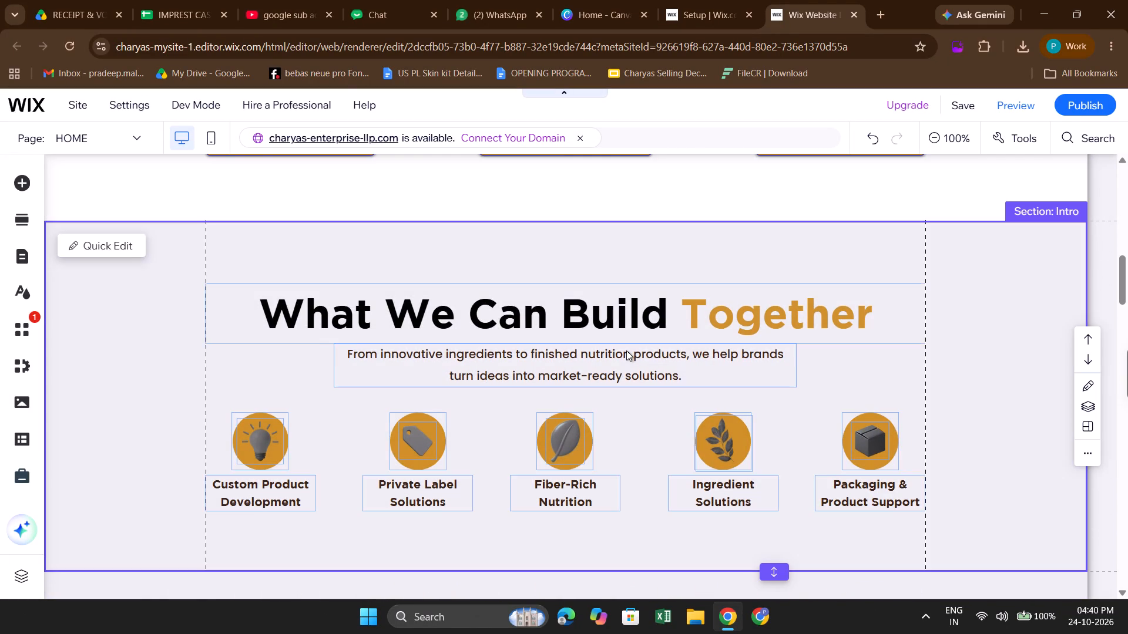
click(626, 350)
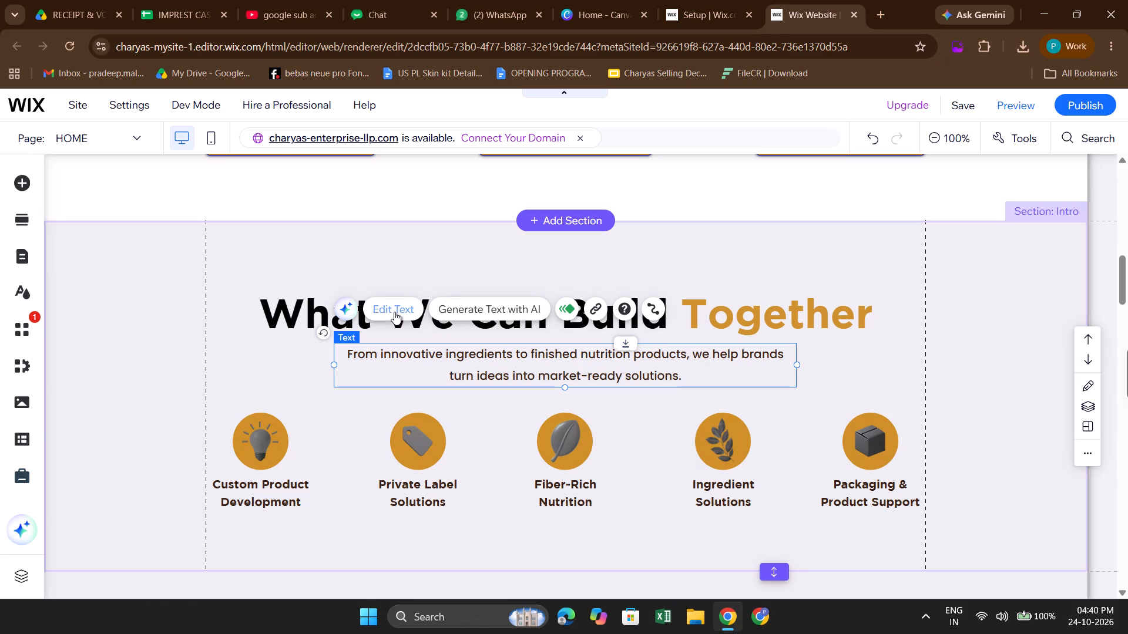
click(394, 312)
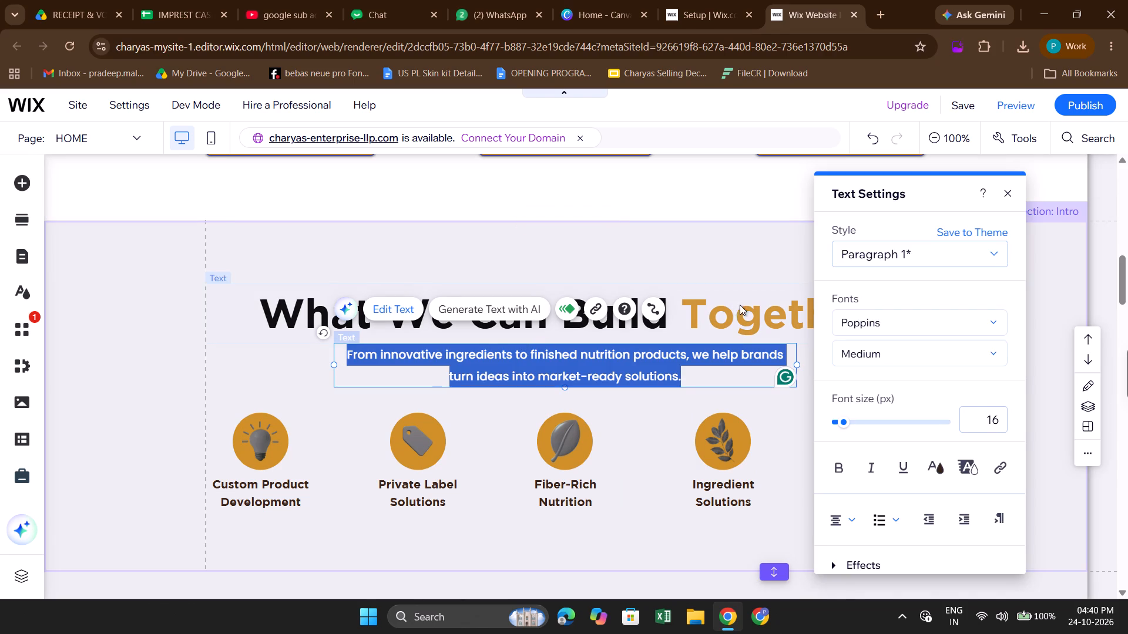
click(993, 428)
text(20)
click(621, 226)
Set the description texts of all four cards in the Our Services section to font size 13 px together.
scroll(621, 226, down, 1)
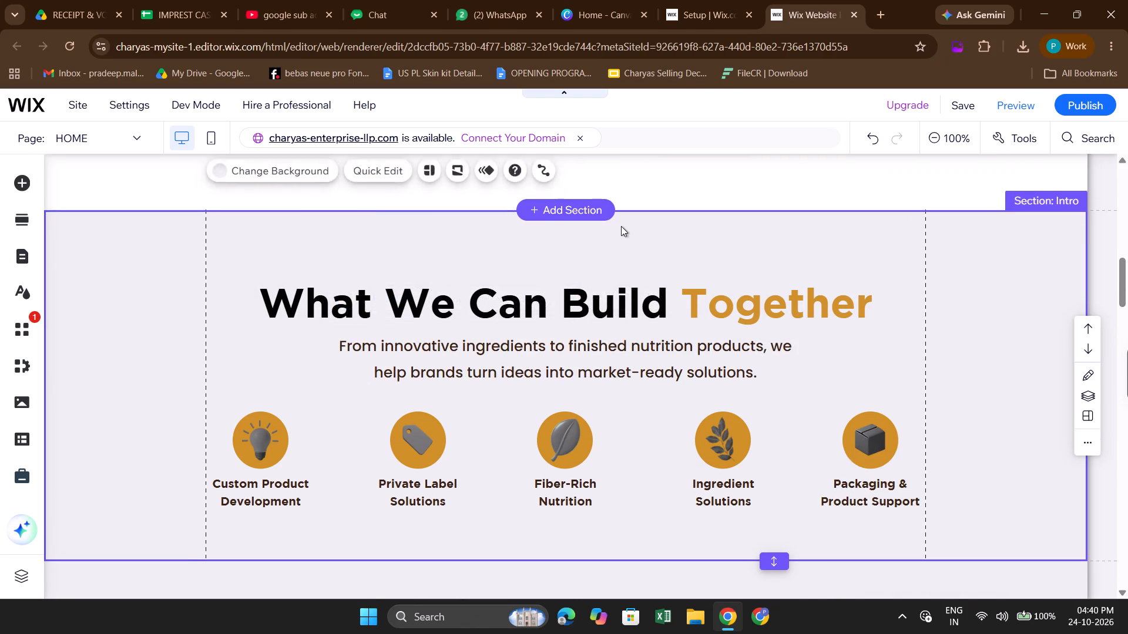
scroll(621, 226, down, 1)
scroll(507, 382, down, 1)
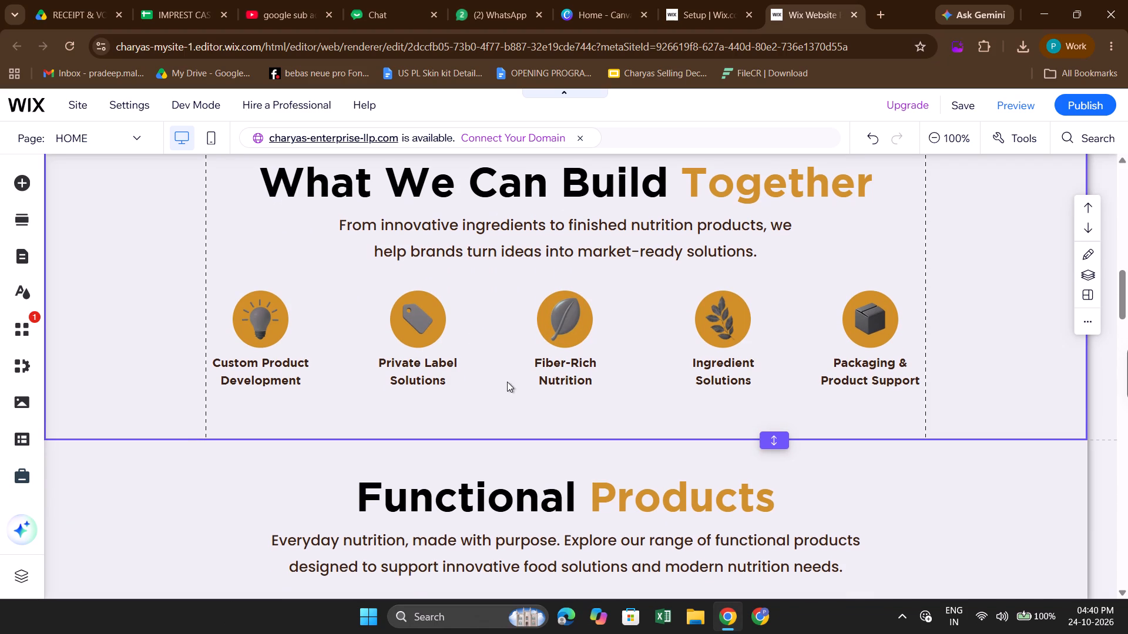
scroll(484, 457, down, 1)
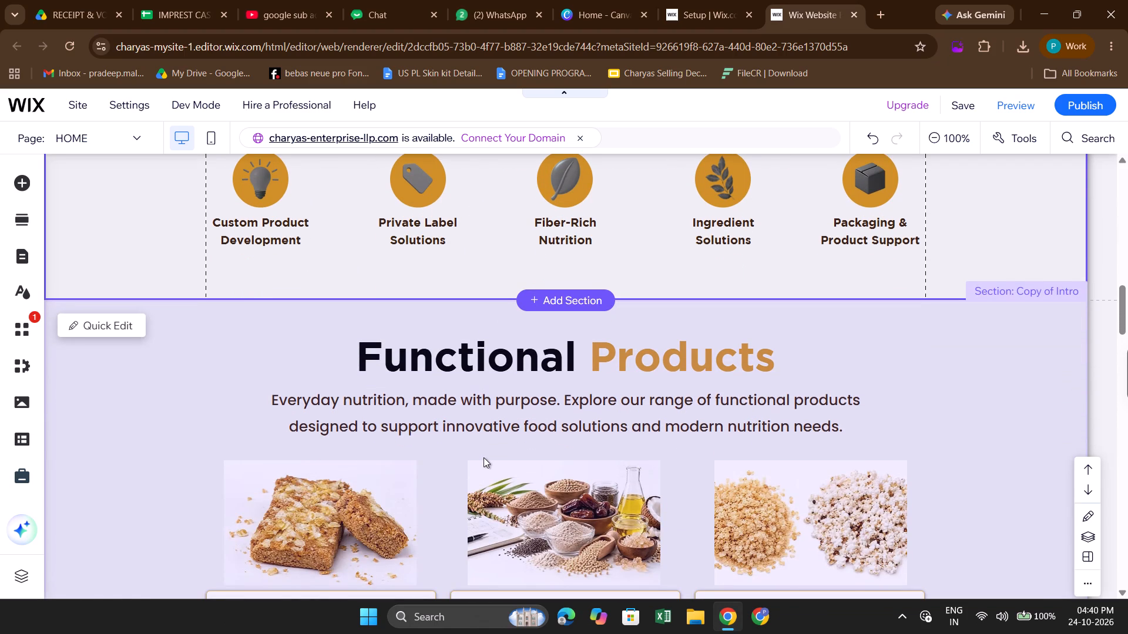
scroll(484, 457, down, 2)
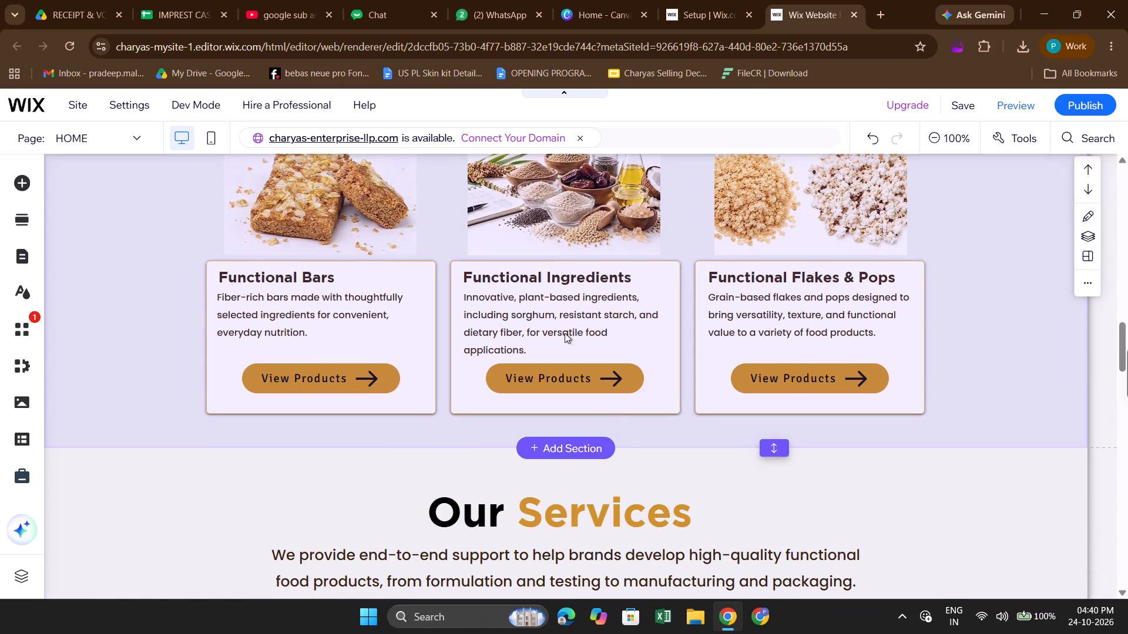
click(560, 330)
scroll(525, 431, down, 2)
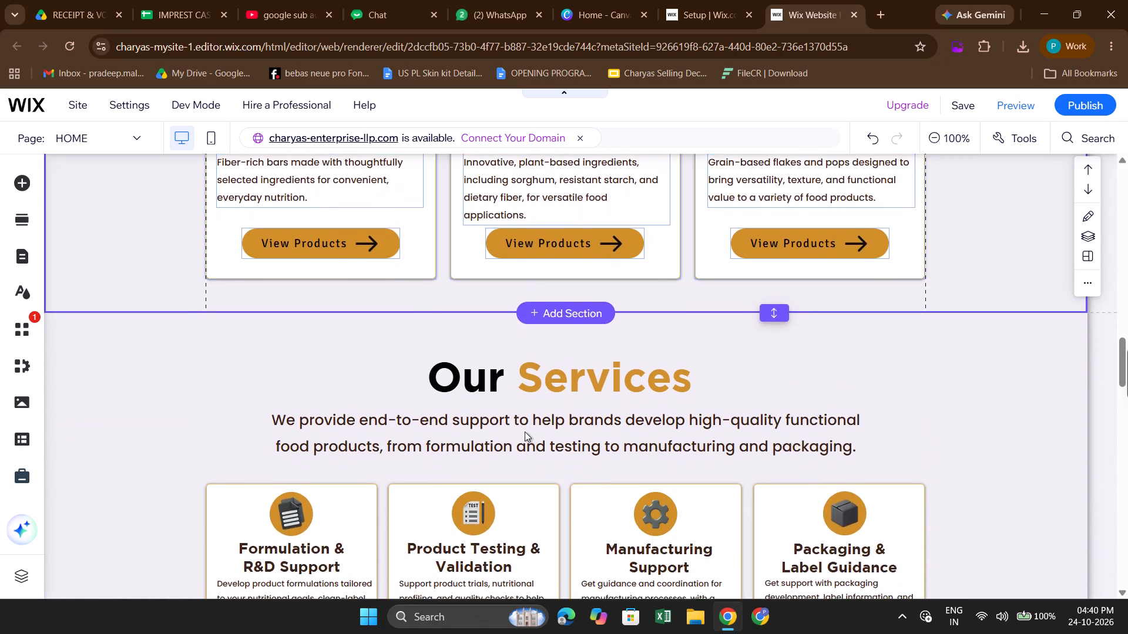
scroll(525, 431, down, 2)
click(296, 382)
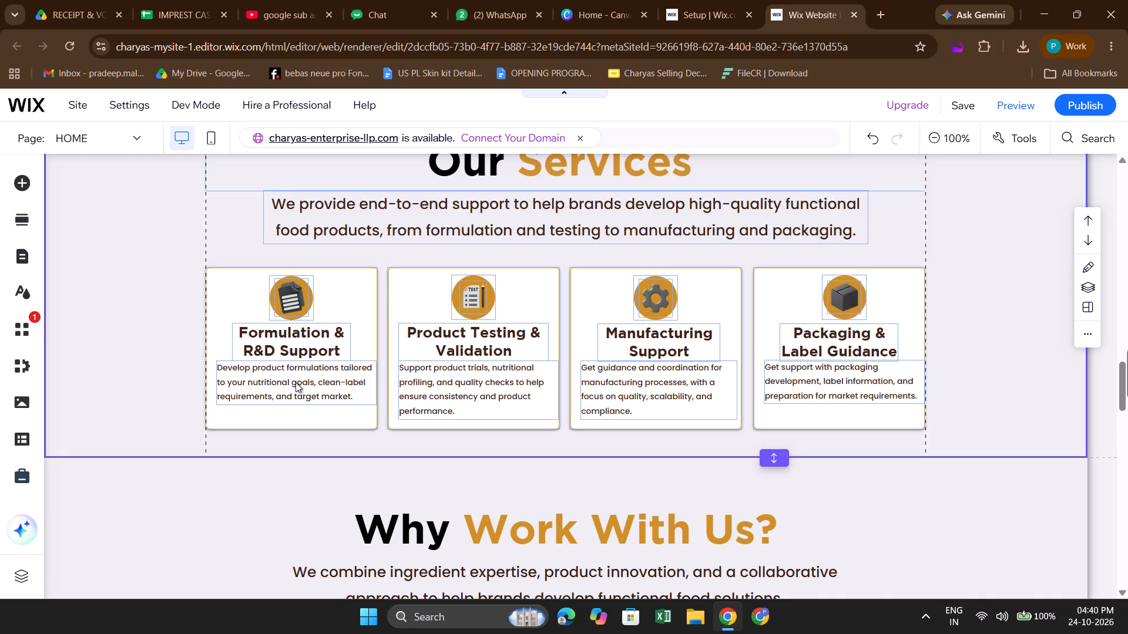
click(296, 382)
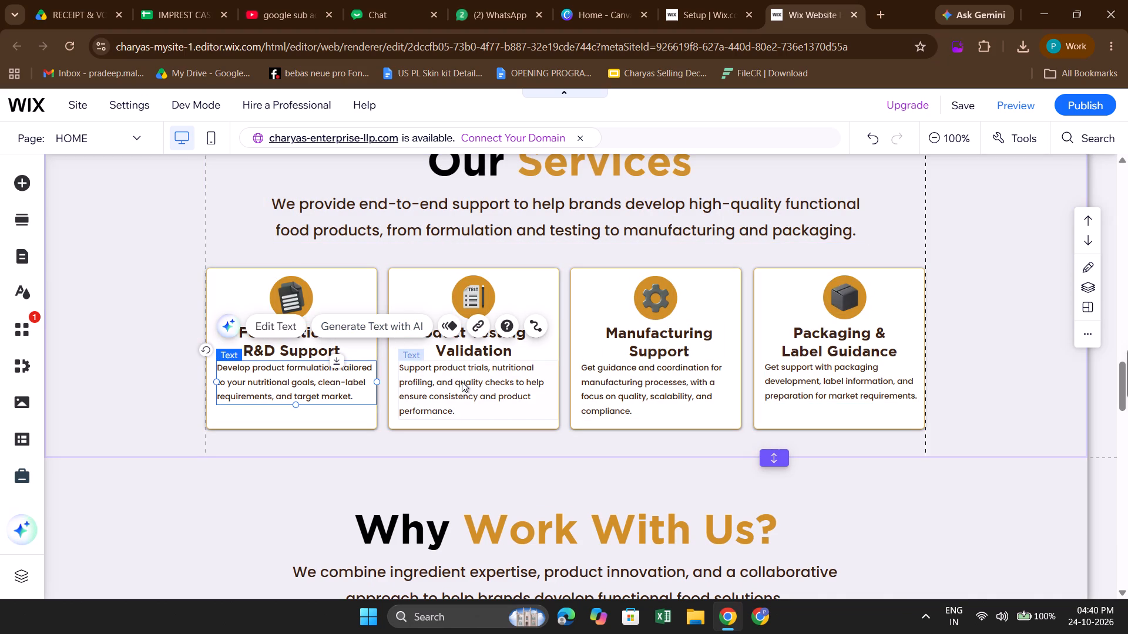
shift+click(459, 382)
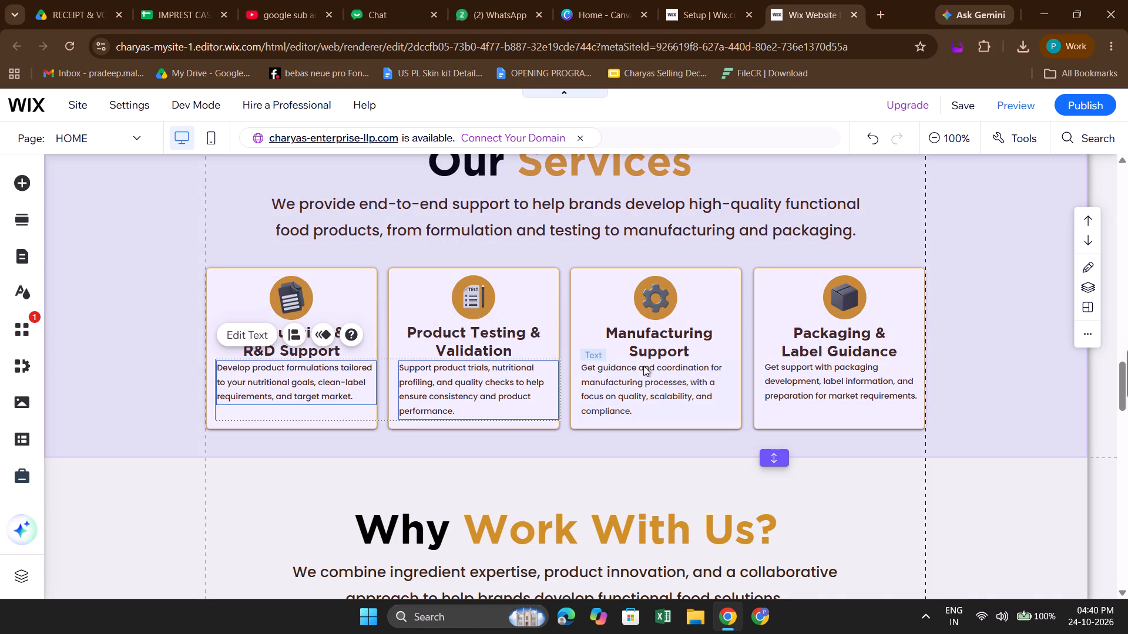
shift+click(643, 366)
shift+click(852, 371)
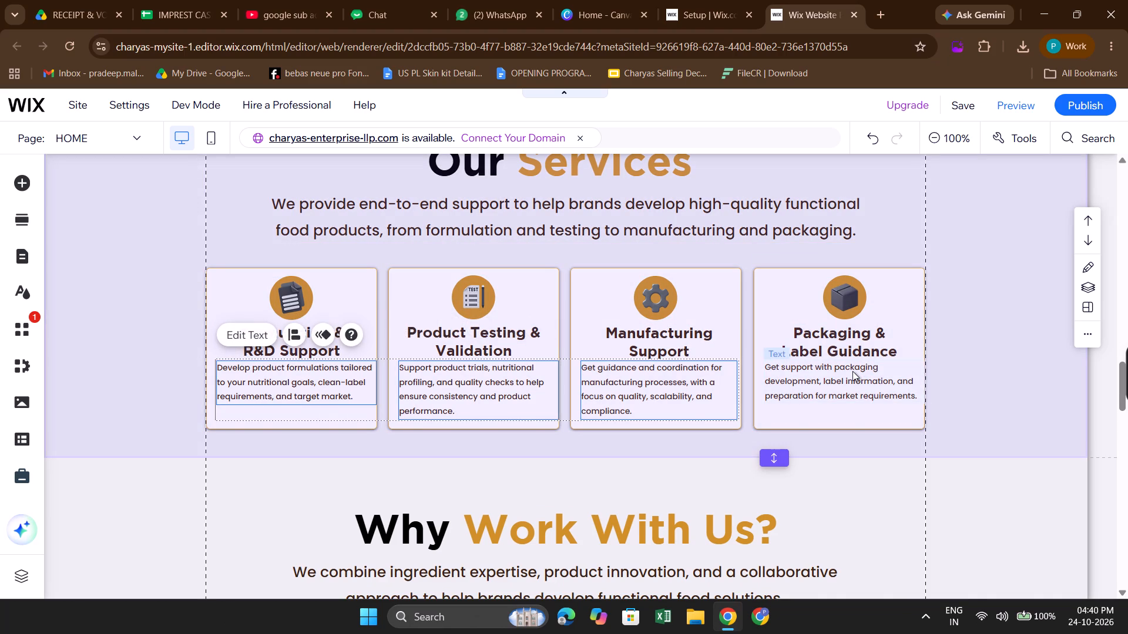
click(242, 331)
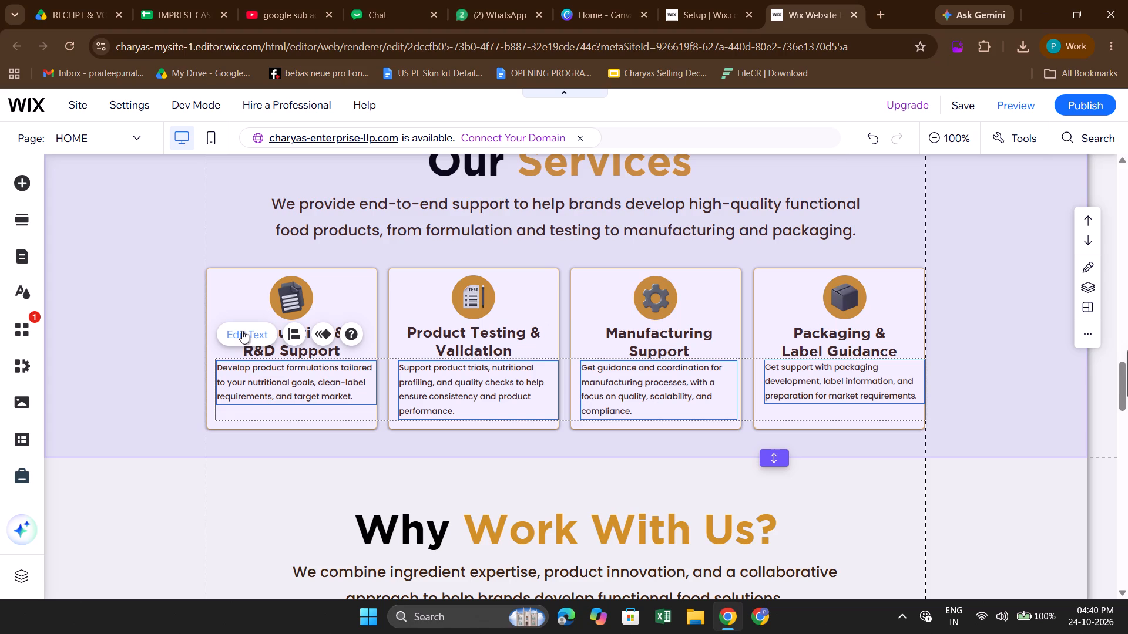
click(1015, 419)
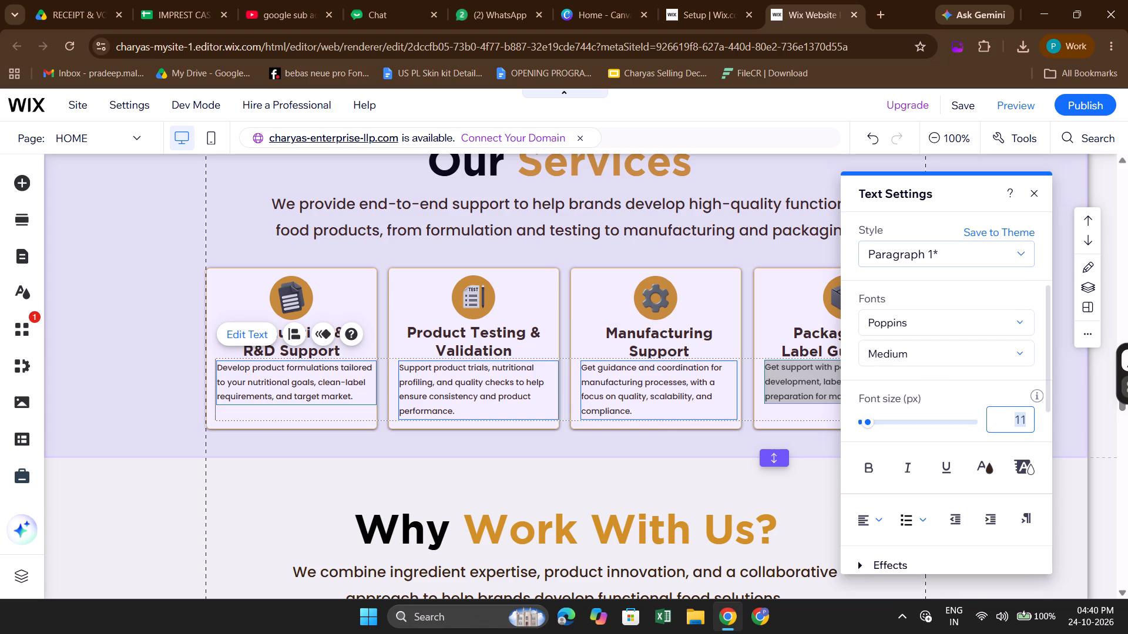
text(15)
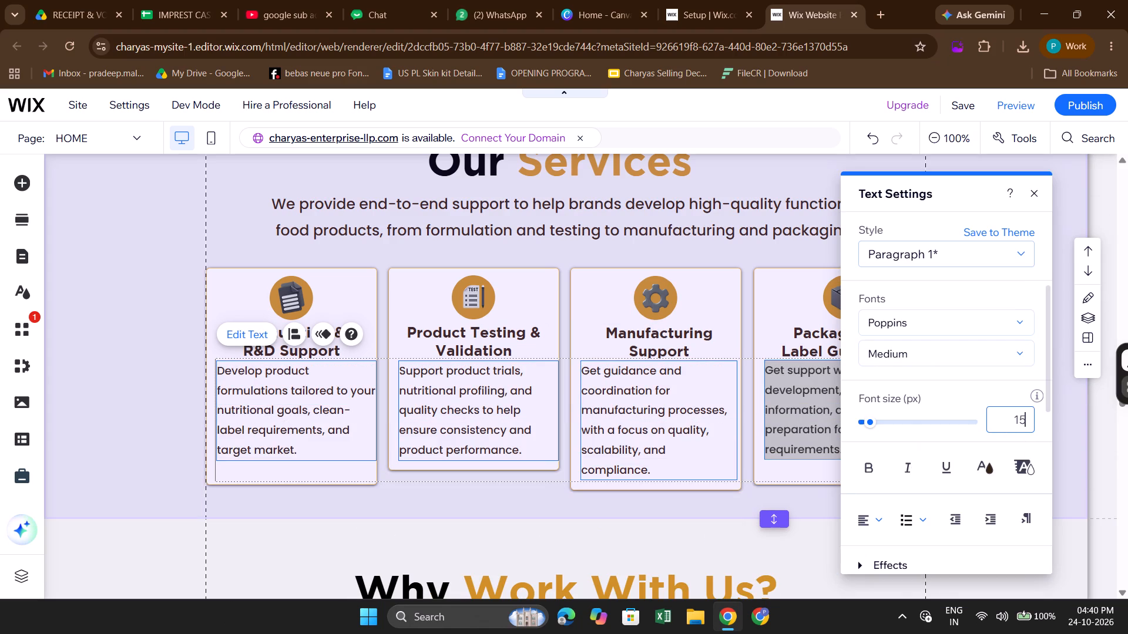
key(BackSpace)
key(2)
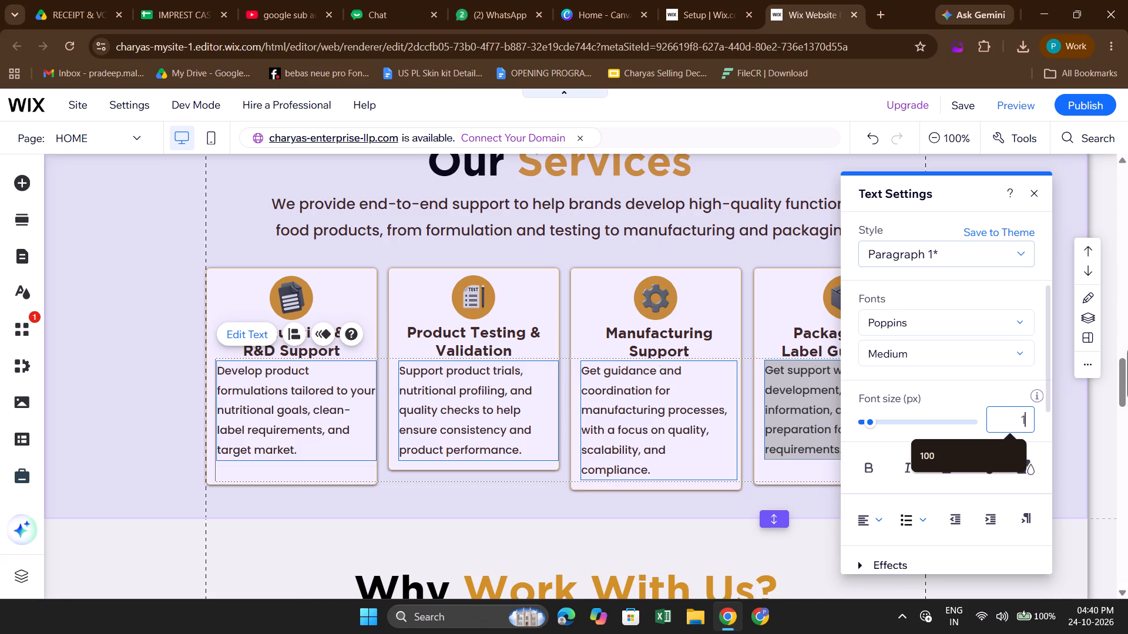
key(BackSpace)
key(3)
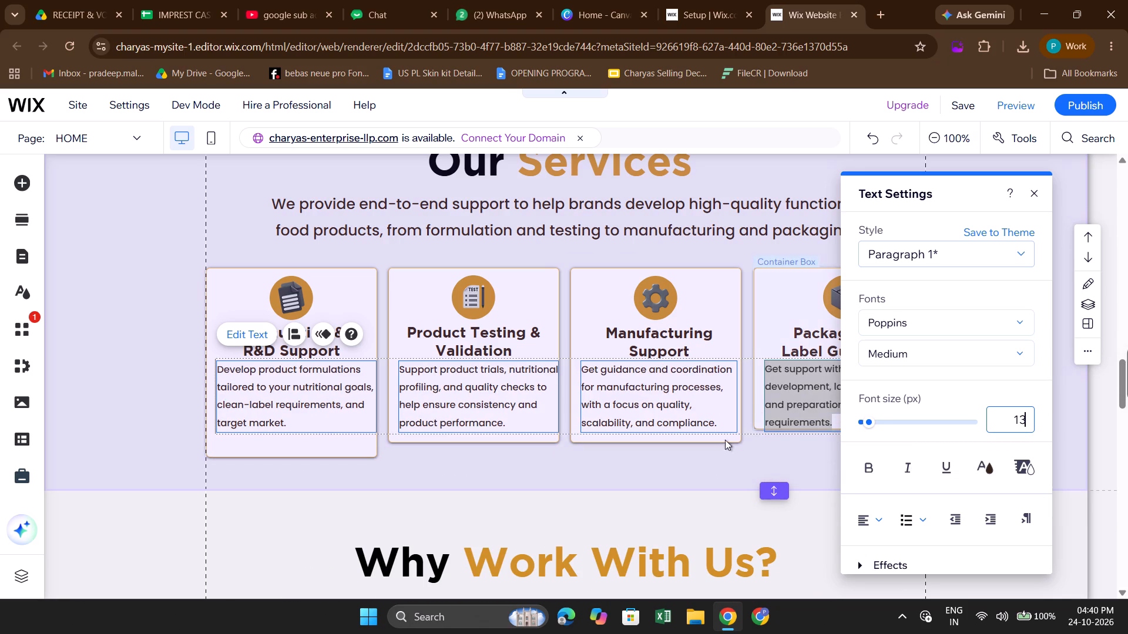
click(703, 463)
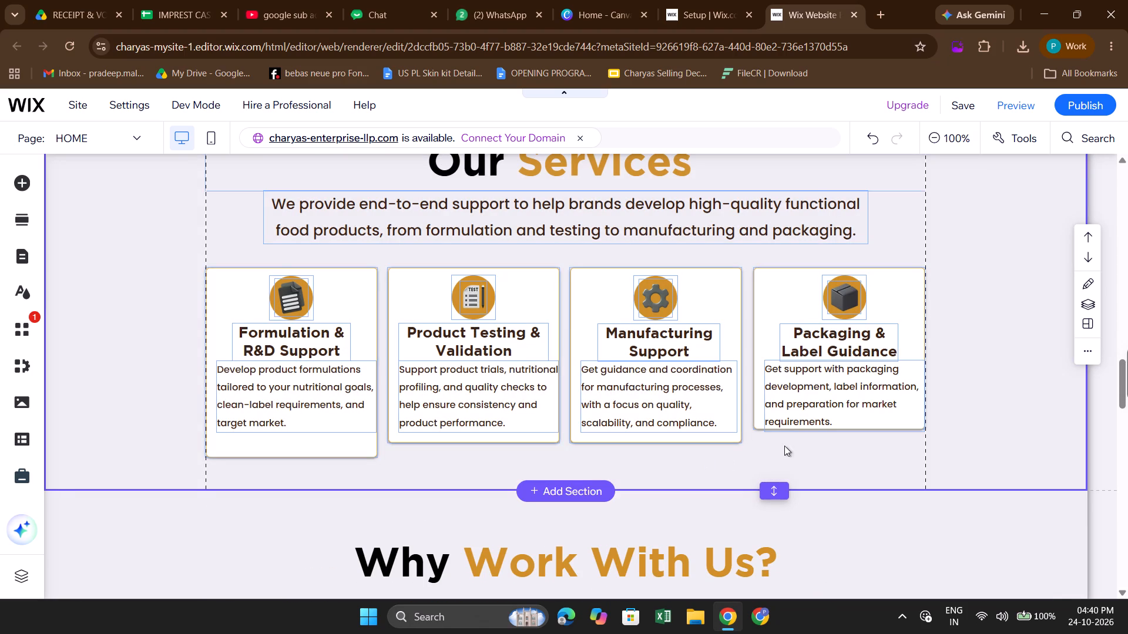
click(813, 444)
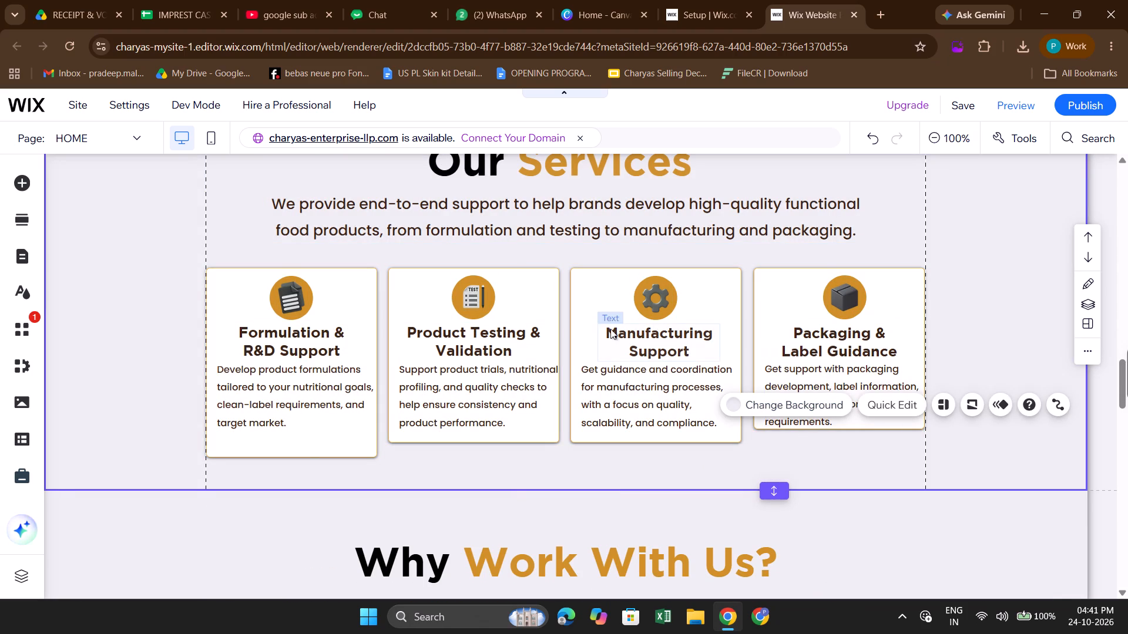
Shorten the Formulation & R&D Support card so its bottom edge aligns with the Product Testing & Validation card.
click(304, 441)
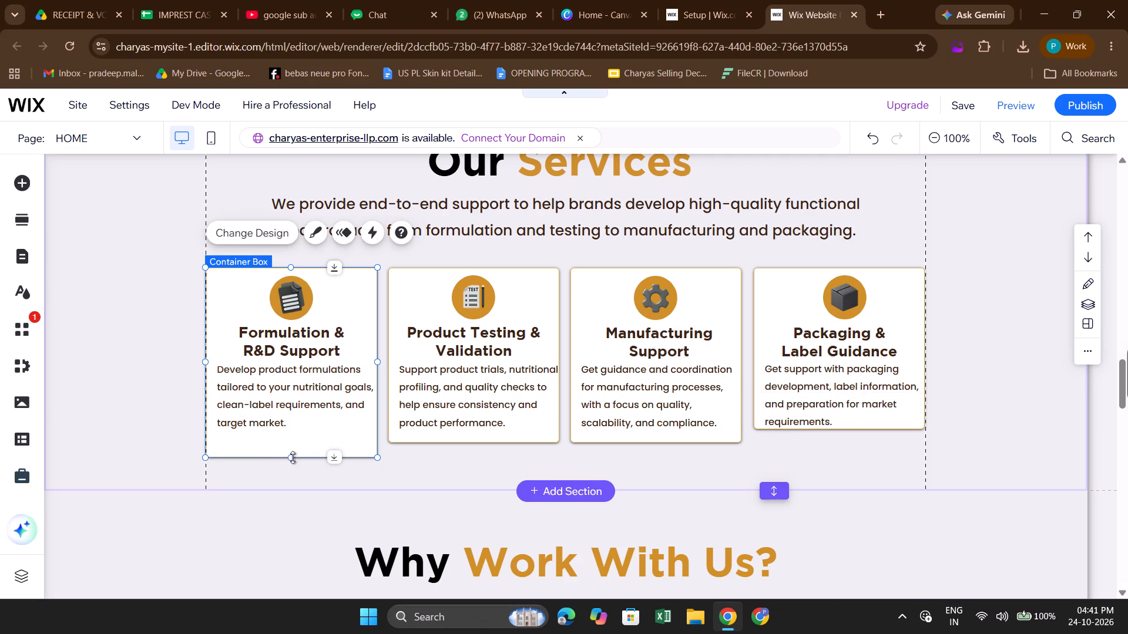
drag(293, 458, 292, 436)
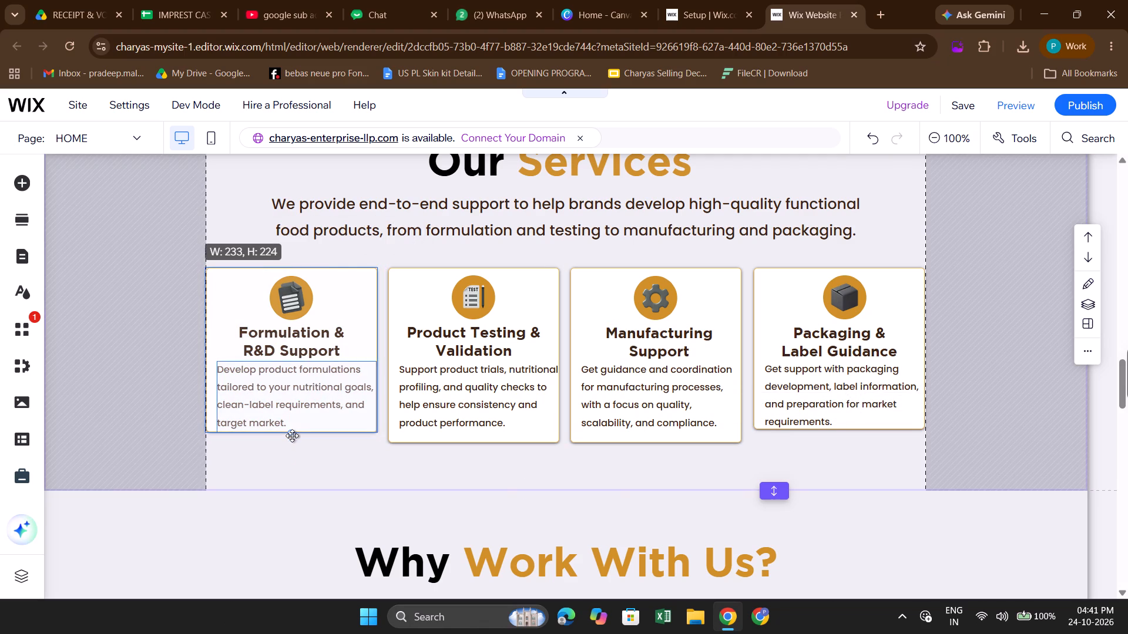
drag(292, 436, 290, 441)
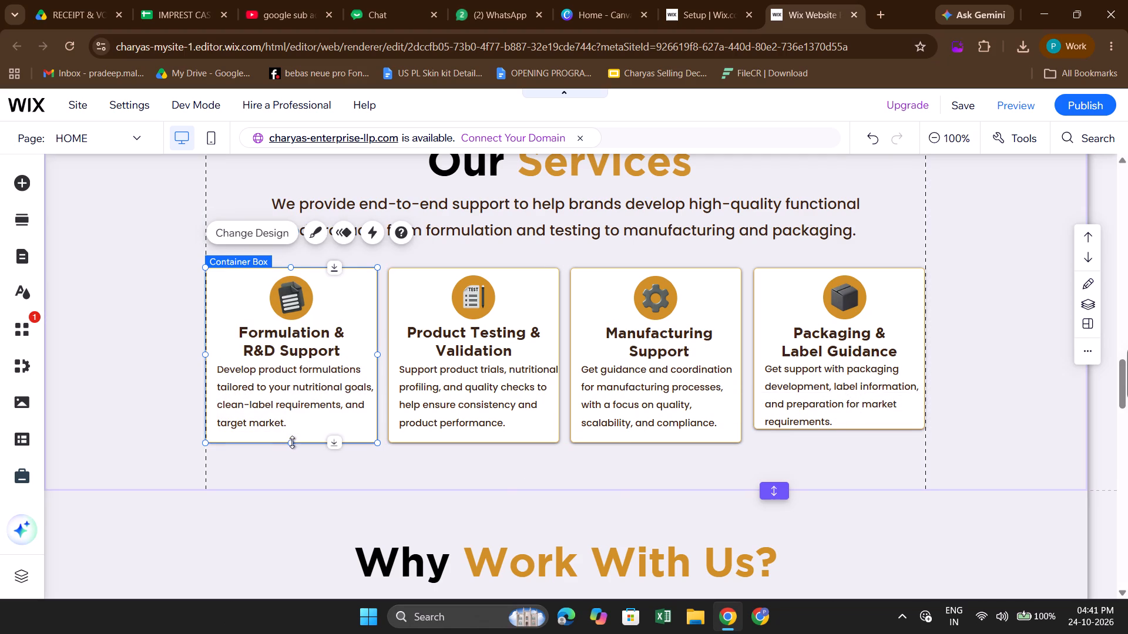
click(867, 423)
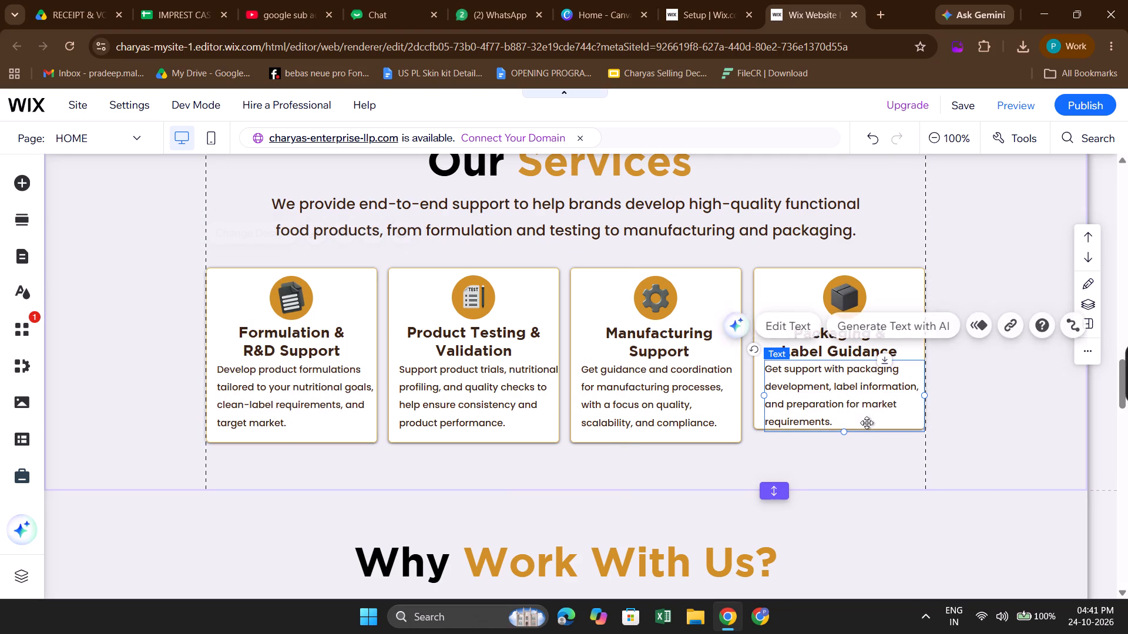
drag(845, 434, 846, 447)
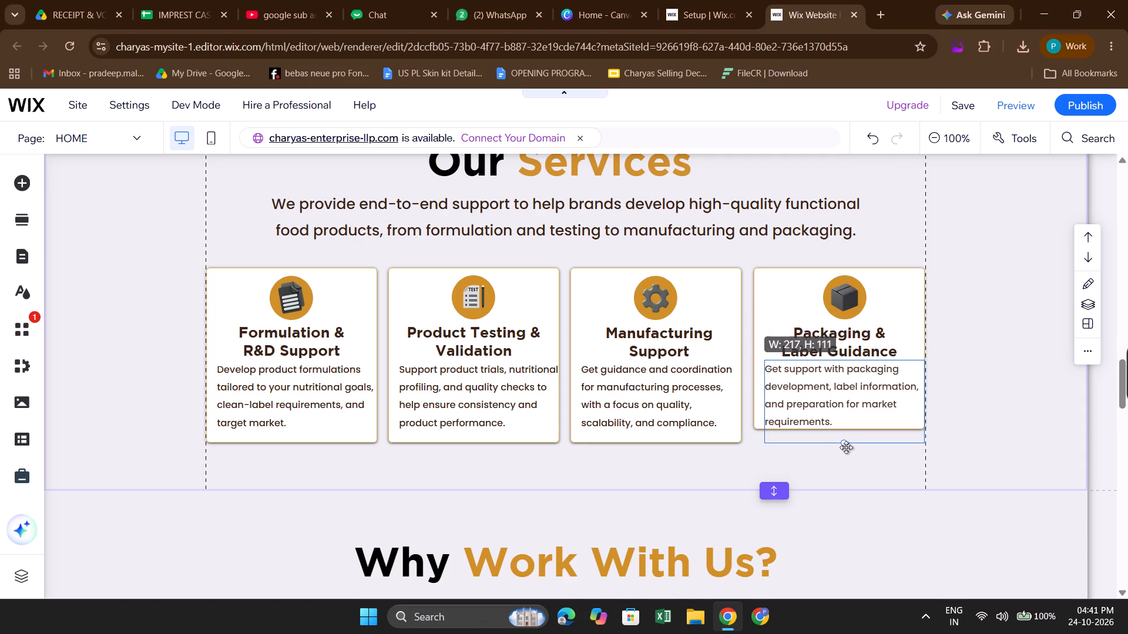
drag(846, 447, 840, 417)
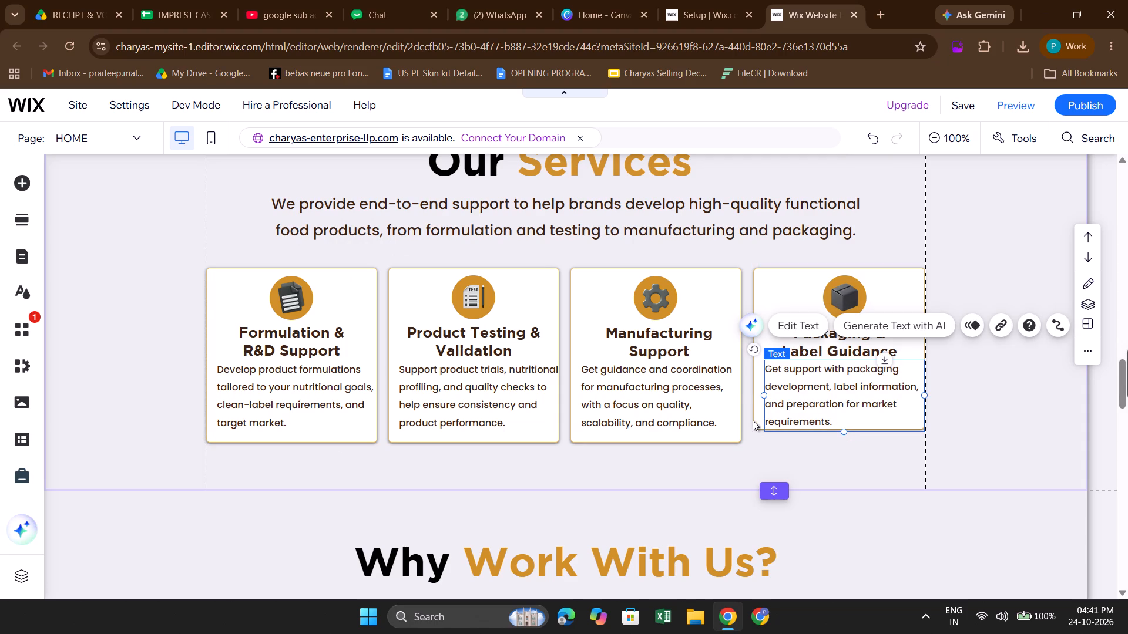
Extend the Packaging & Label Guidance card's container box downward so its bottom edge aligns with the other service cards.
click(753, 420)
click(758, 406)
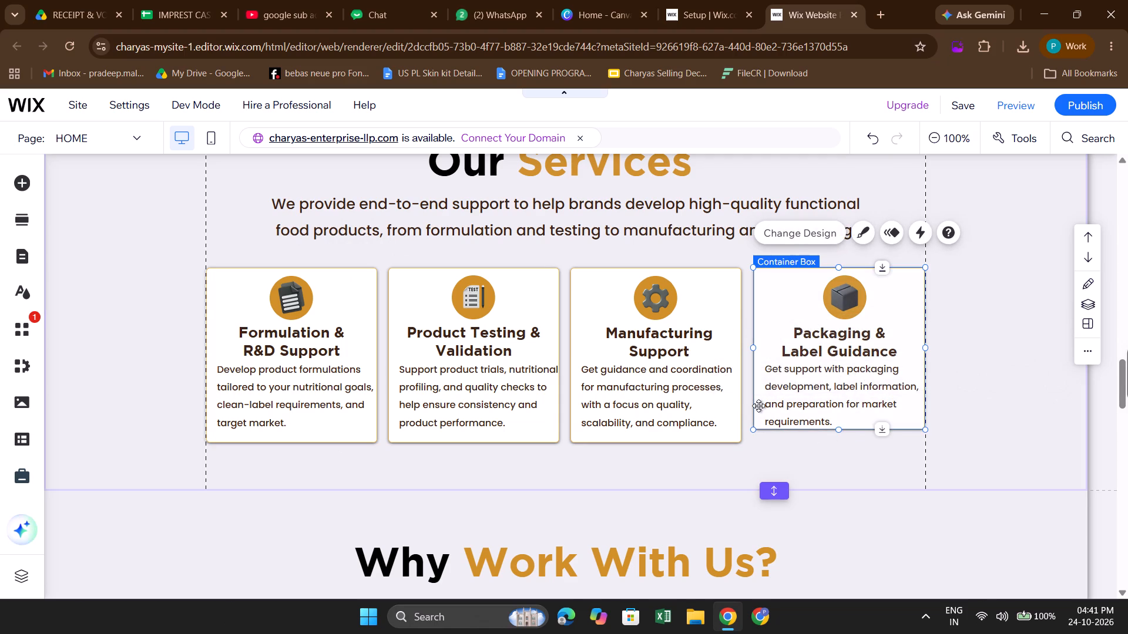
drag(838, 431, 838, 448)
click(818, 468)
Move the Product Testing & Validation description slightly left within its card, away from the card's right edge.
scroll(818, 468, down, 1)
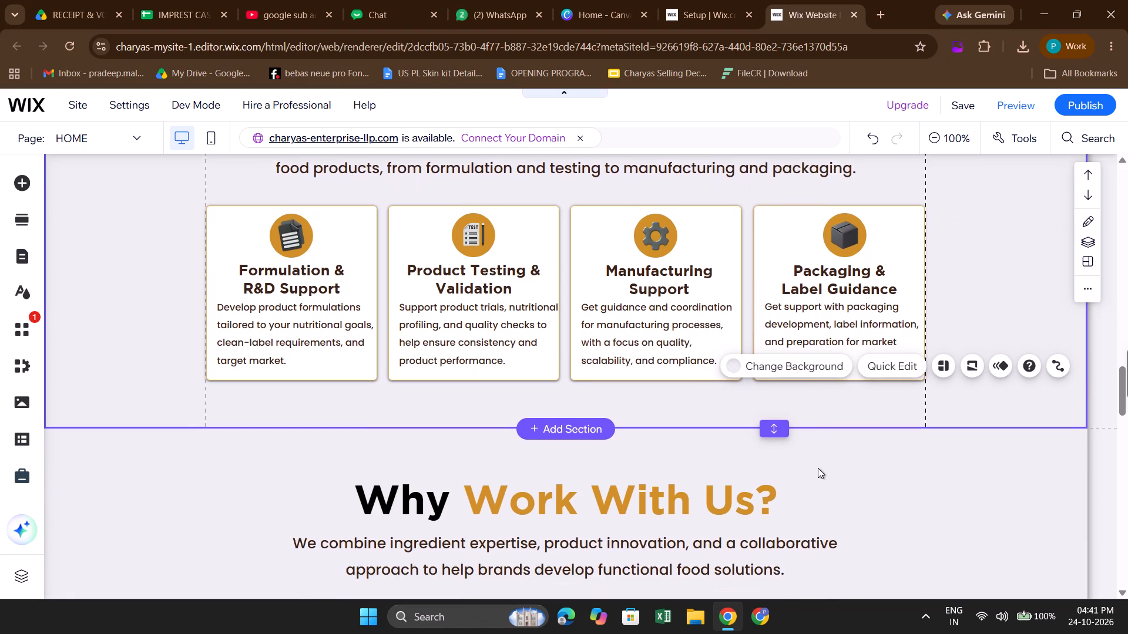
scroll(818, 468, down, 1)
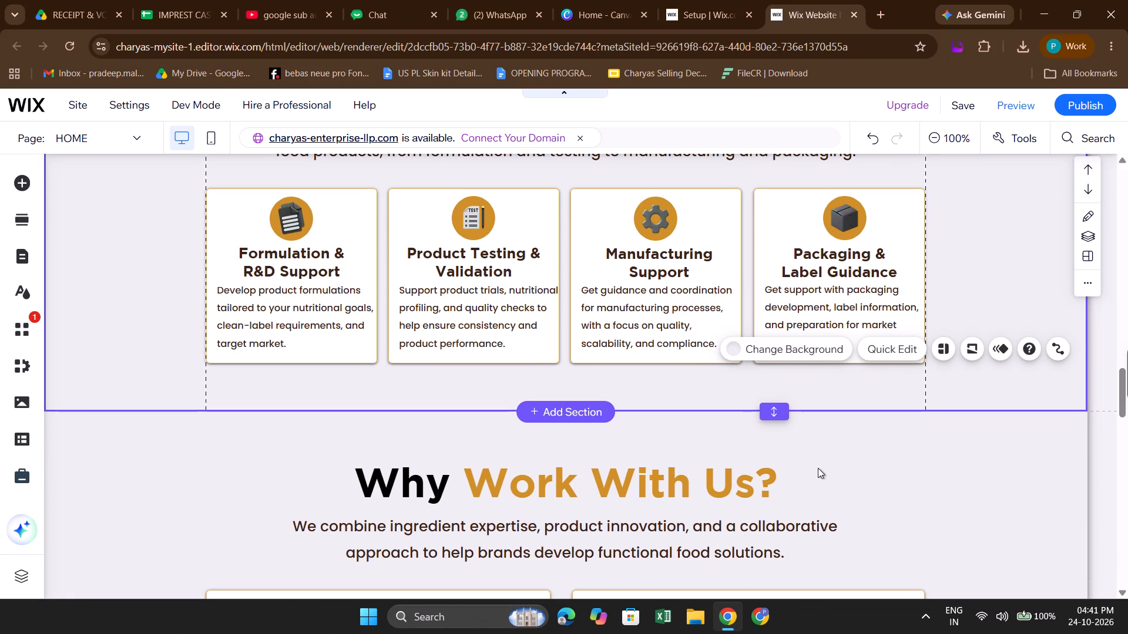
scroll(724, 430, up, 1)
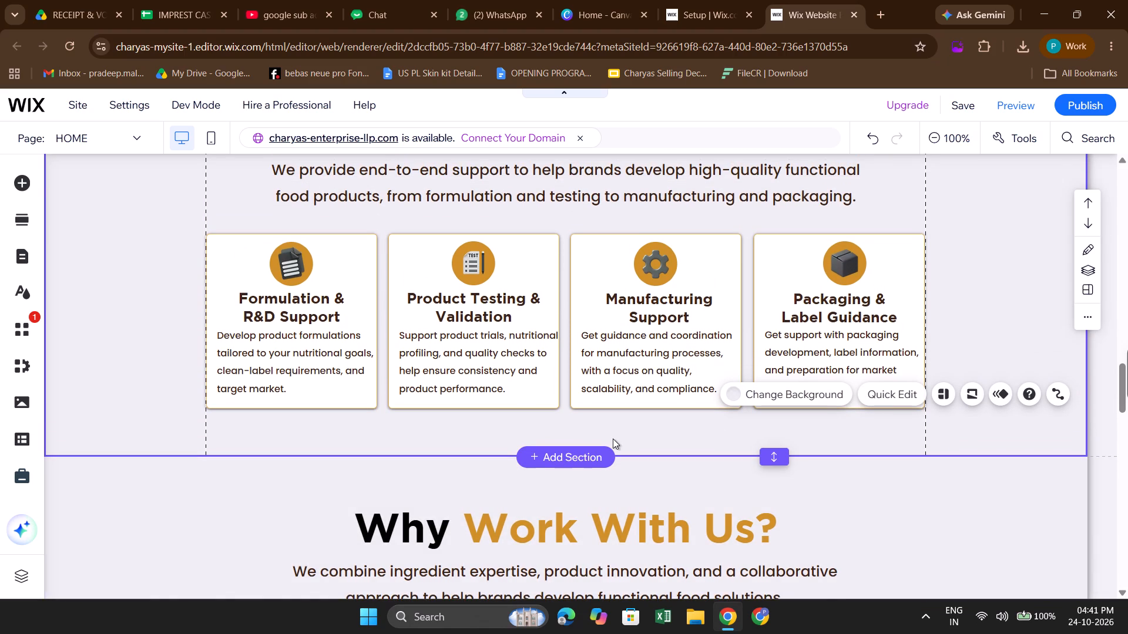
click(459, 355)
click(471, 354)
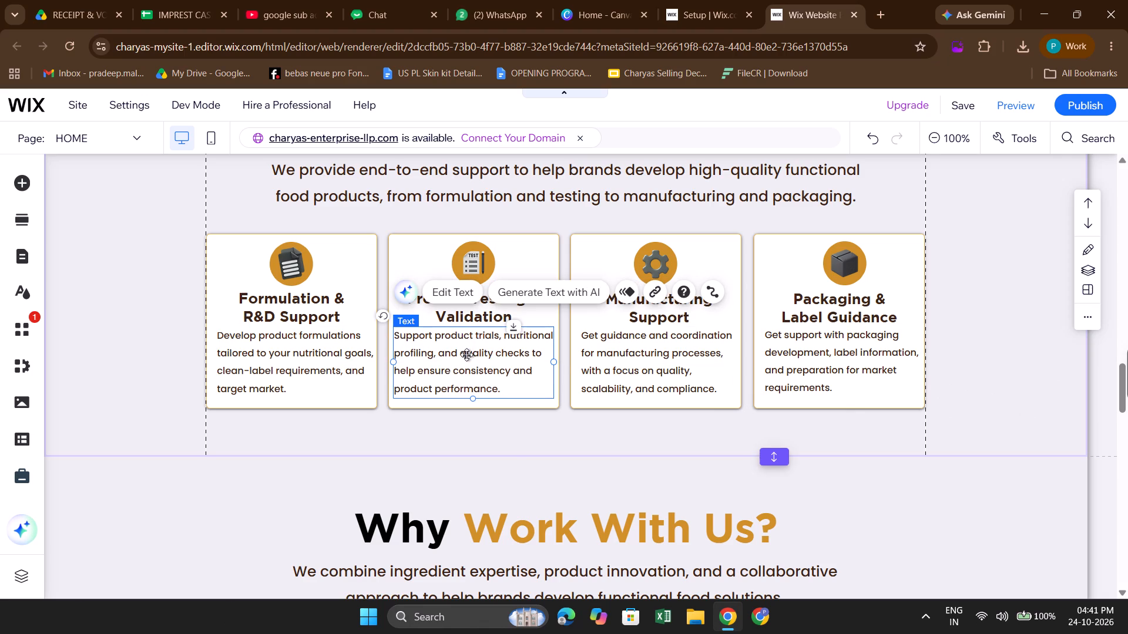
click(528, 430)
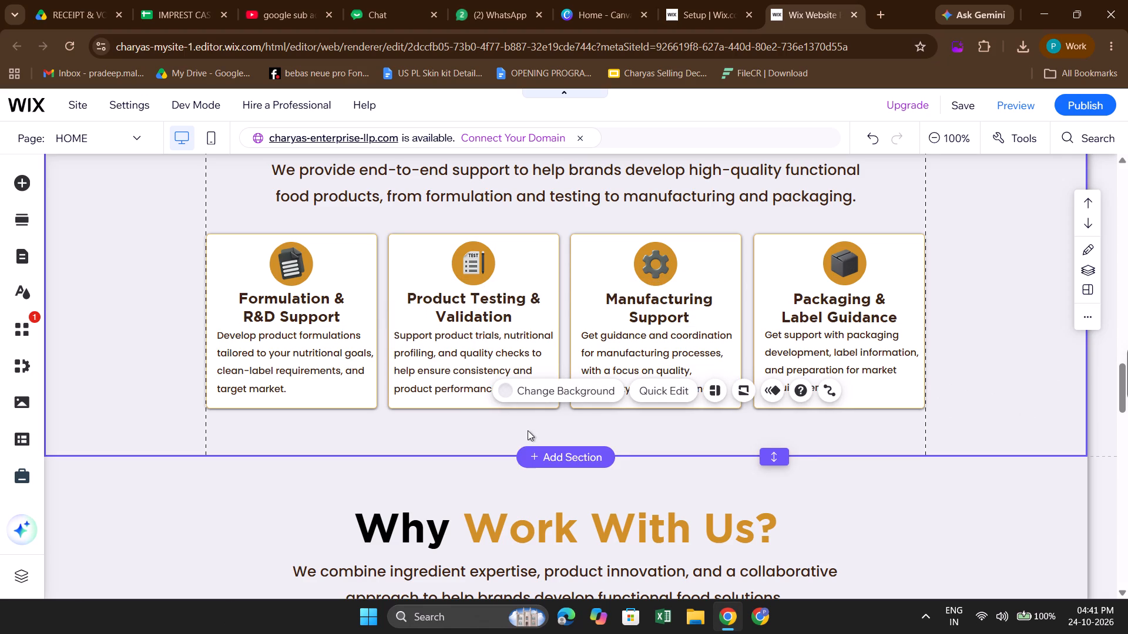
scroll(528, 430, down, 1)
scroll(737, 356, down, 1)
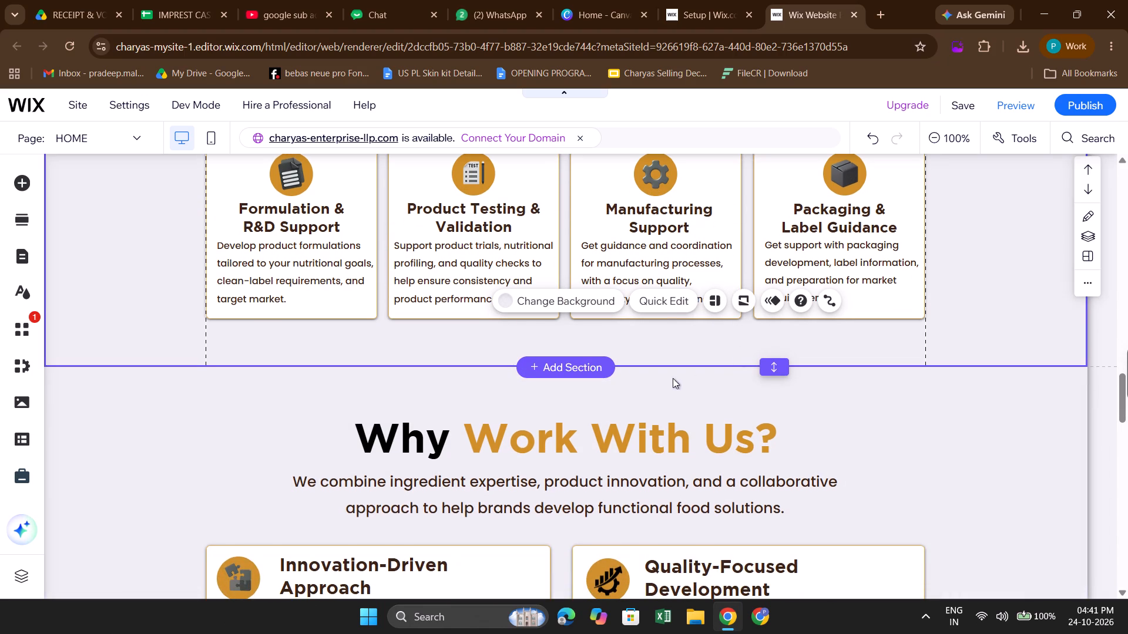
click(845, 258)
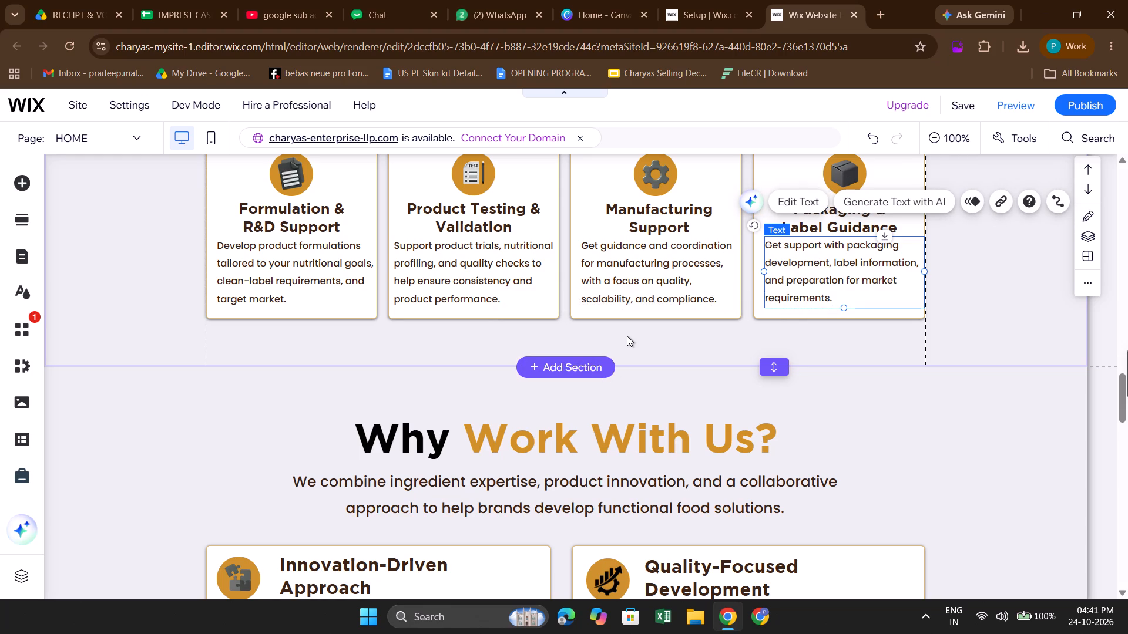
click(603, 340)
Nudge the Innovation-Driven Approach and Quality-Focused Development descriptions up together, closer to their headings in the Why Work With Us section.
scroll(603, 340, down, 1)
scroll(660, 387, down, 1)
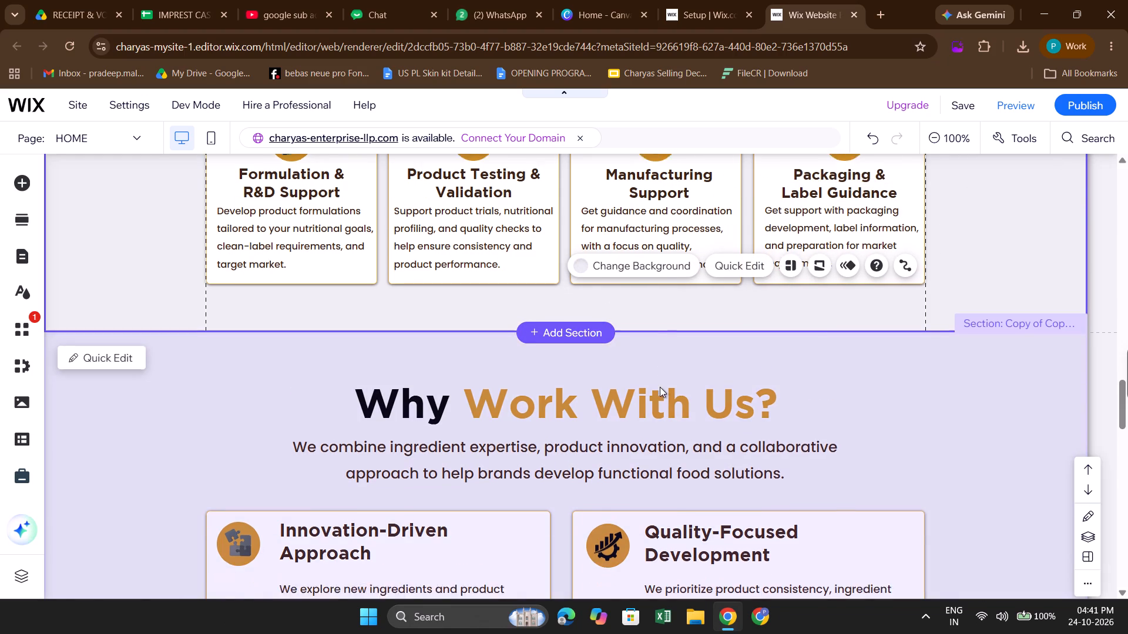
scroll(660, 387, down, 1)
scroll(589, 389, down, 1)
scroll(470, 426, down, 1)
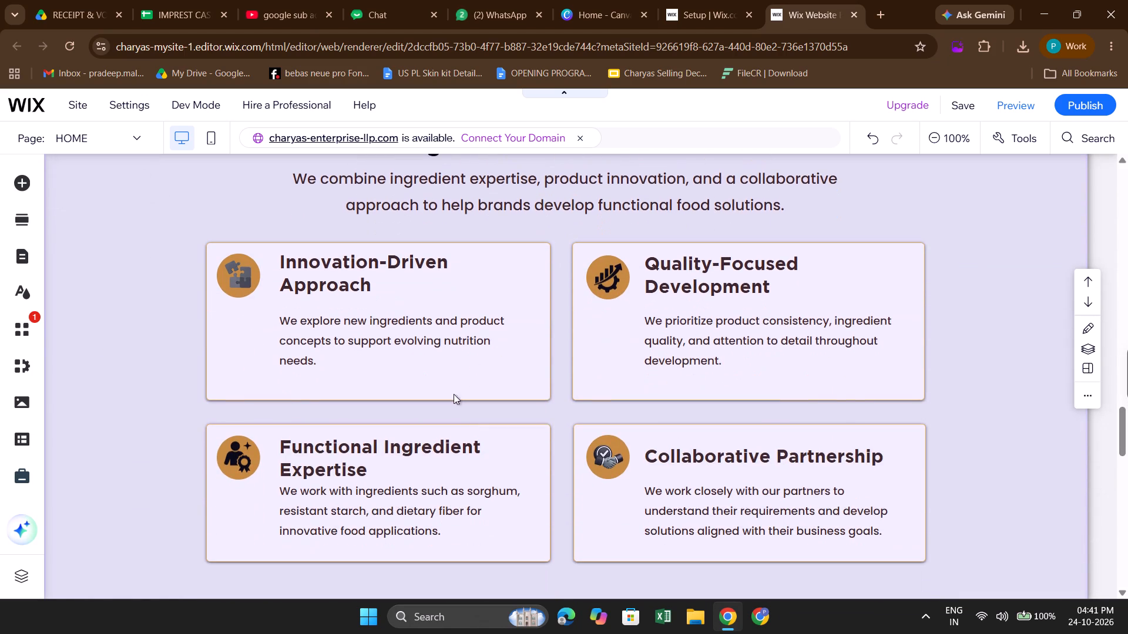
scroll(451, 383, down, 1)
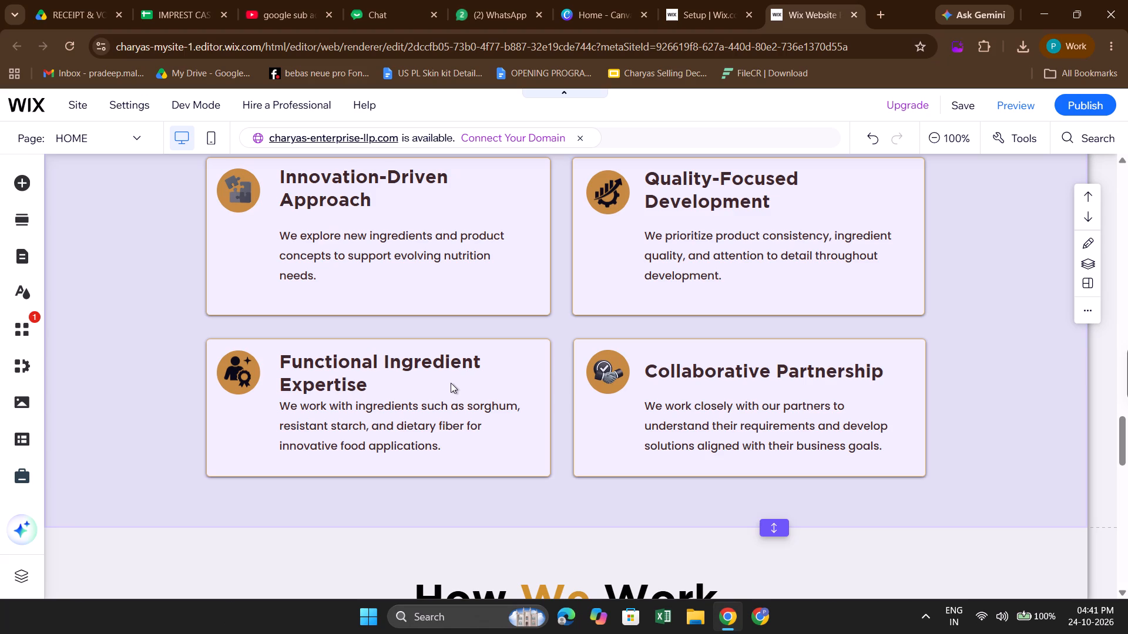
scroll(451, 383, up, 1)
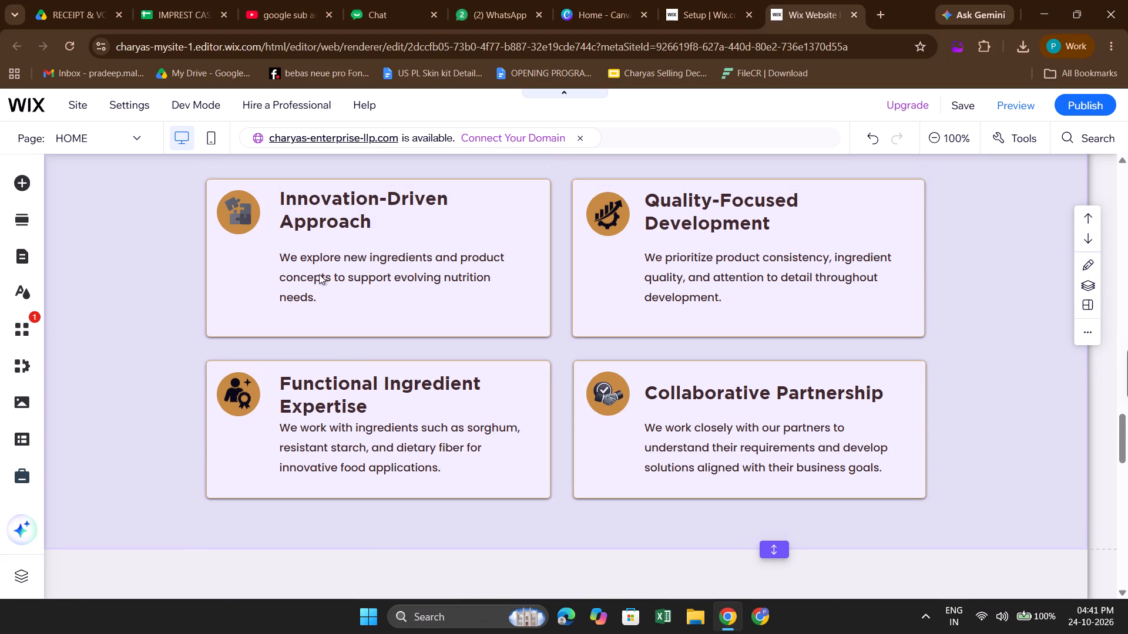
click(365, 269)
click(365, 269)
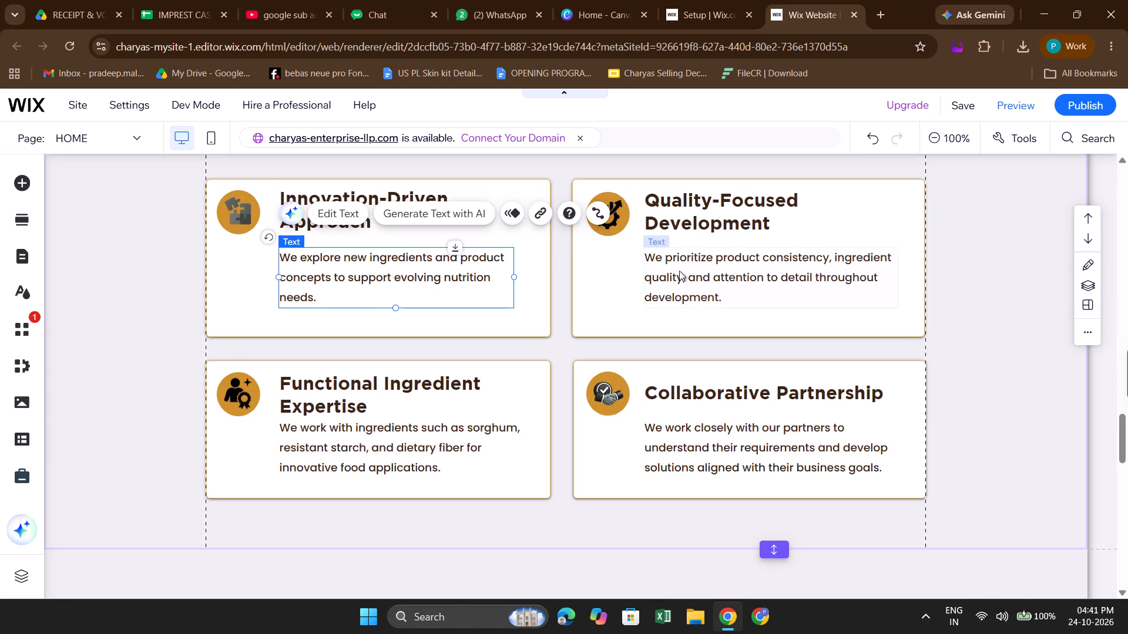
shift+click(683, 269)
key(shift+Up)
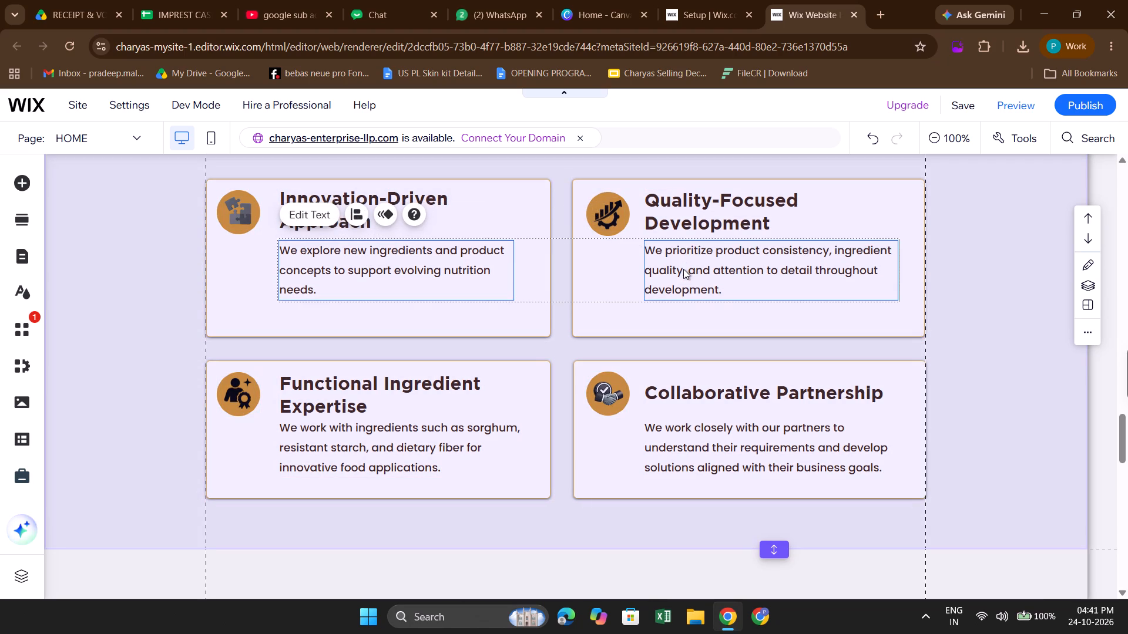
click(172, 300)
Shorten the Innovation-Driven Approach card from its bottom edge so it ends just below the description text.
scroll(172, 300, up, 1)
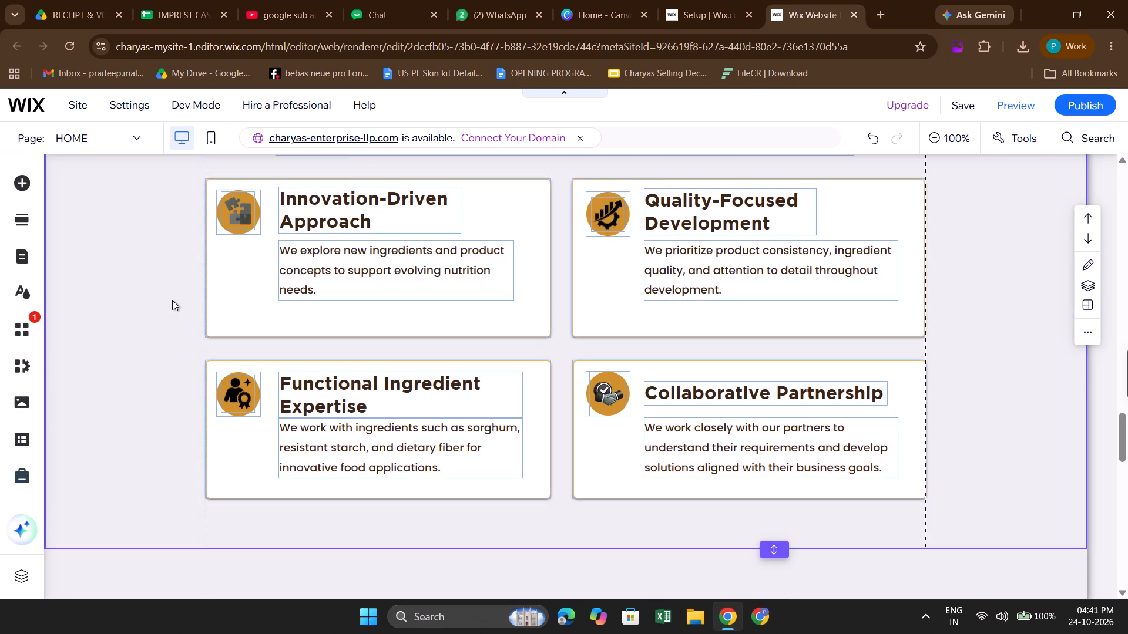
scroll(172, 300, up, 1)
click(408, 377)
shift+click(681, 365)
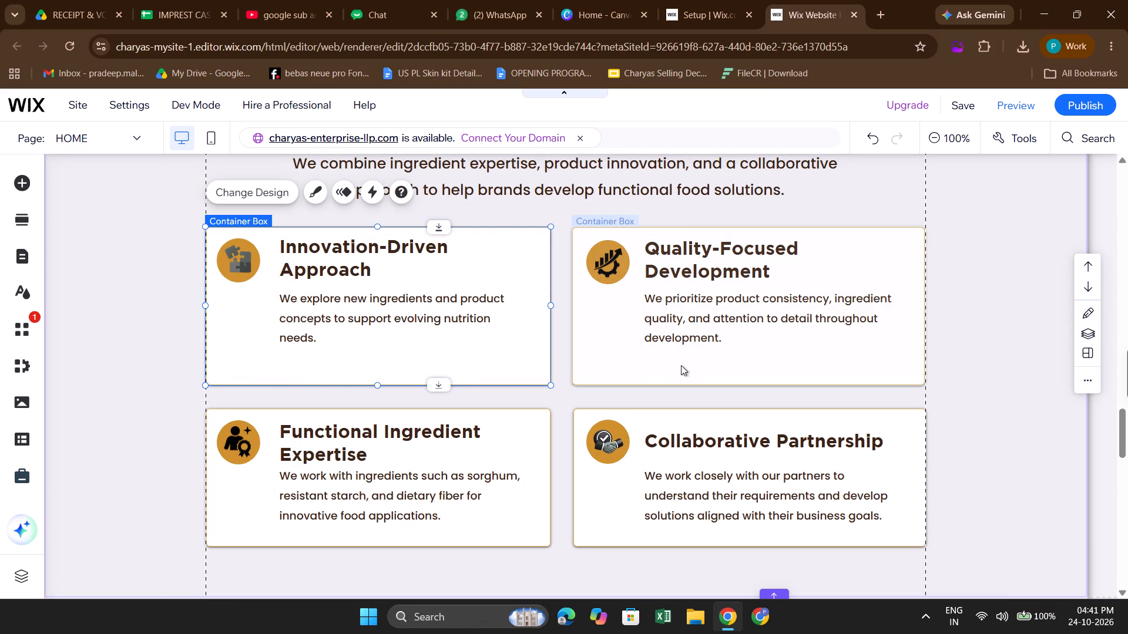
click(545, 393)
click(482, 360)
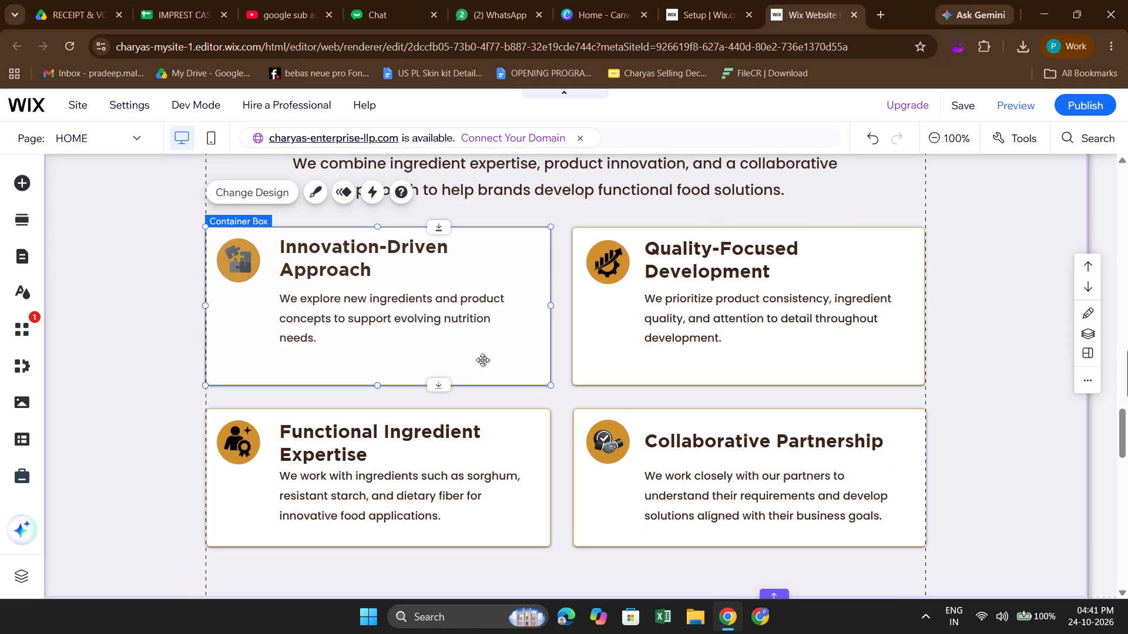
drag(373, 385, 371, 363)
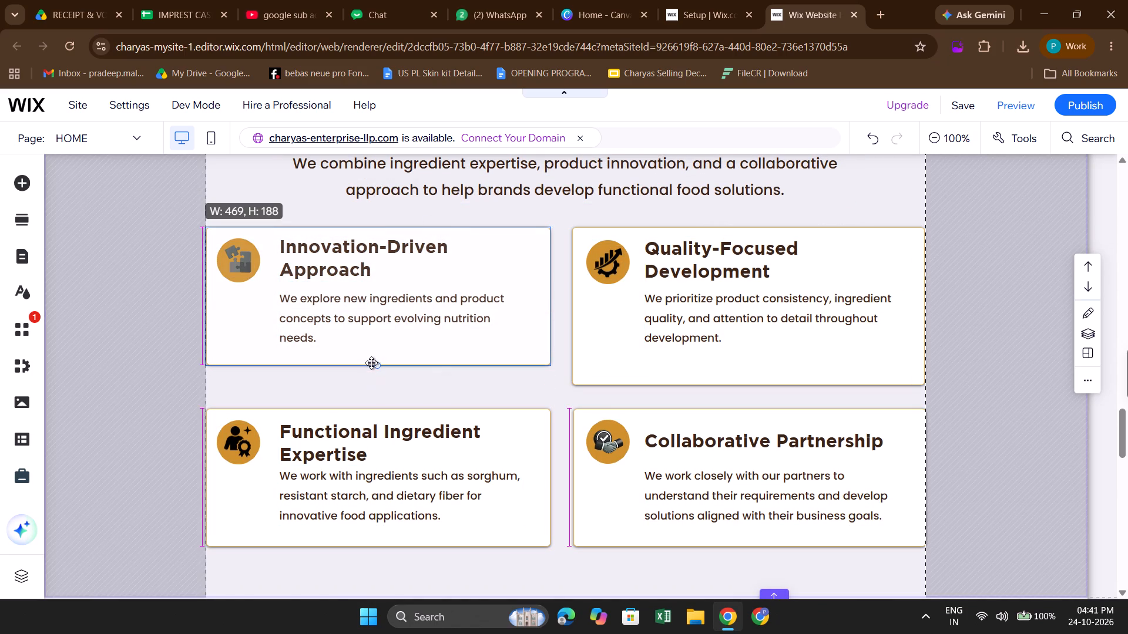
drag(371, 363, 371, 362)
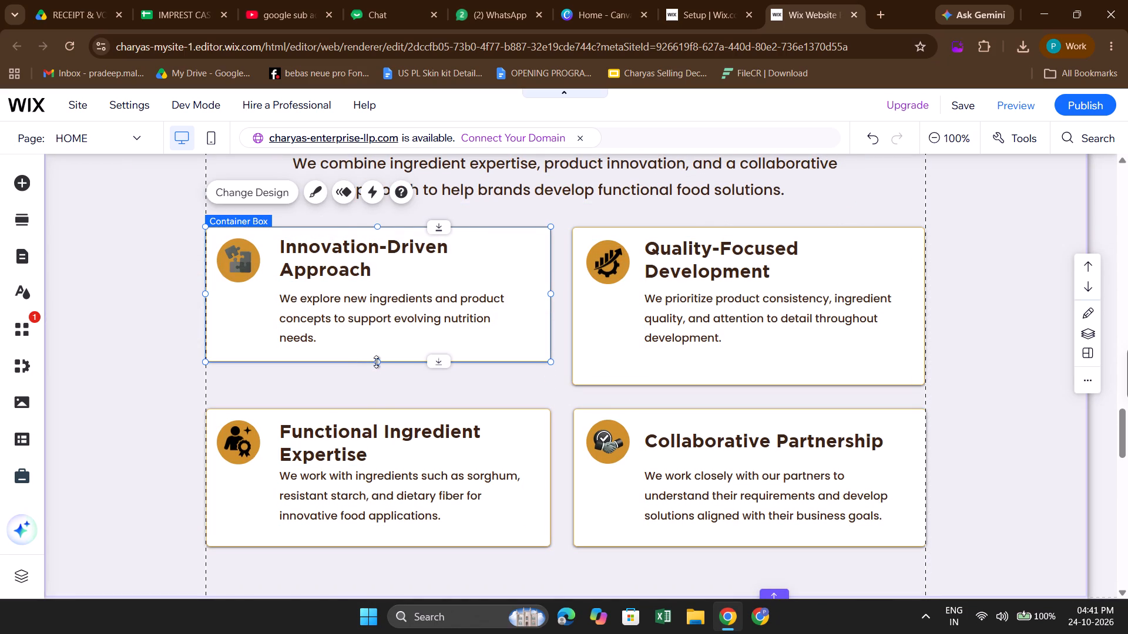
click(377, 362)
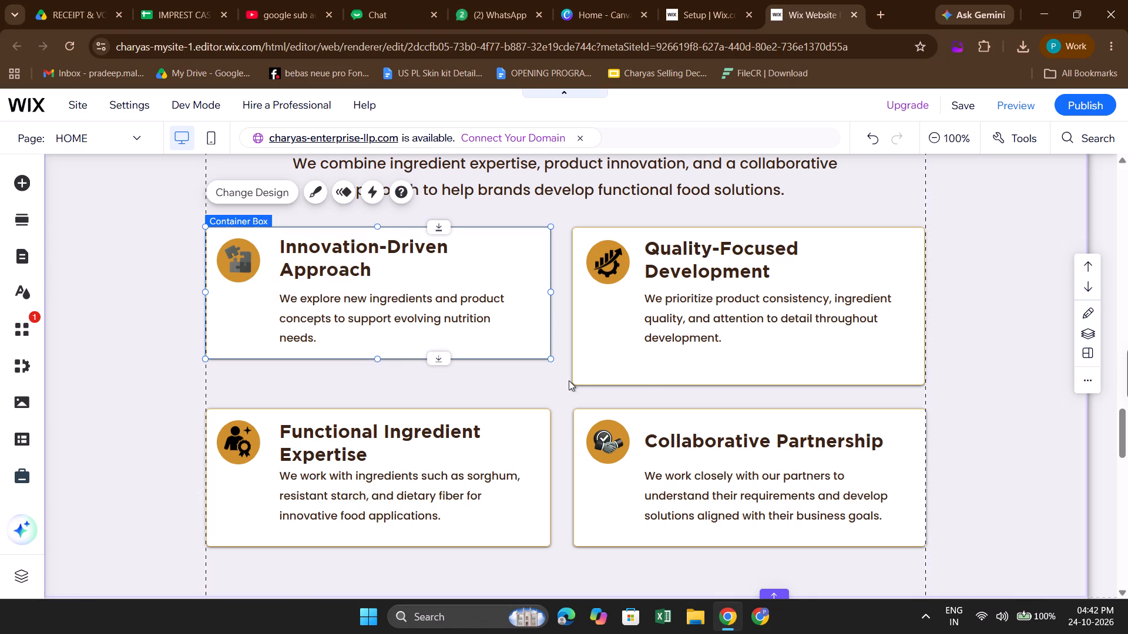
Shorten the Quality-Focused Development card so its bottom edge aligns with the Innovation-Driven Approach card.
click(659, 375)
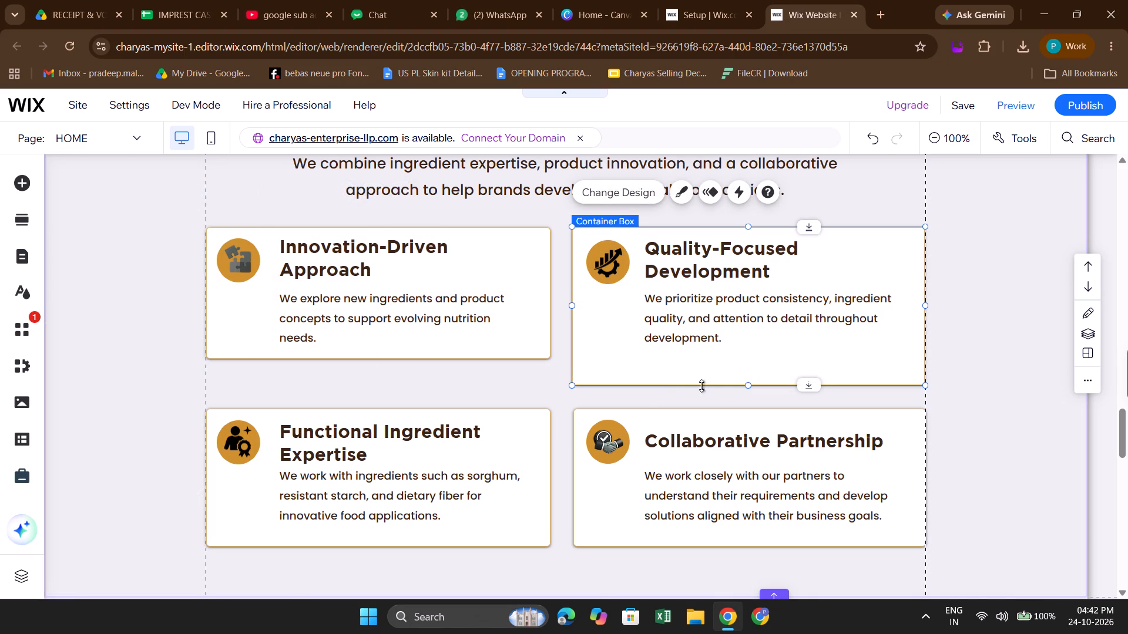
drag(750, 386, 749, 379)
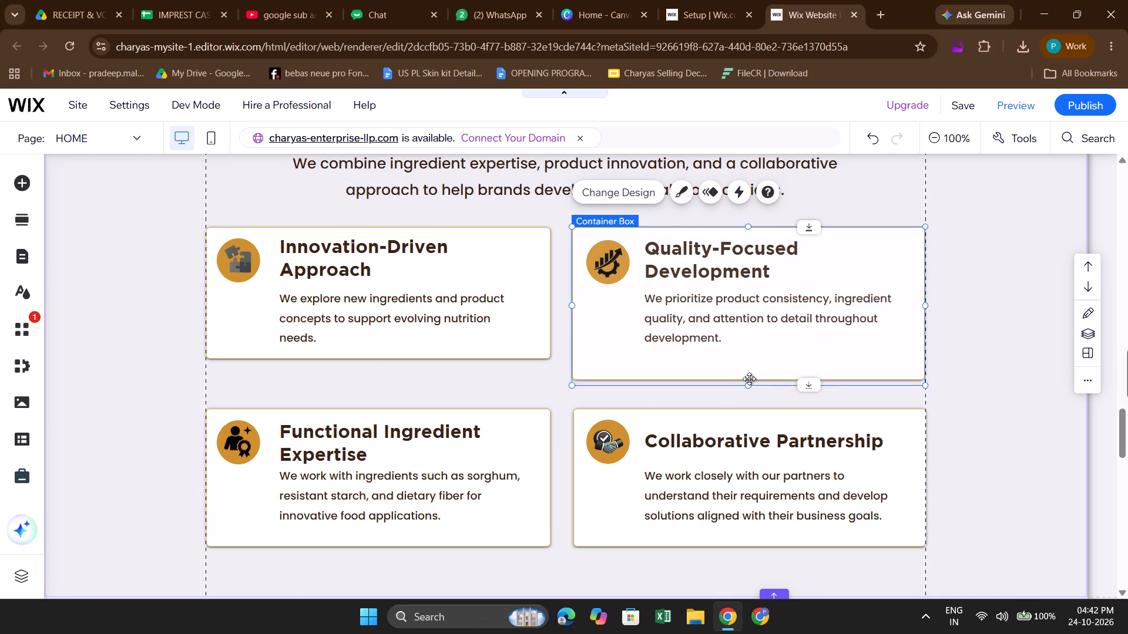
drag(749, 379, 748, 361)
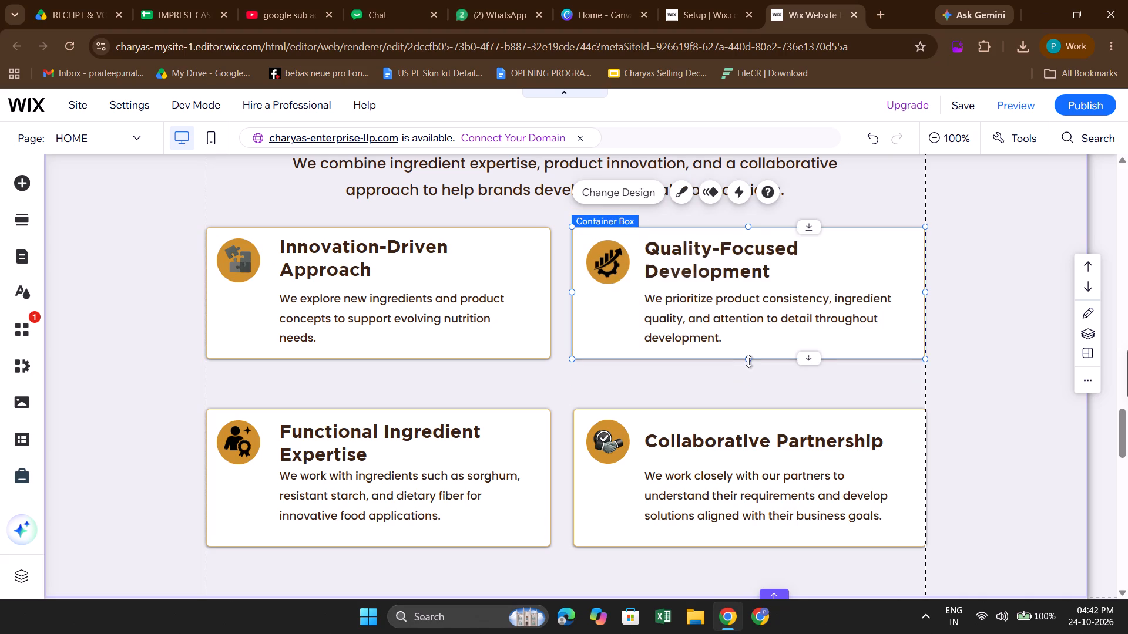
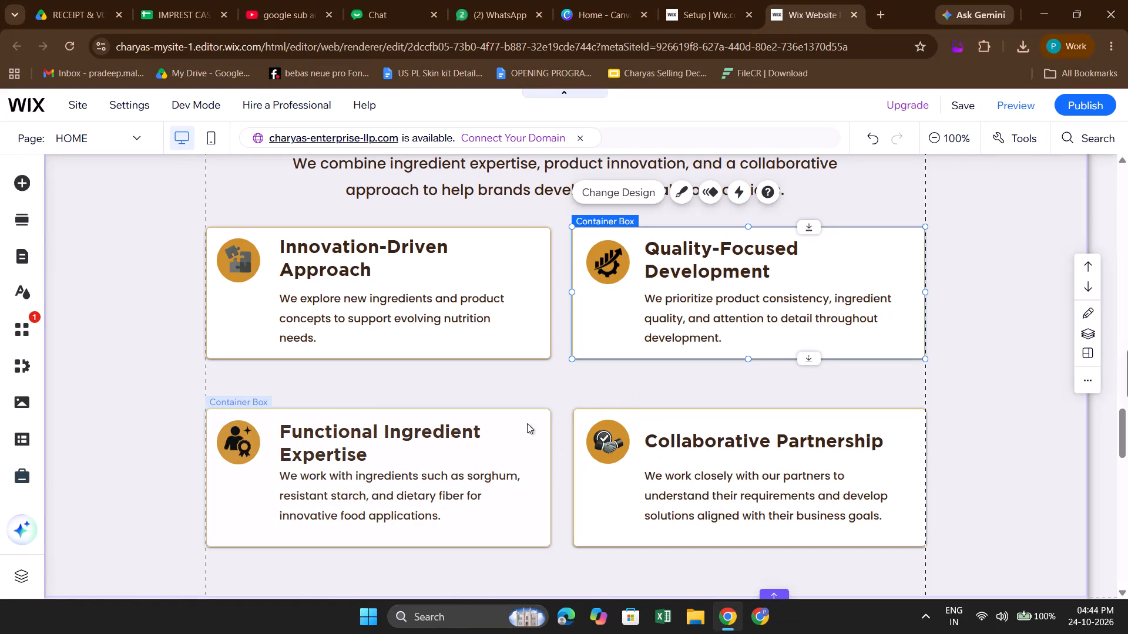
Move the Functional Ingredient Expertise and Collaborative Partnership cards up together, leaving a narrow gap below the upper row of cards.
click(533, 426)
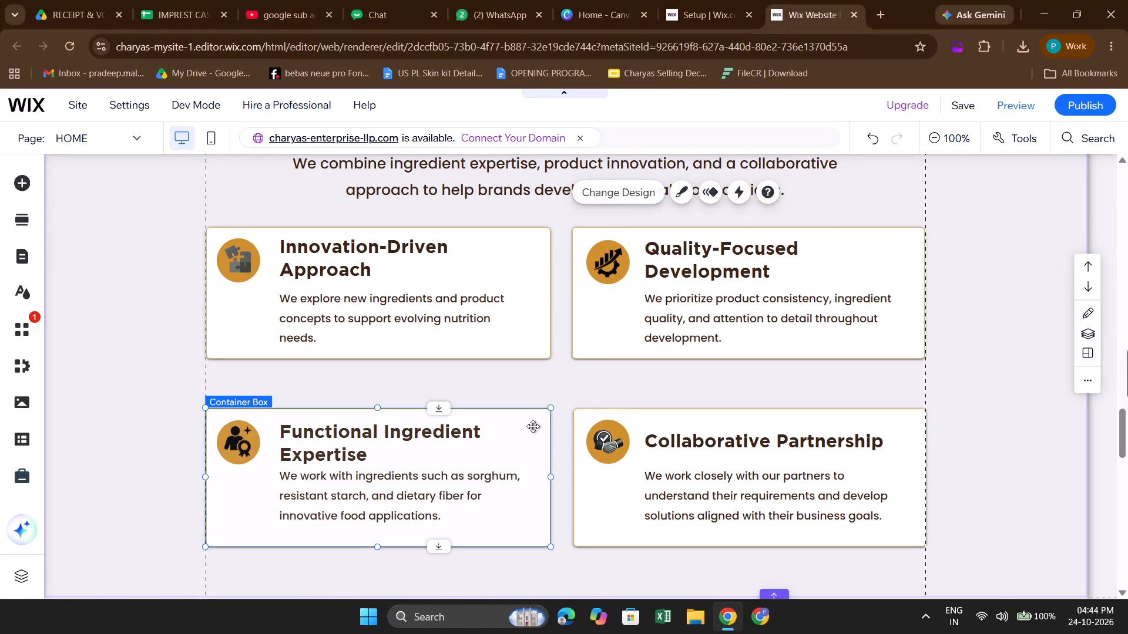
shift+click(643, 423)
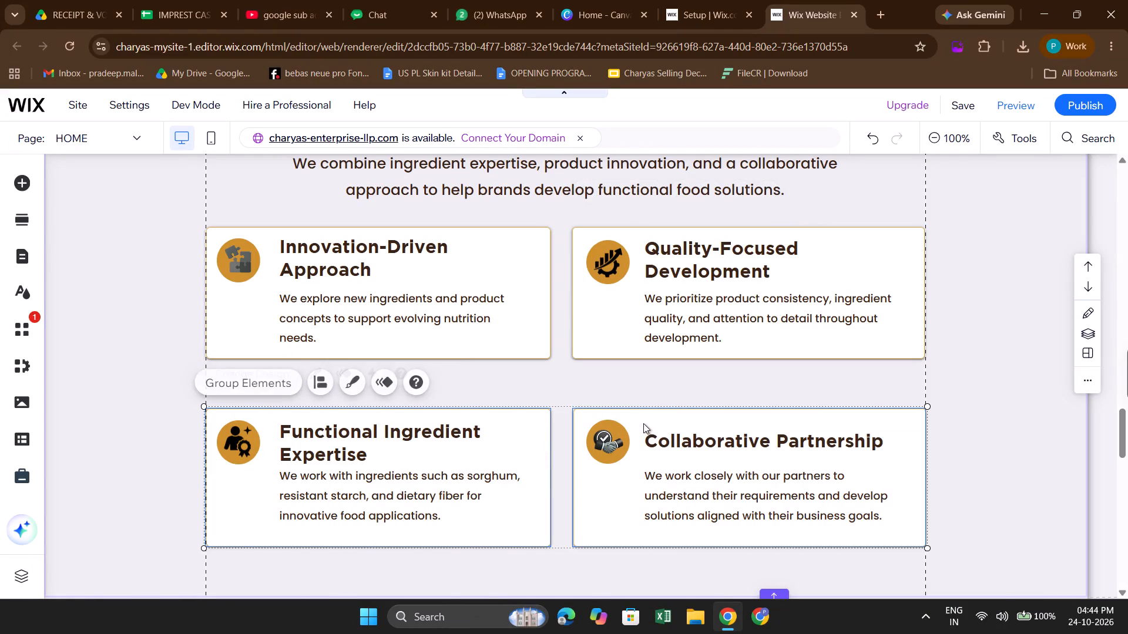
key(shift+Up)
key(shift+Up)
key(shift+Up)
key(shift+Up)
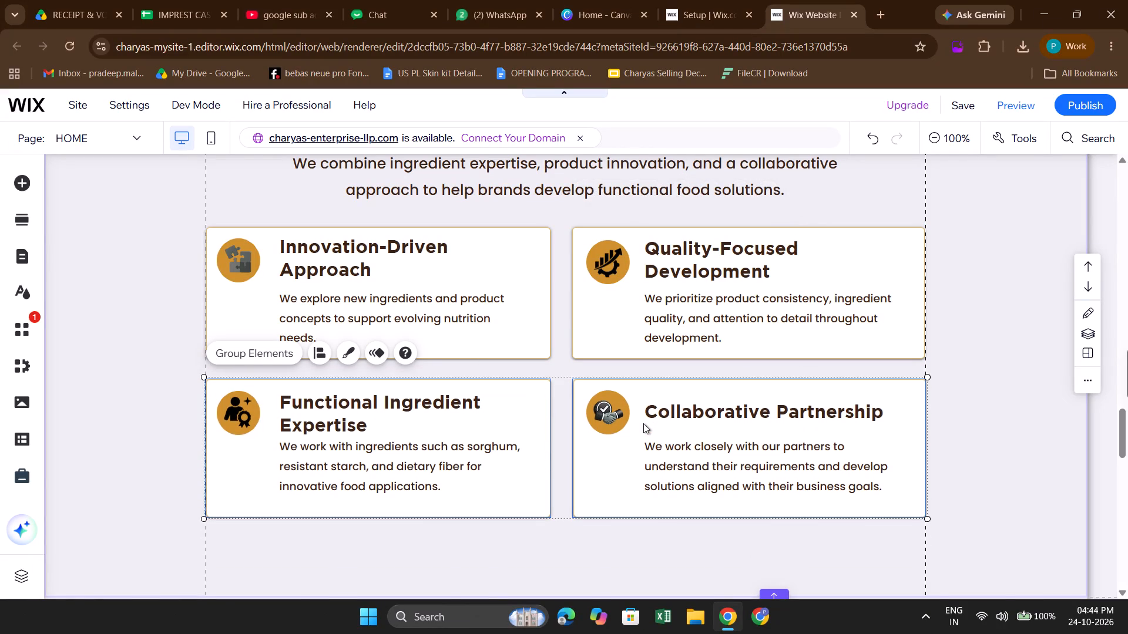
key(shift+Up)
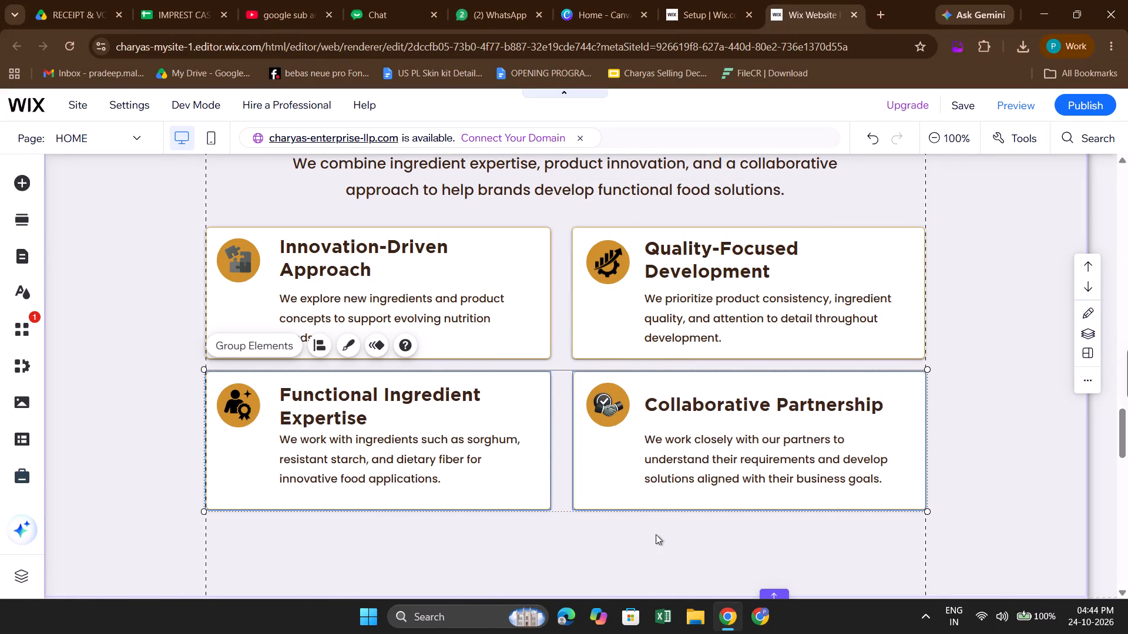
key(shift+Down)
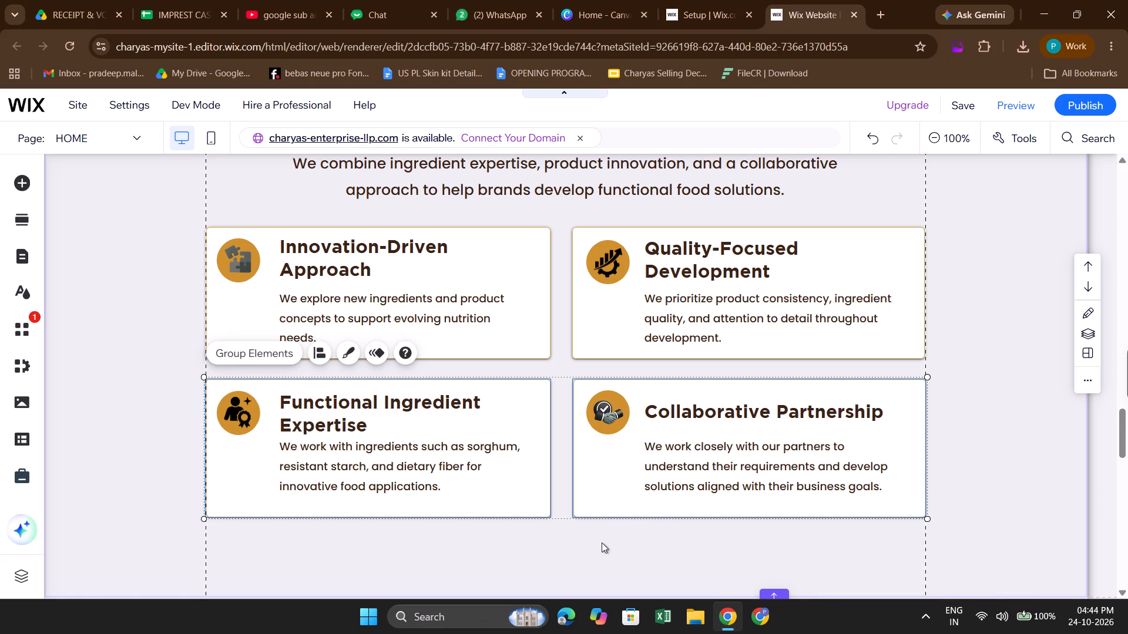
click(602, 542)
click(563, 558)
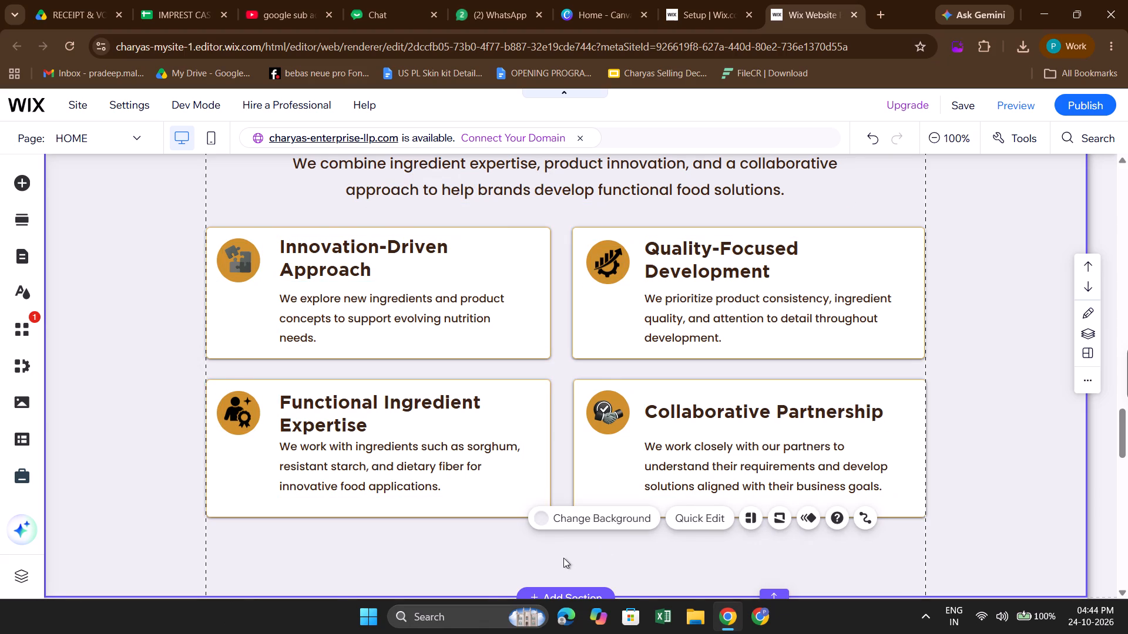
Shorten the Functional Ingredient Expertise and Collaborative Partnership cards slightly from their bottom edges so both end at the same level.
scroll(559, 549, down, 1)
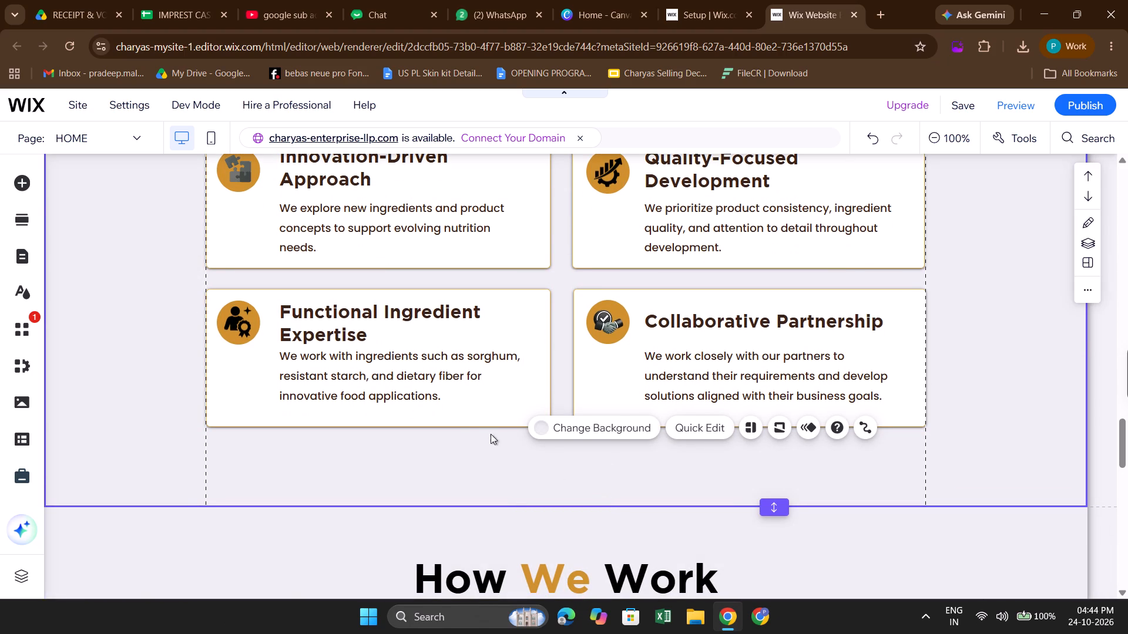
click(460, 413)
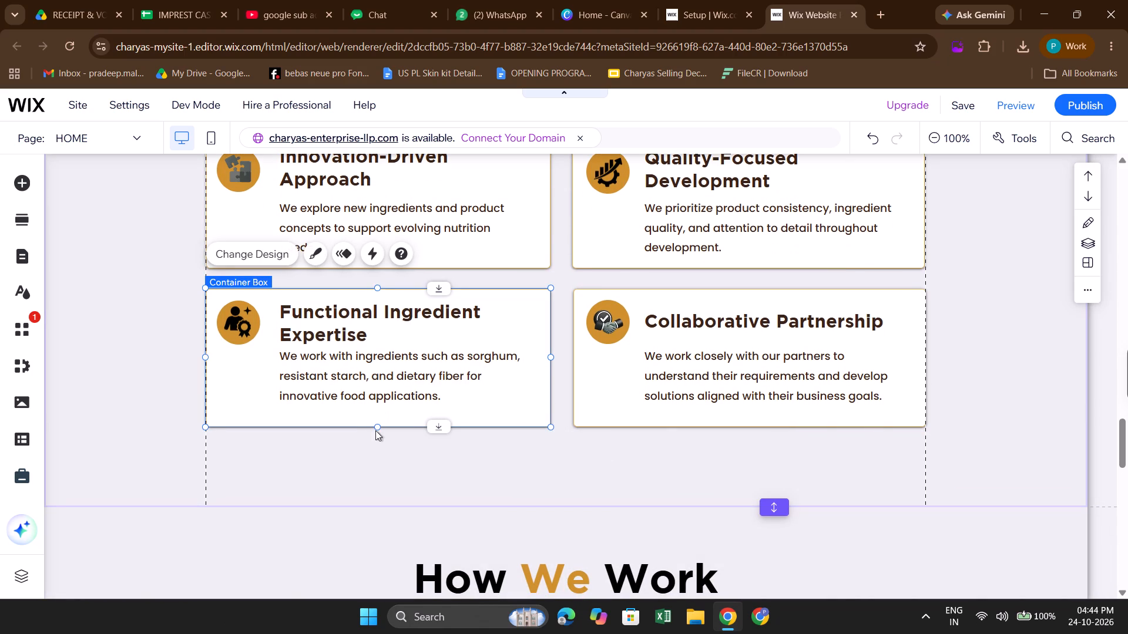
drag(375, 425, 375, 418)
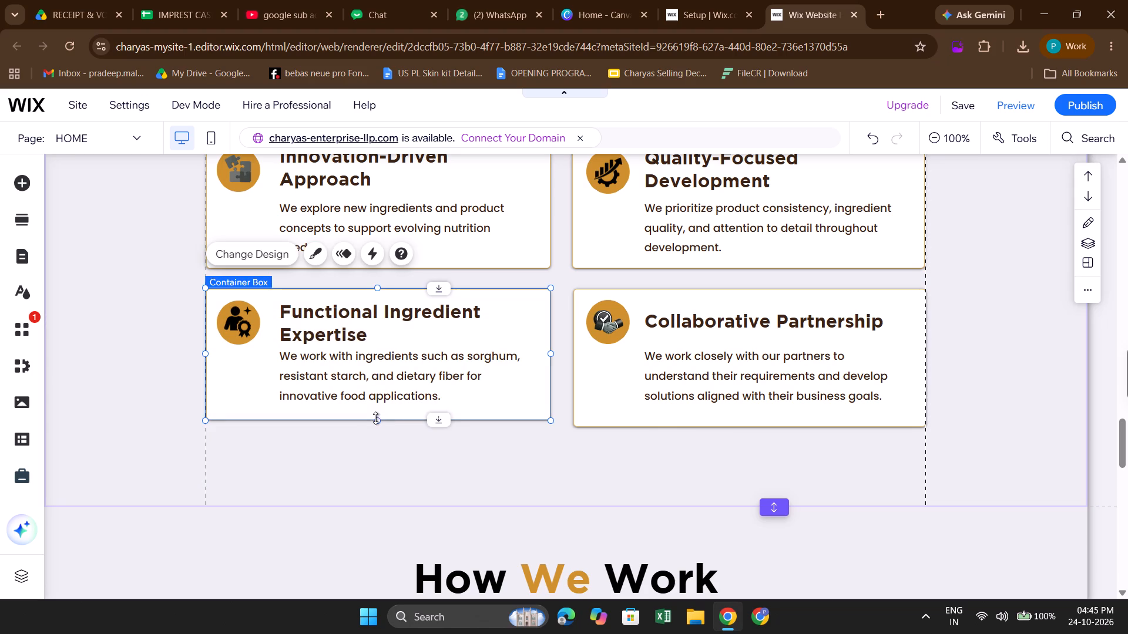
click(672, 420)
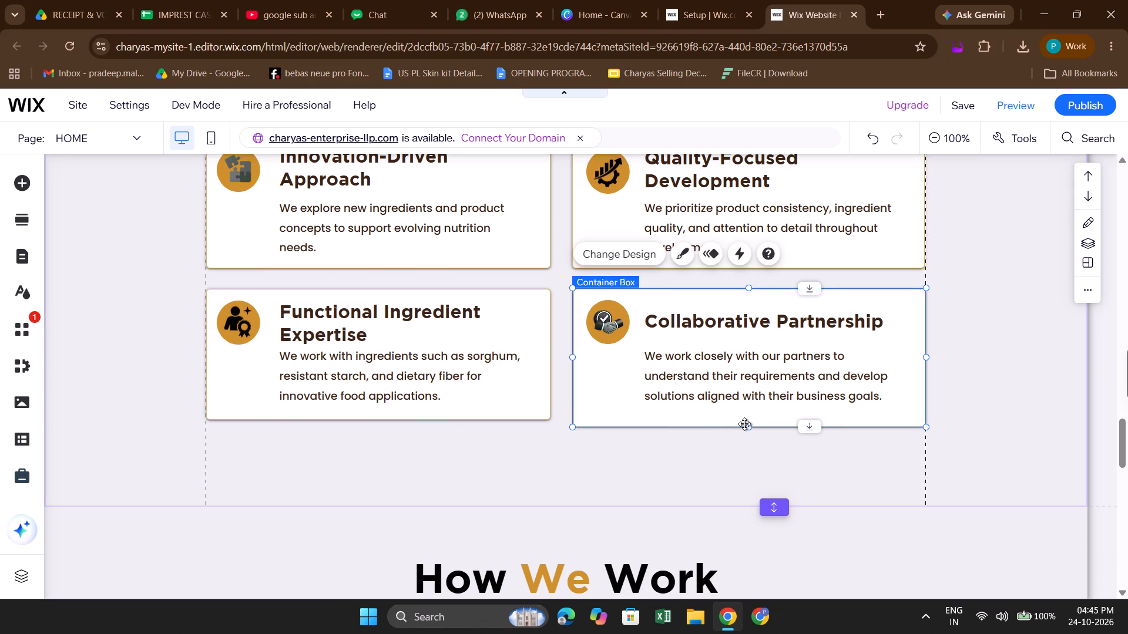
drag(748, 426, 748, 420)
click(691, 477)
Reduce the Why Work With Us section's height to trim the empty space between its lower cards and How We Work.
scroll(691, 477, down, 1)
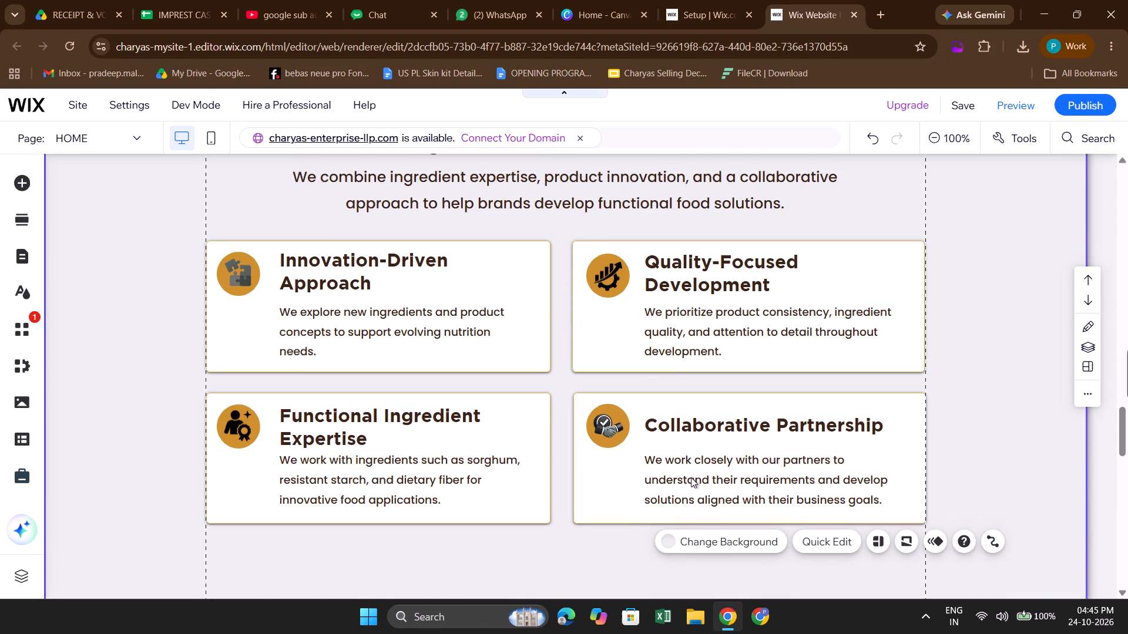
scroll(691, 477, down, 2)
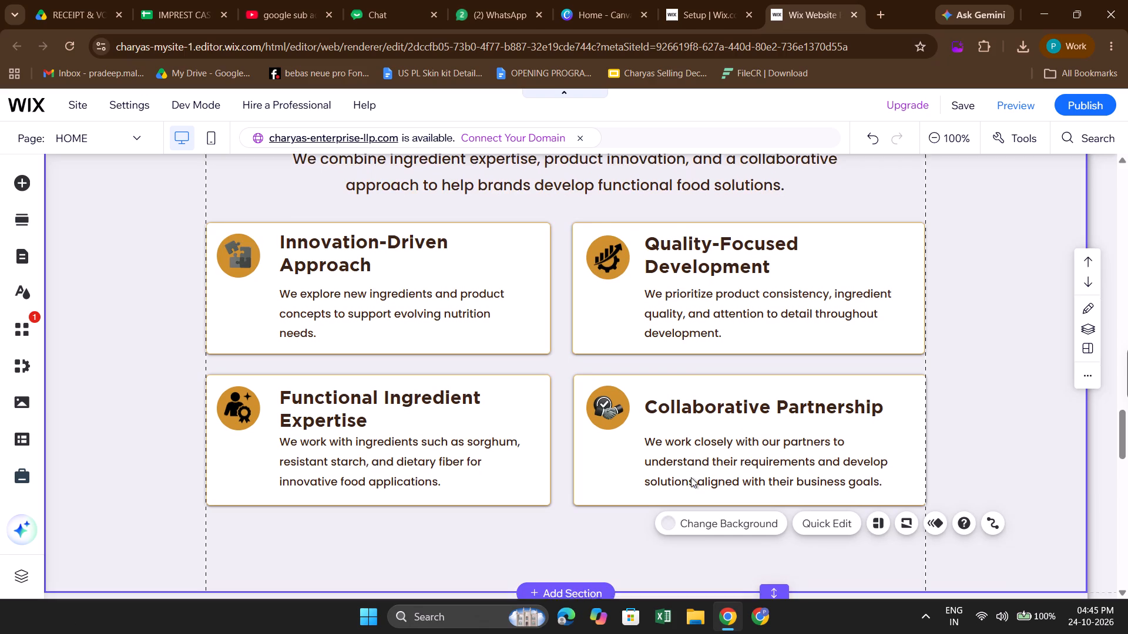
scroll(691, 477, down, 1)
click(624, 446)
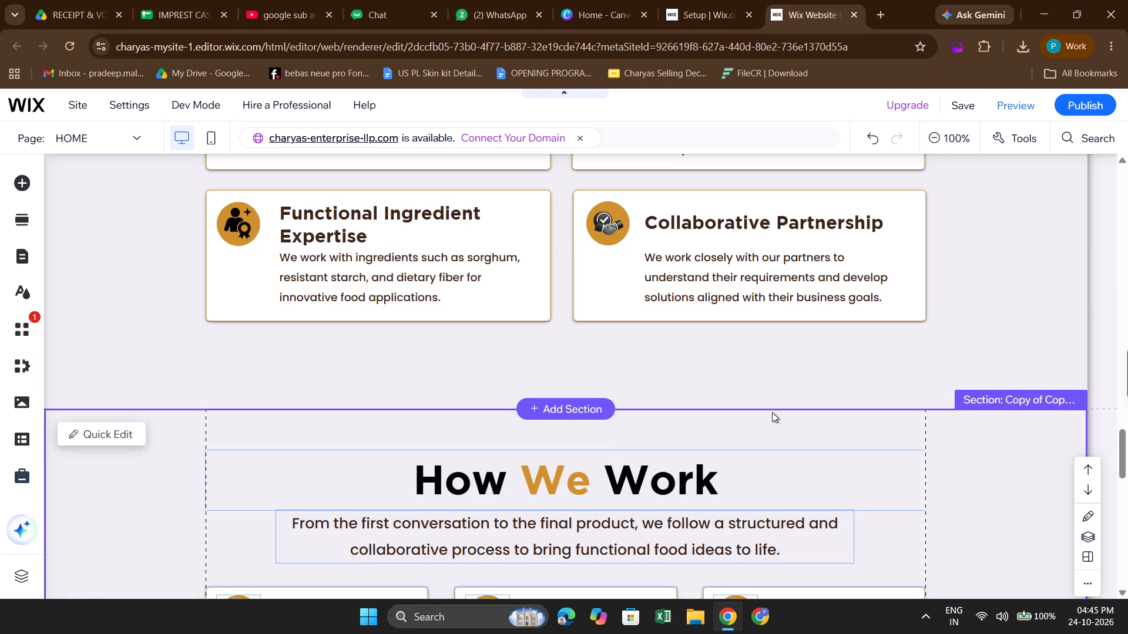
drag(779, 407, 781, 377)
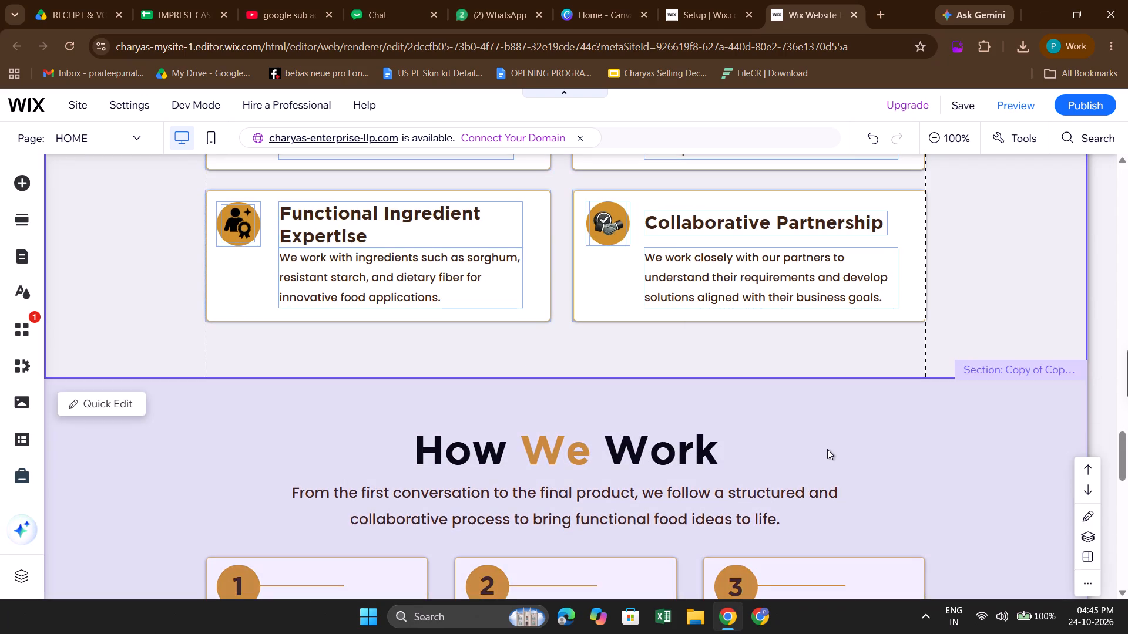
click(827, 449)
Nudge cards 4, 5 and 6 in the How We Work section up together, closer to the first row of cards.
scroll(827, 449, down, 2)
scroll(698, 450, down, 1)
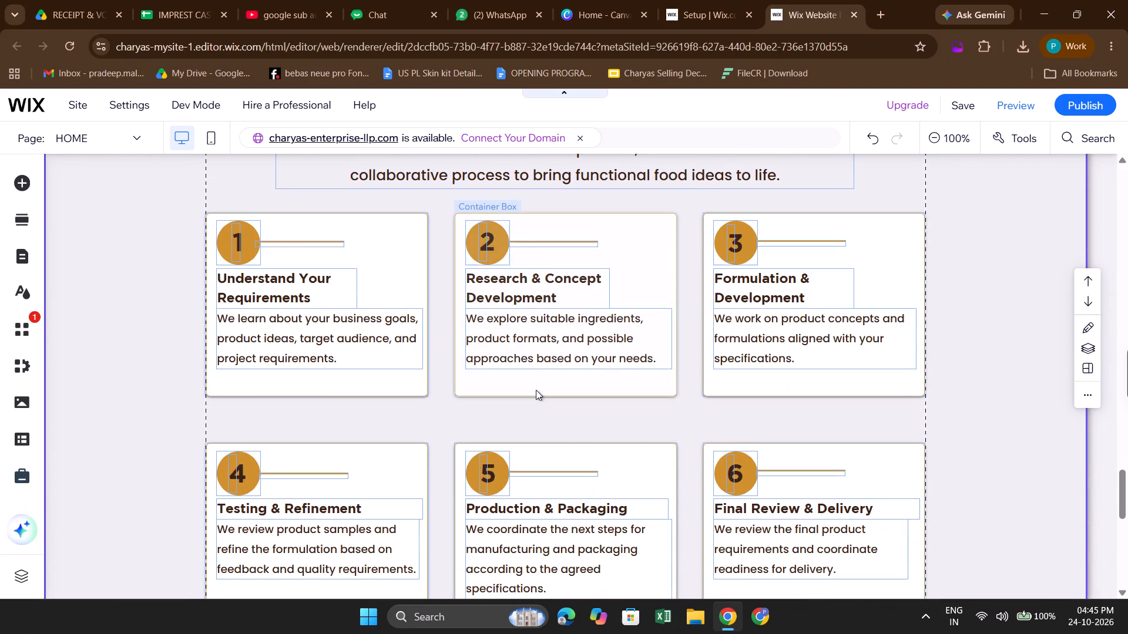
click(453, 419)
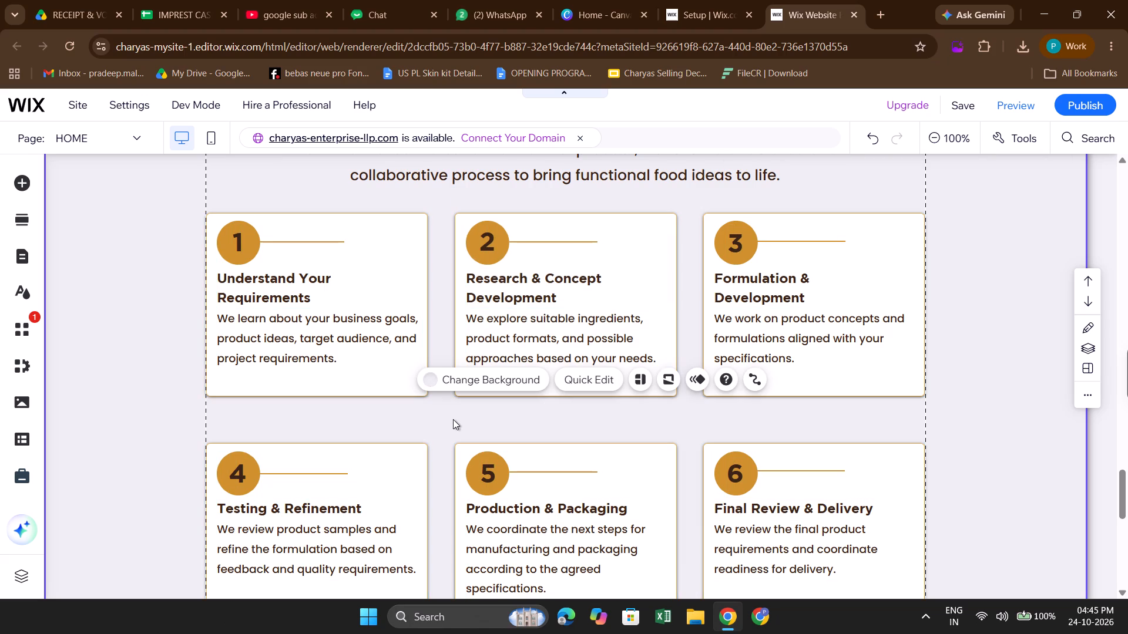
scroll(453, 419, down, 1)
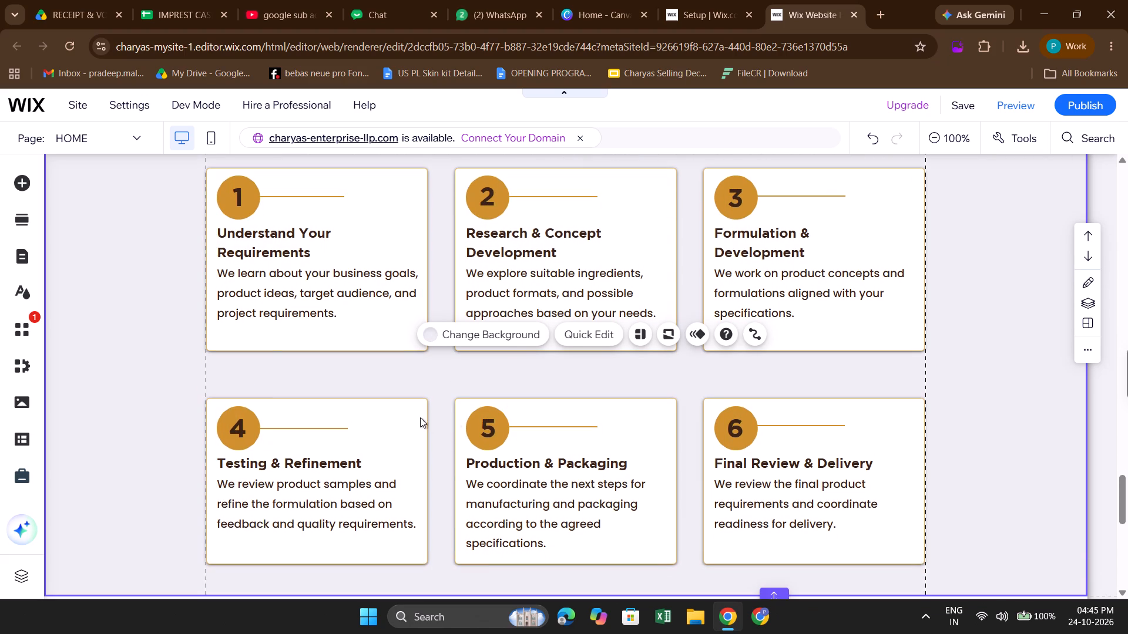
scroll(411, 416, down, 1)
click(397, 387)
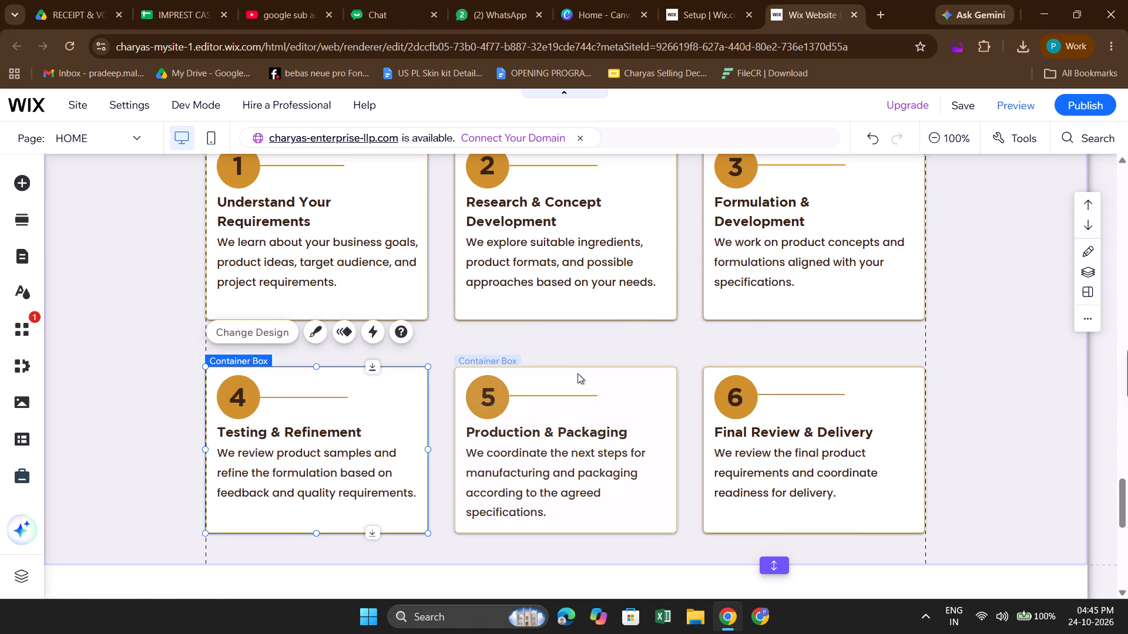
shift+click(623, 379)
shift+click(848, 375)
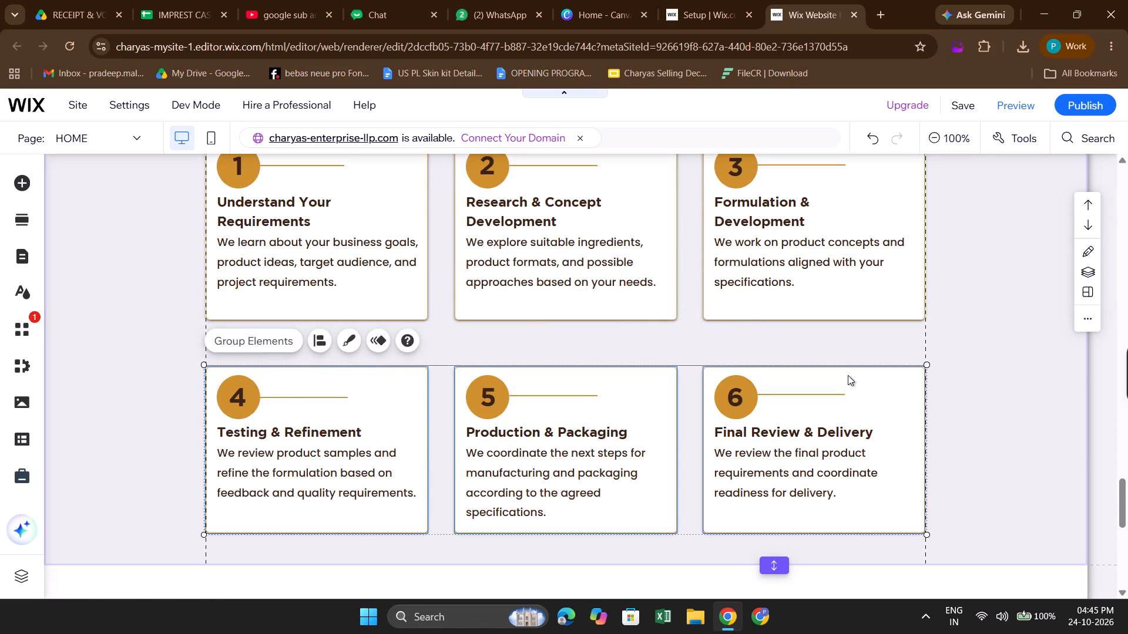
key(shift+Up)
key(shift+Up)
scroll(848, 375, up, 1)
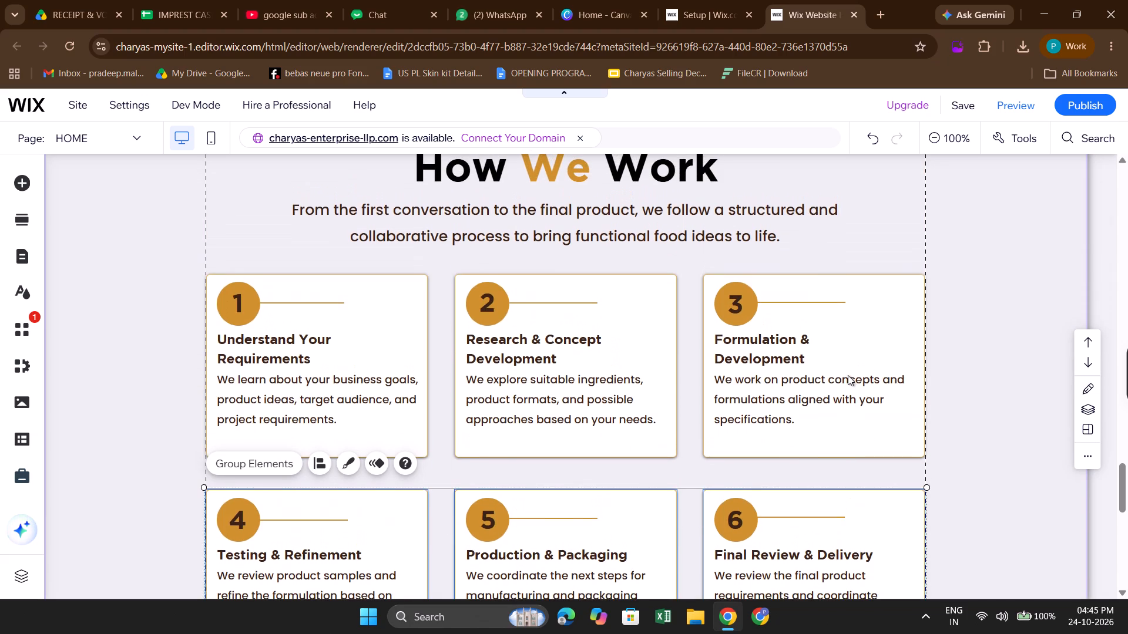
scroll(848, 375, up, 1)
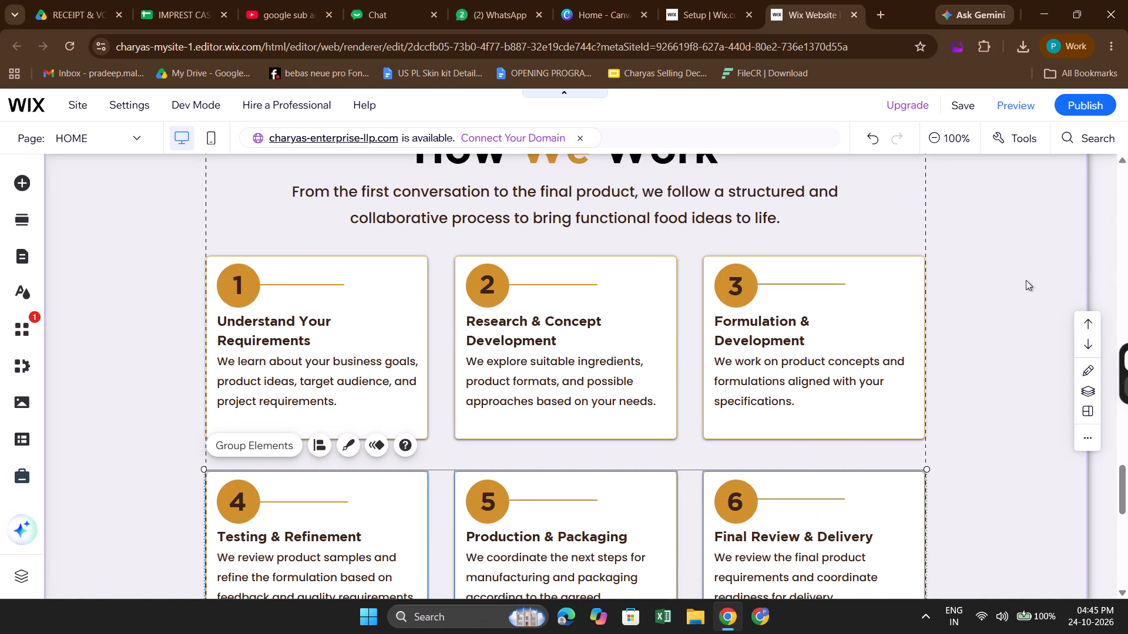
click(990, 312)
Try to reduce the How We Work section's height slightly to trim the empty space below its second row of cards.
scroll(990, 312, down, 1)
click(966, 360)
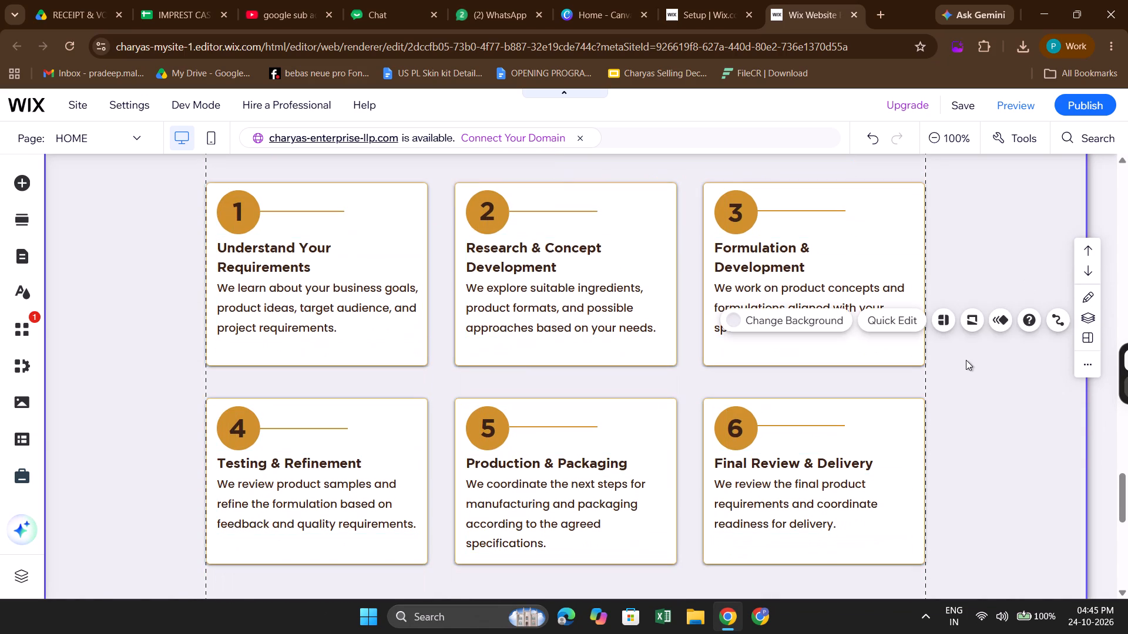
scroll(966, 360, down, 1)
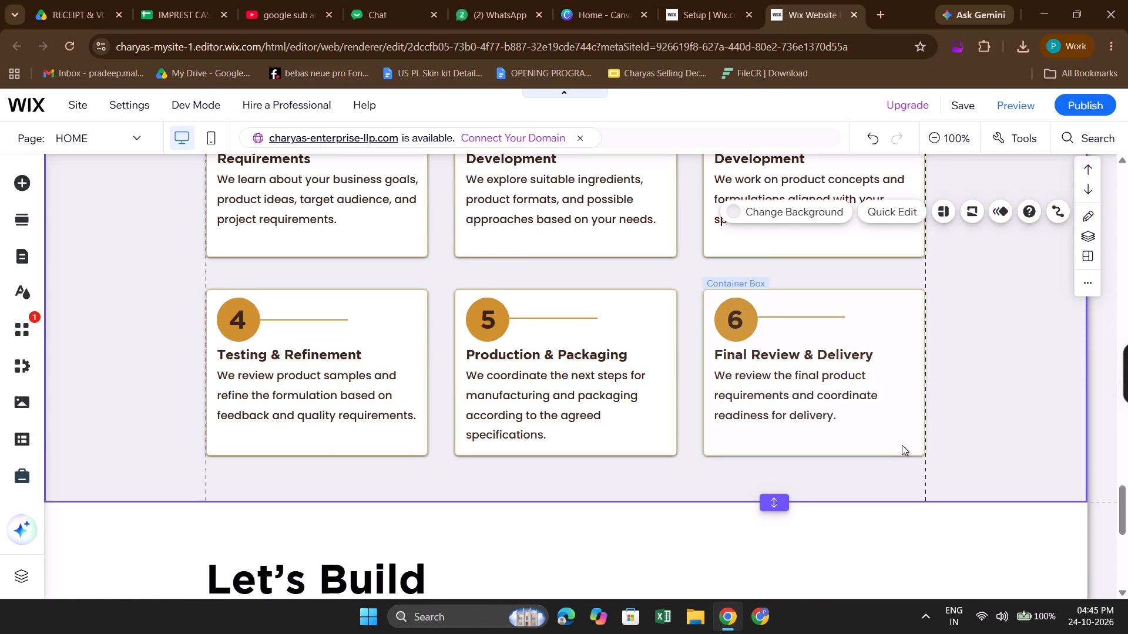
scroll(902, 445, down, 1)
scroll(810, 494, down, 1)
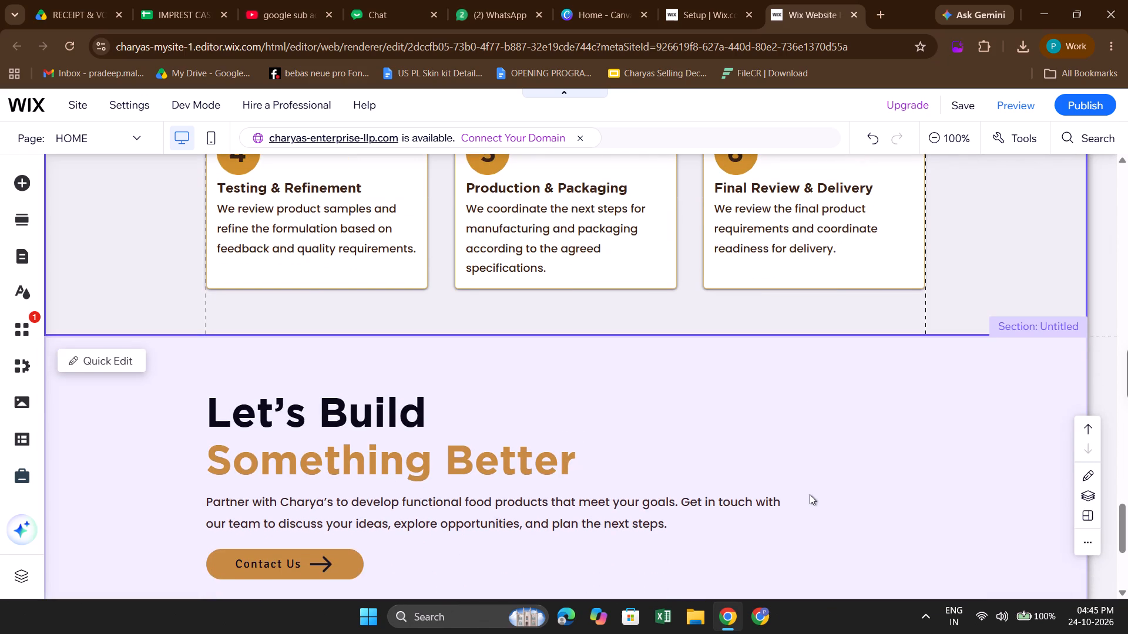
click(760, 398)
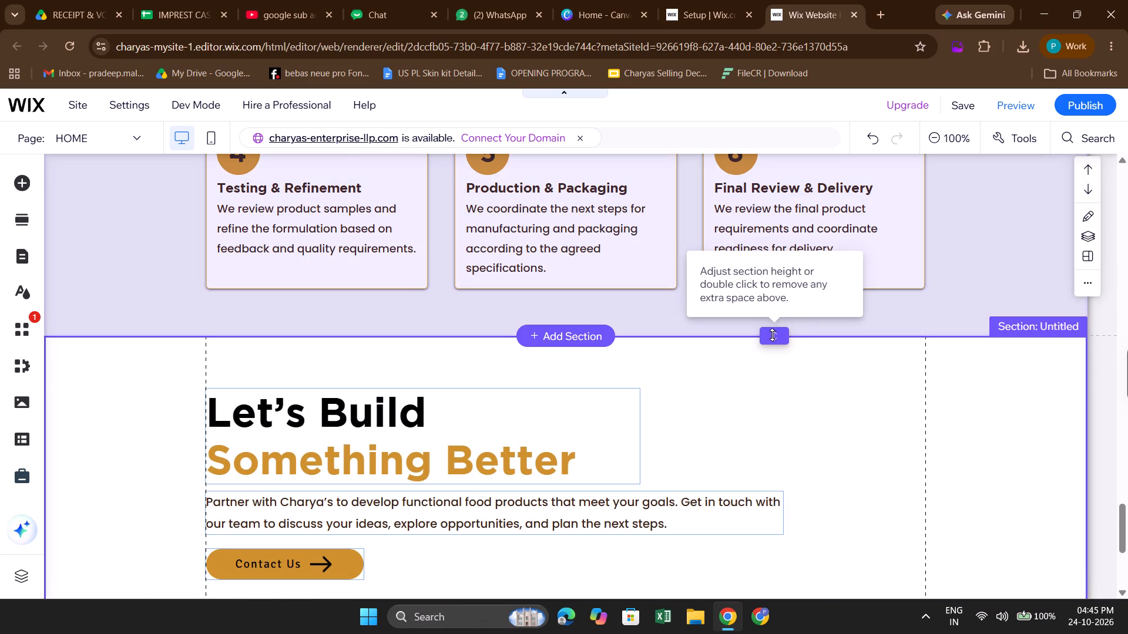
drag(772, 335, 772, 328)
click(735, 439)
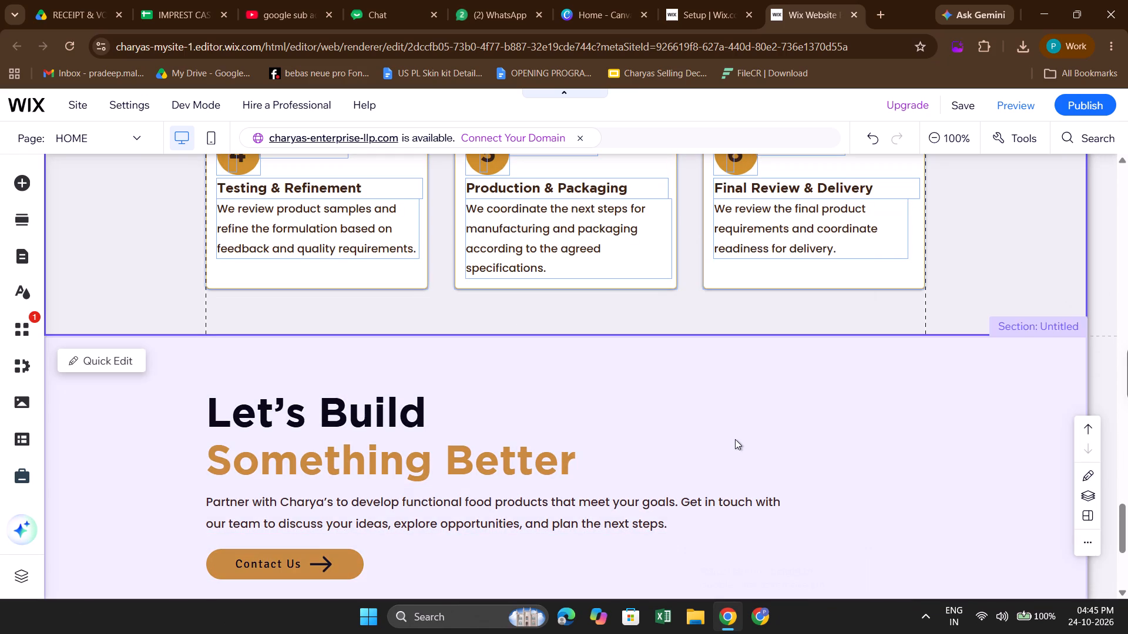
Examine the Let's Build Something Better section and the footer, and look back over the home page up to its header.
scroll(735, 439, down, 1)
scroll(610, 492, down, 1)
click(592, 442)
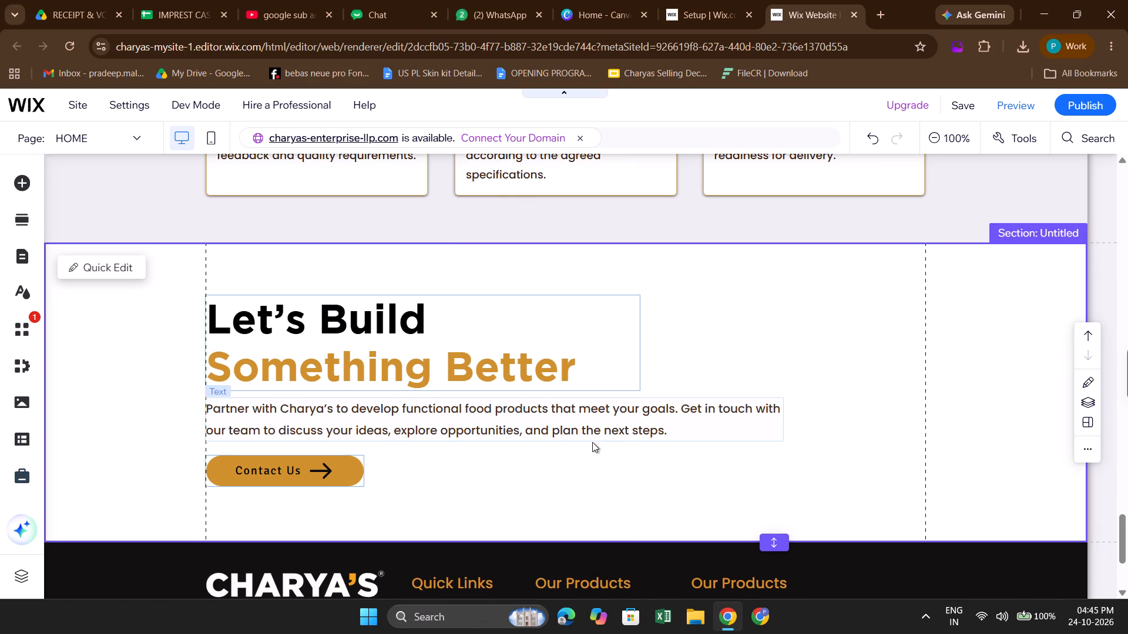
click(550, 480)
scroll(550, 480, down, 3)
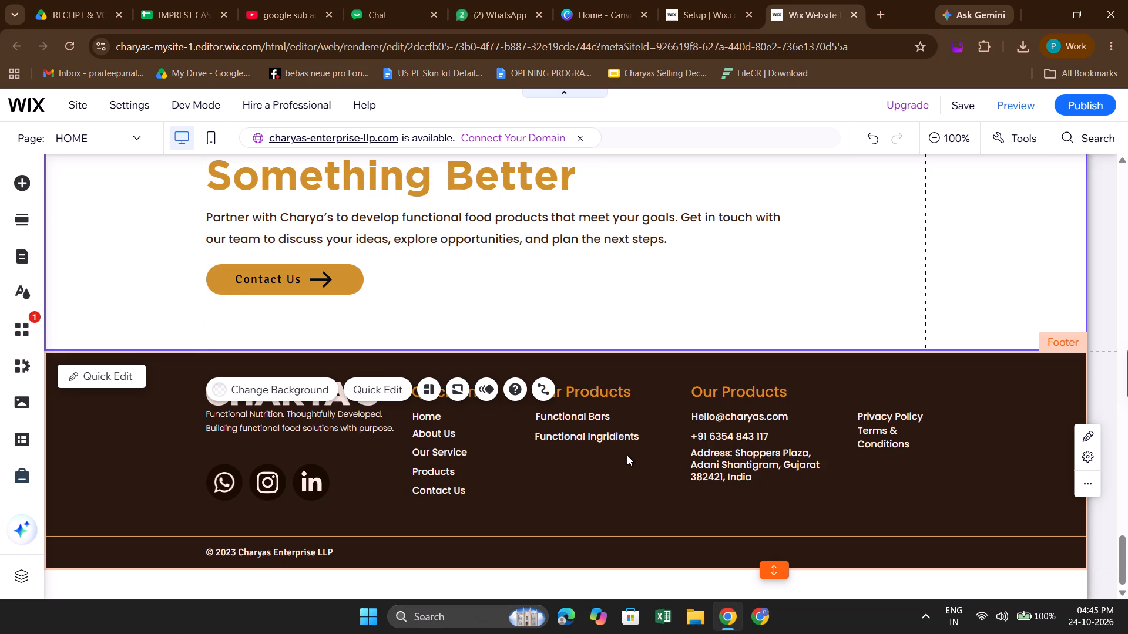
scroll(627, 455, down, 1)
scroll(627, 455, up, 1)
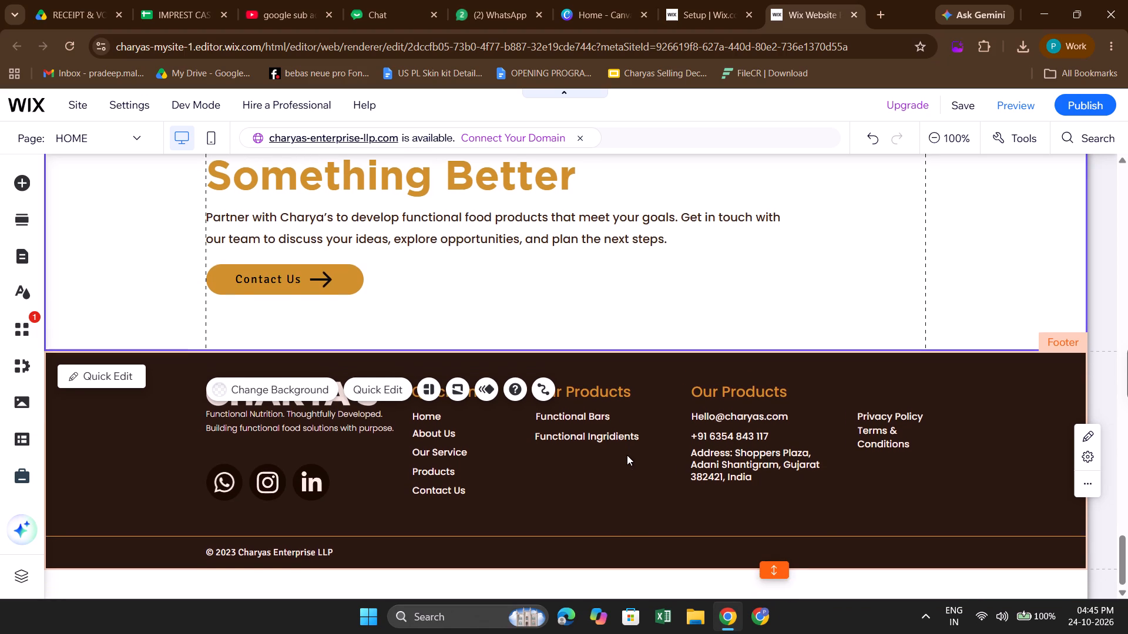
scroll(627, 455, up, 1)
scroll(589, 494, down, 1)
click(743, 296)
scroll(743, 296, up, 13)
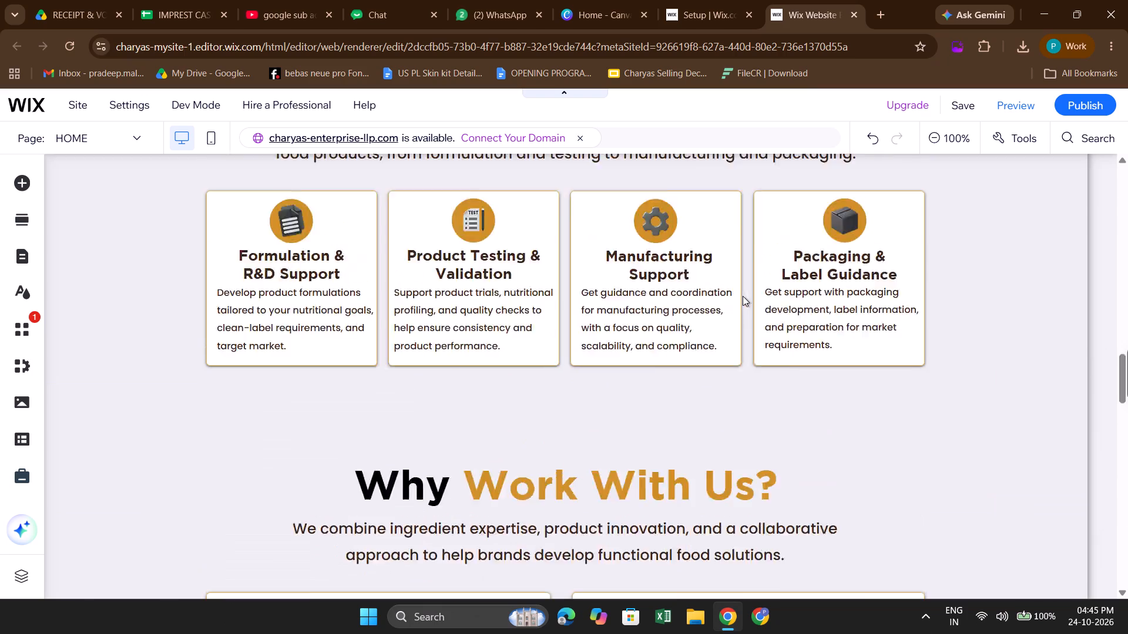
scroll(461, 204, up, 5)
scroll(371, 255, up, 7)
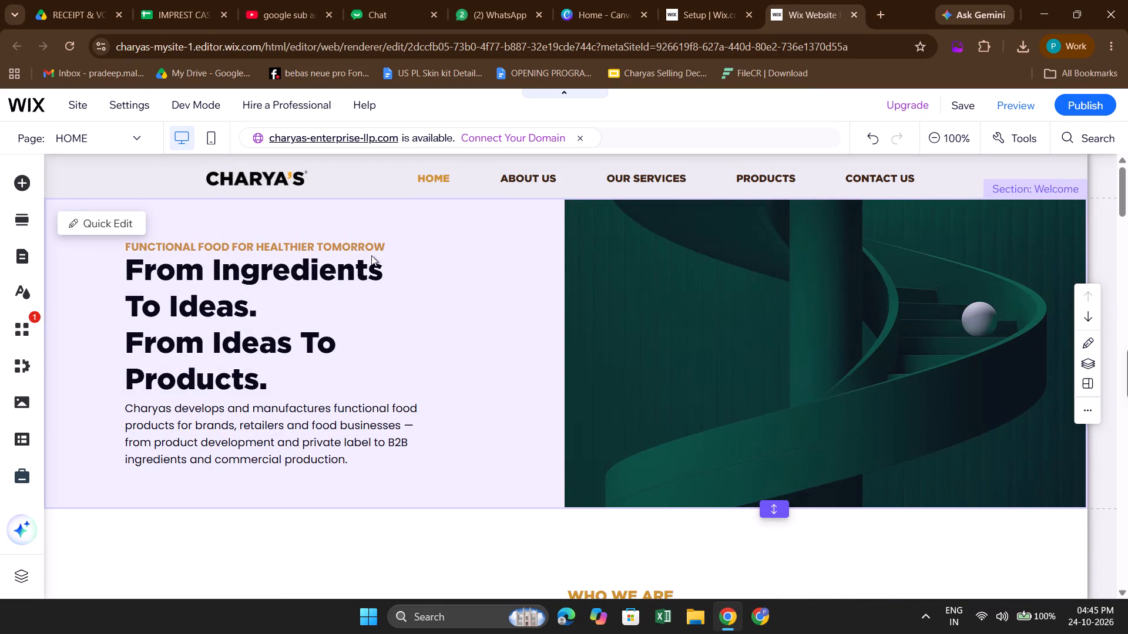
Open the ABOUT US page and look through its sections down to Let's Build Something Together.
click(138, 138)
click(100, 191)
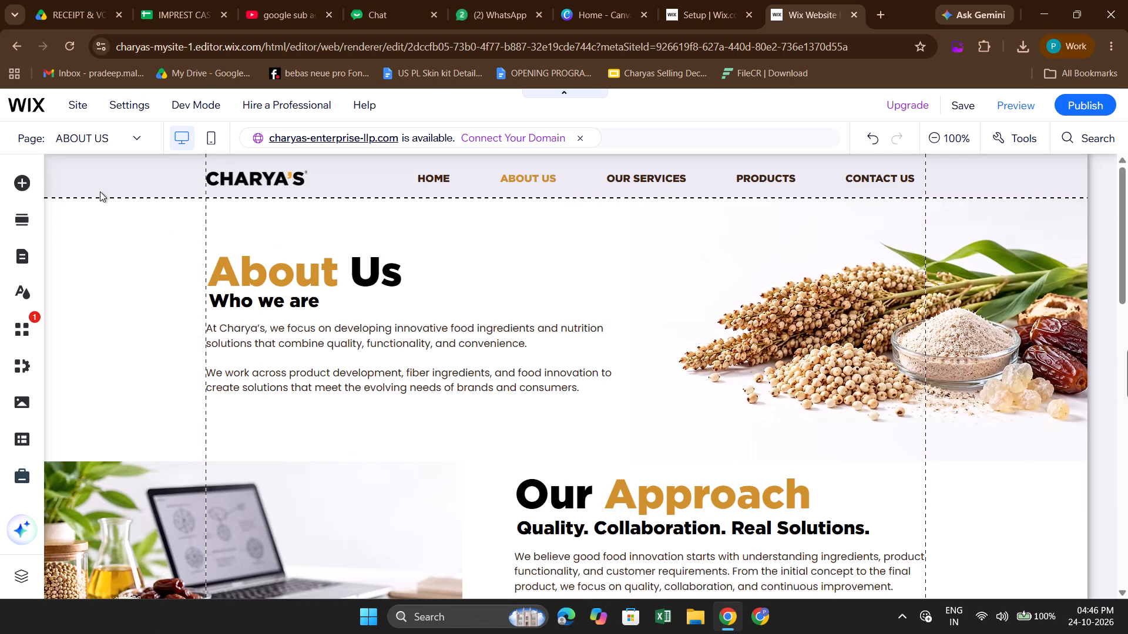
scroll(417, 349, down, 1)
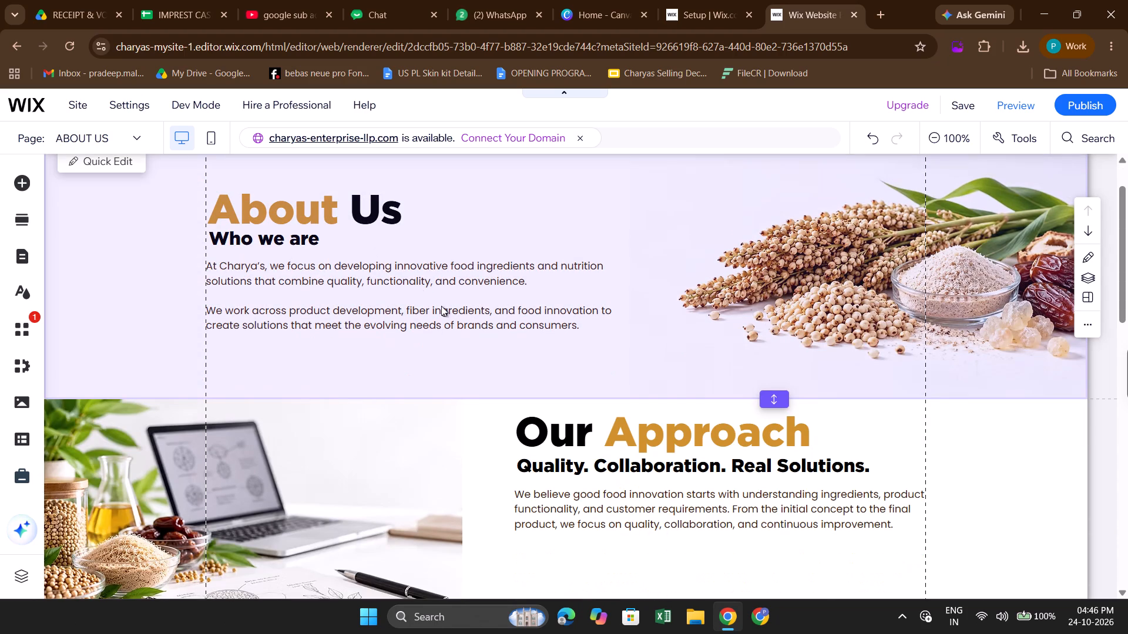
click(441, 306)
scroll(501, 324, down, 3)
scroll(543, 460, down, 1)
scroll(680, 419, down, 3)
scroll(611, 458, down, 1)
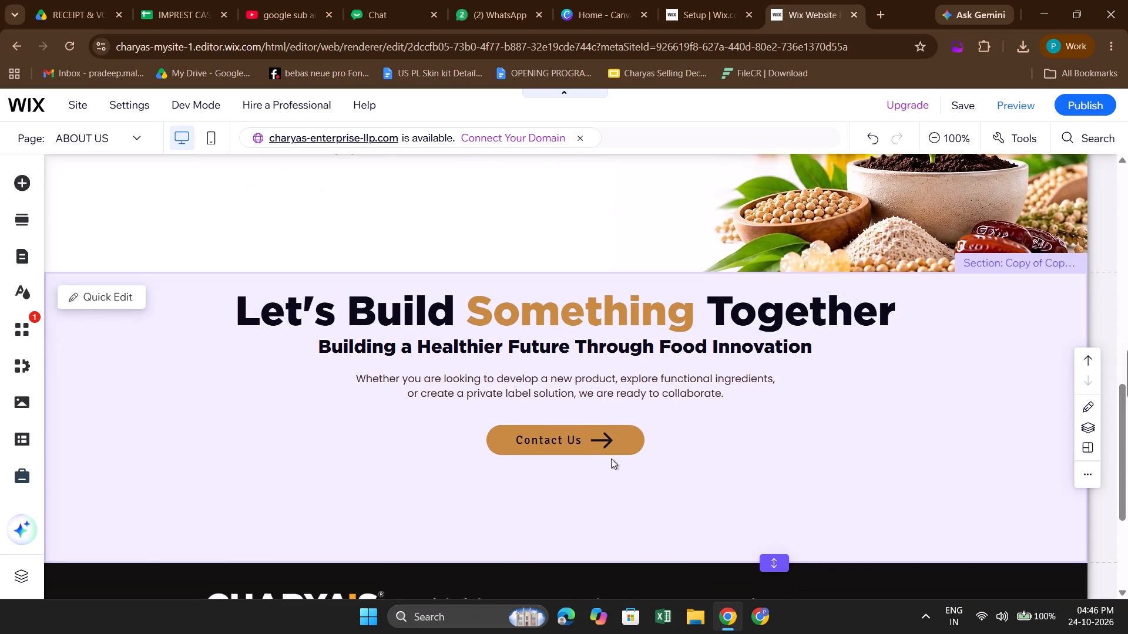
Examine the footer of the ABOUT US page and return to the top of the page.
scroll(611, 458, down, 1)
scroll(553, 482, down, 4)
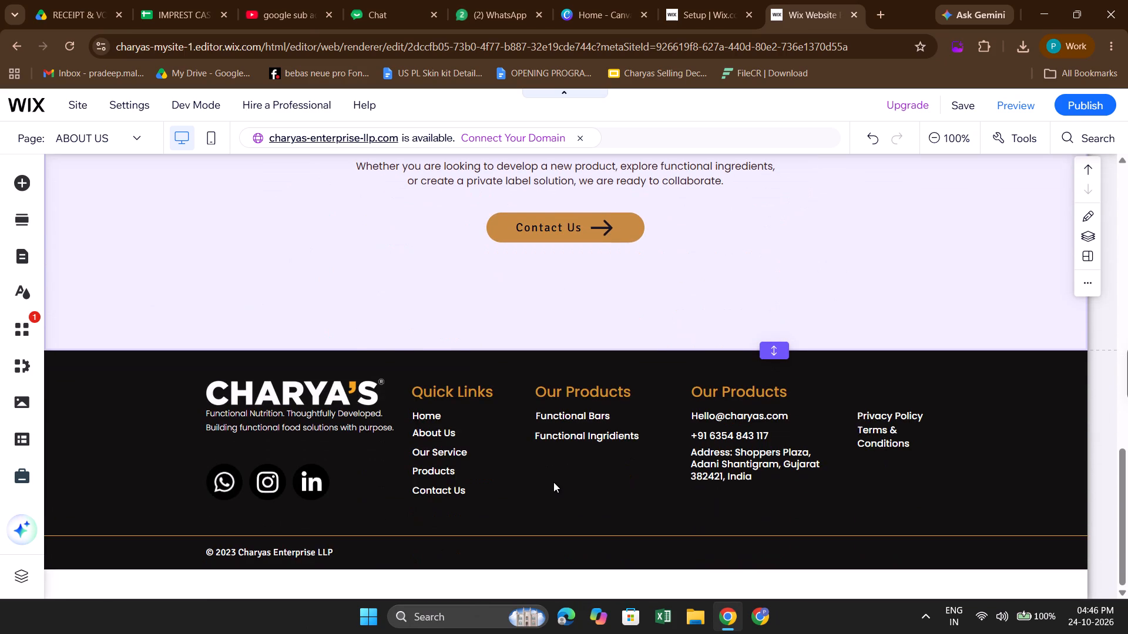
scroll(535, 419, up, 8)
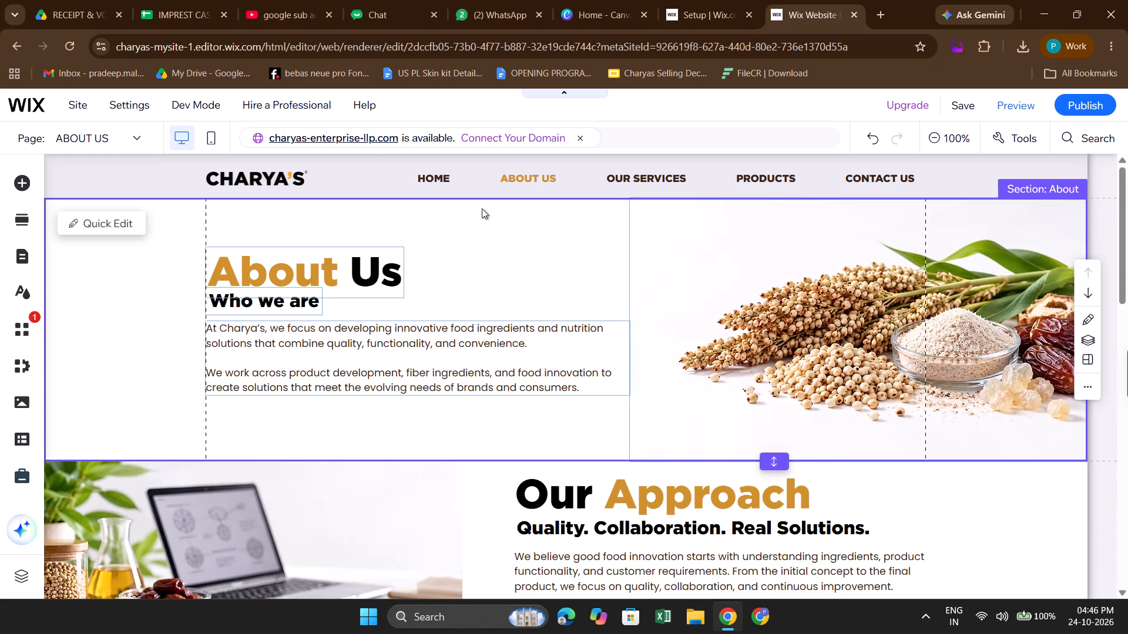
Open the OUR SERVICES page and look through its numbered services down to Private Label/B2B.
click(135, 144)
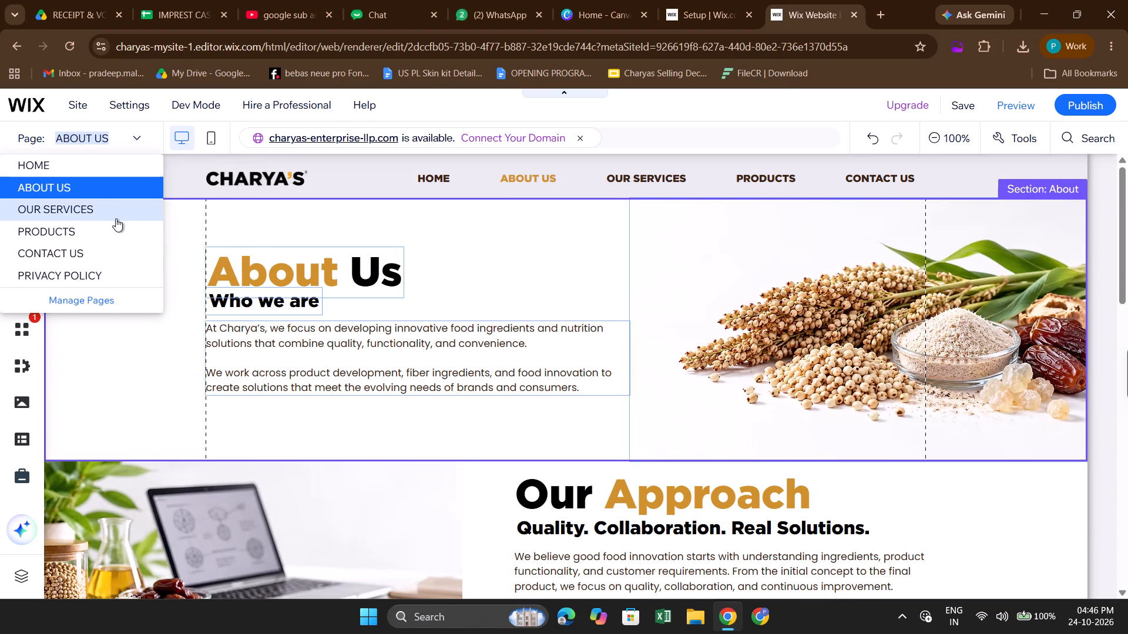
click(116, 218)
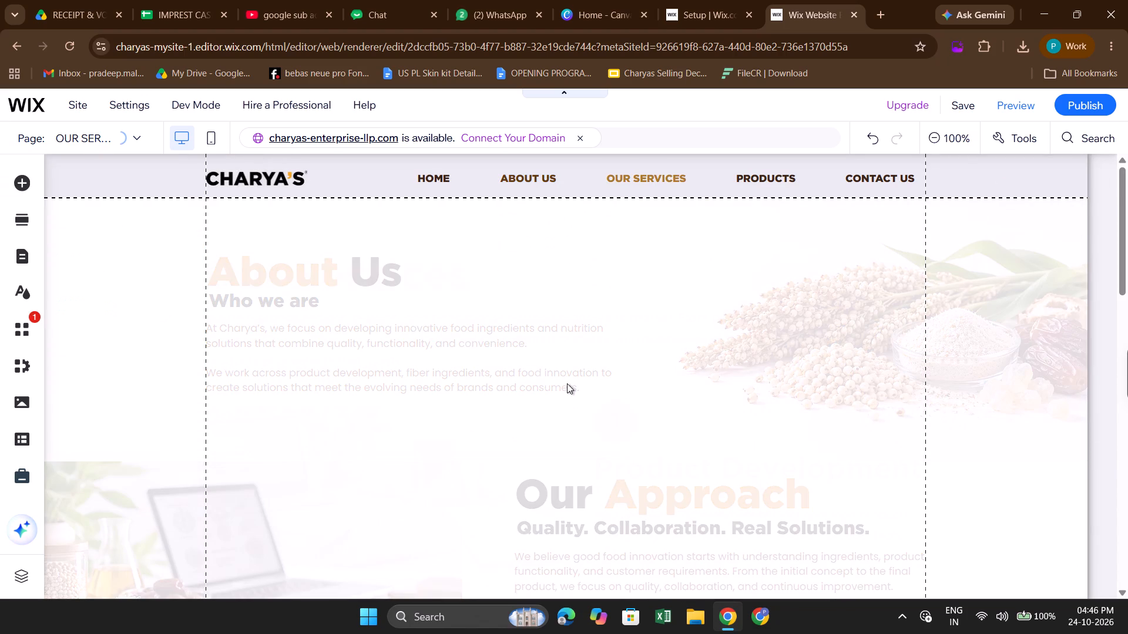
scroll(666, 400, down, 1)
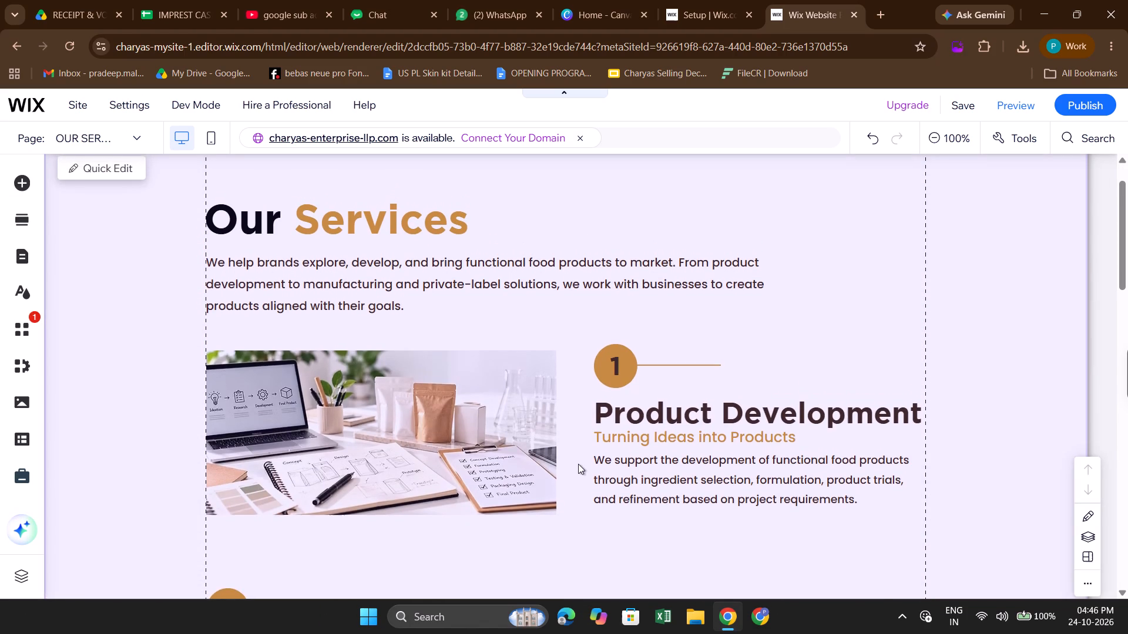
scroll(578, 464, down, 4)
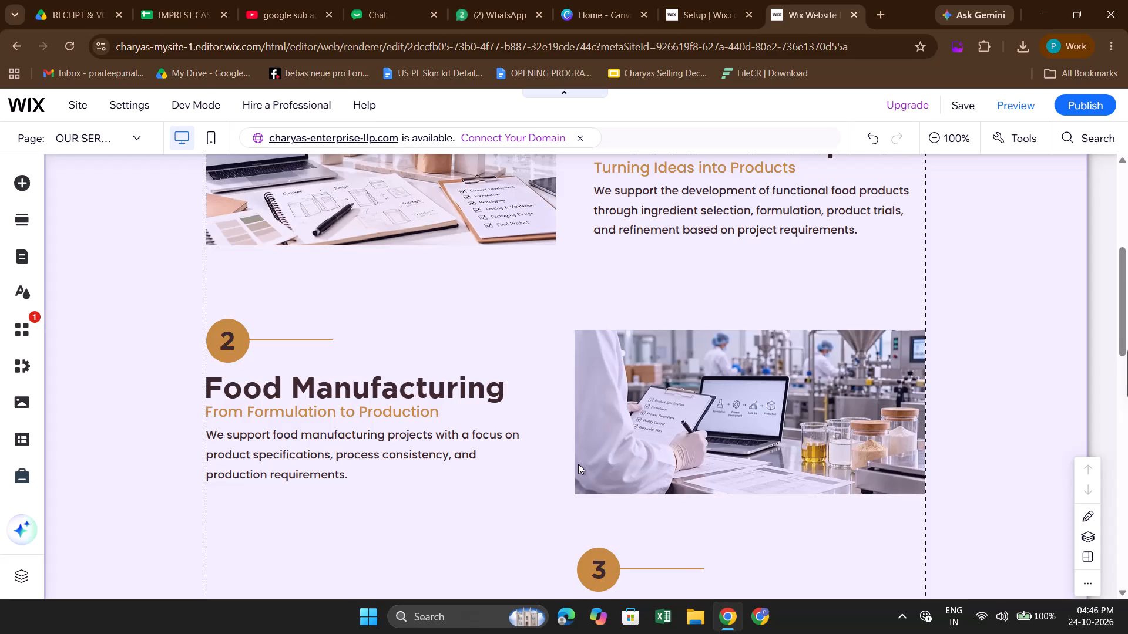
scroll(578, 464, up, 1)
scroll(489, 434, up, 1)
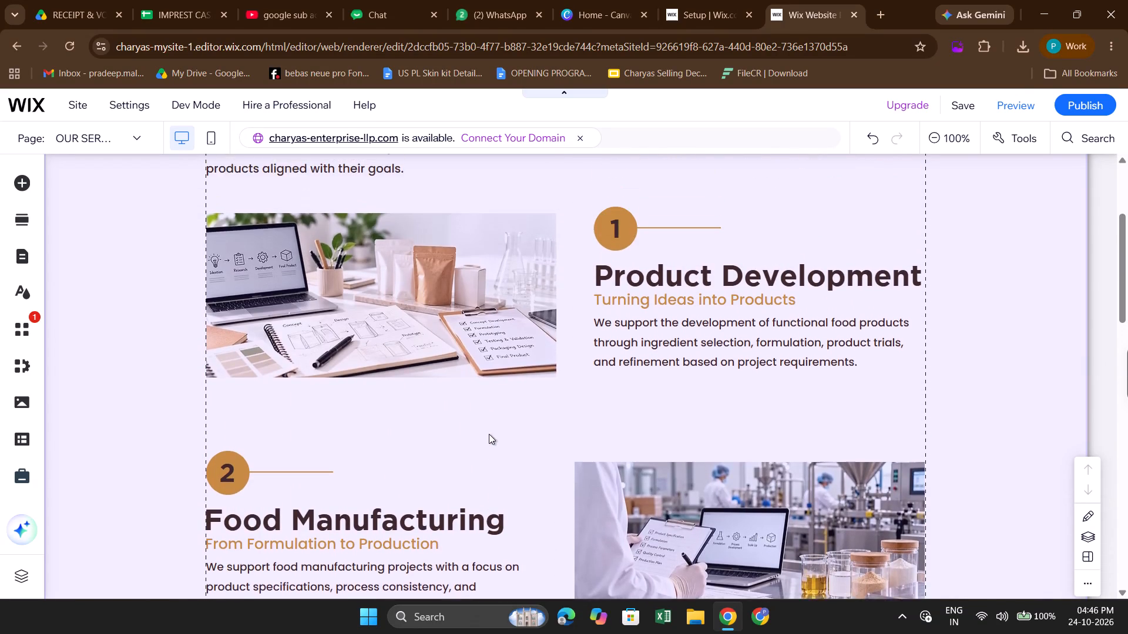
scroll(489, 434, down, 6)
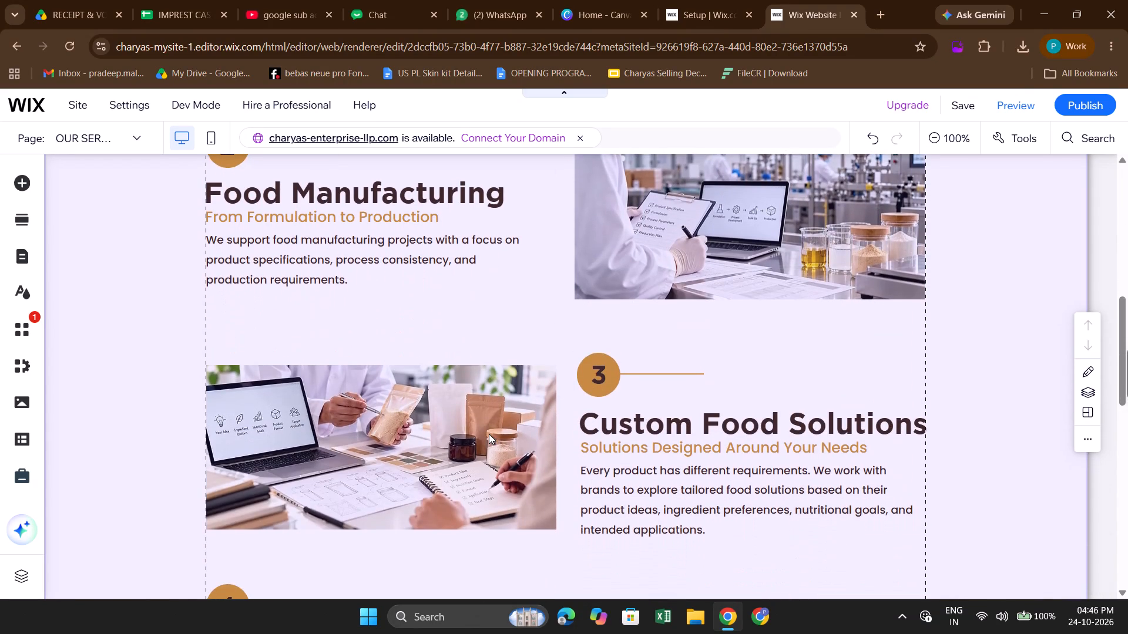
scroll(489, 434, down, 1)
scroll(395, 451, down, 1)
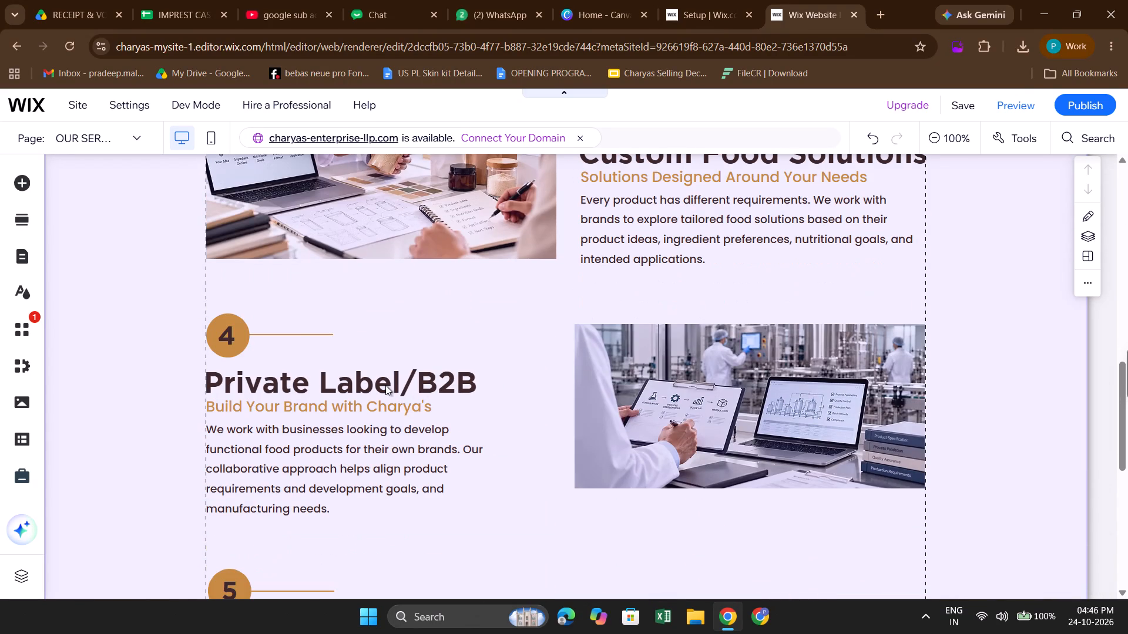
Move the Private Label/B2B heading out of service 4 and up to the service 2 block.
click(385, 385)
click(385, 385)
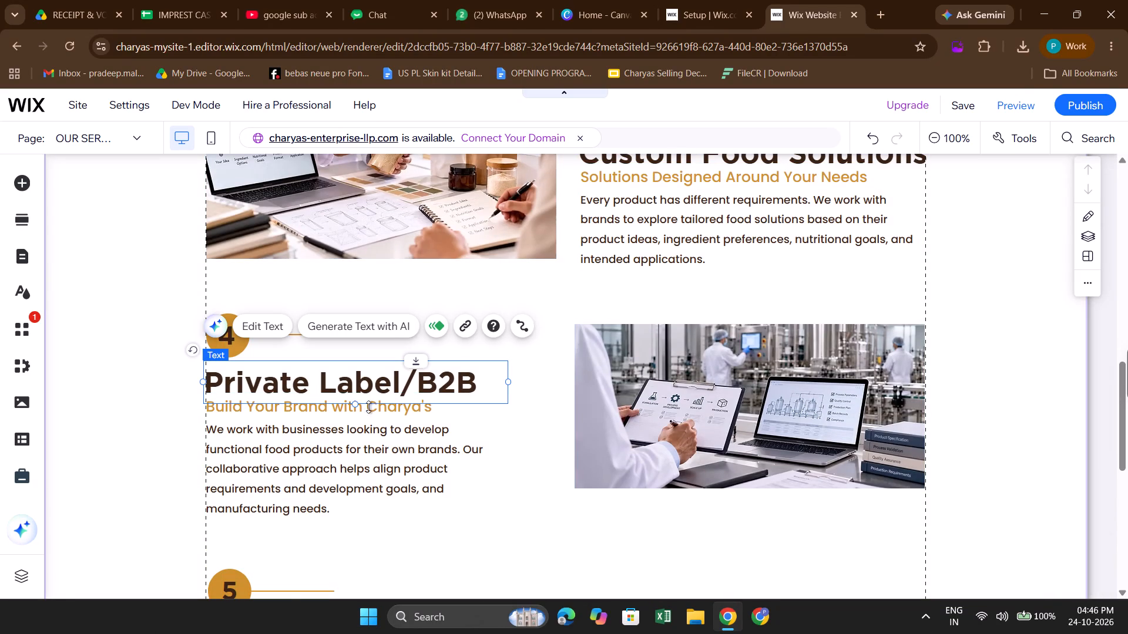
scroll(374, 385, up, 1)
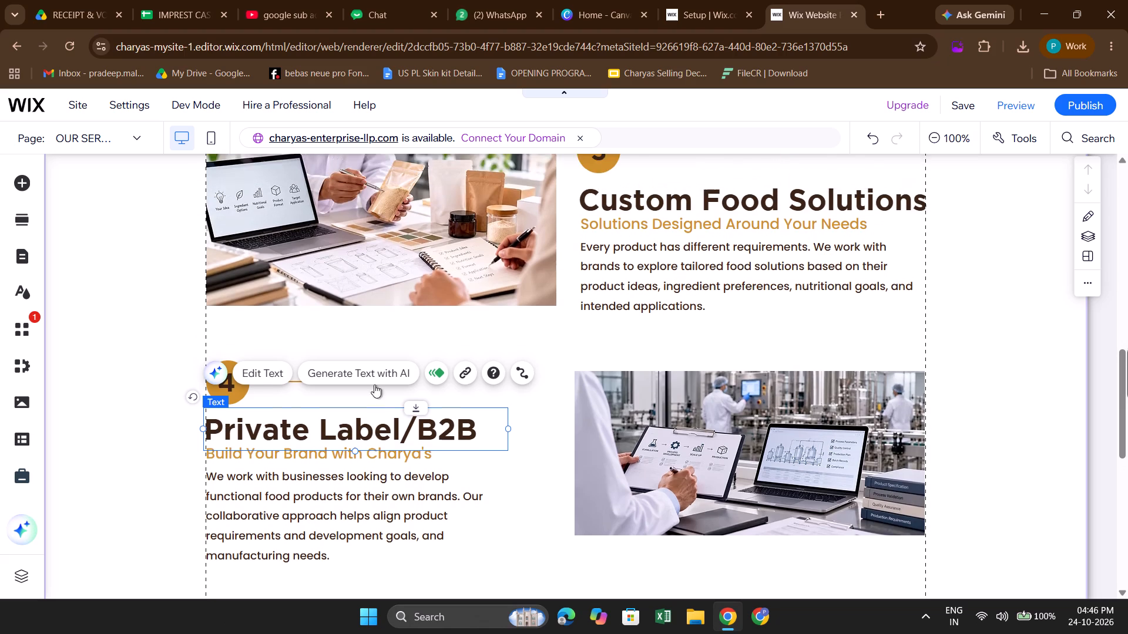
scroll(374, 385, up, 1)
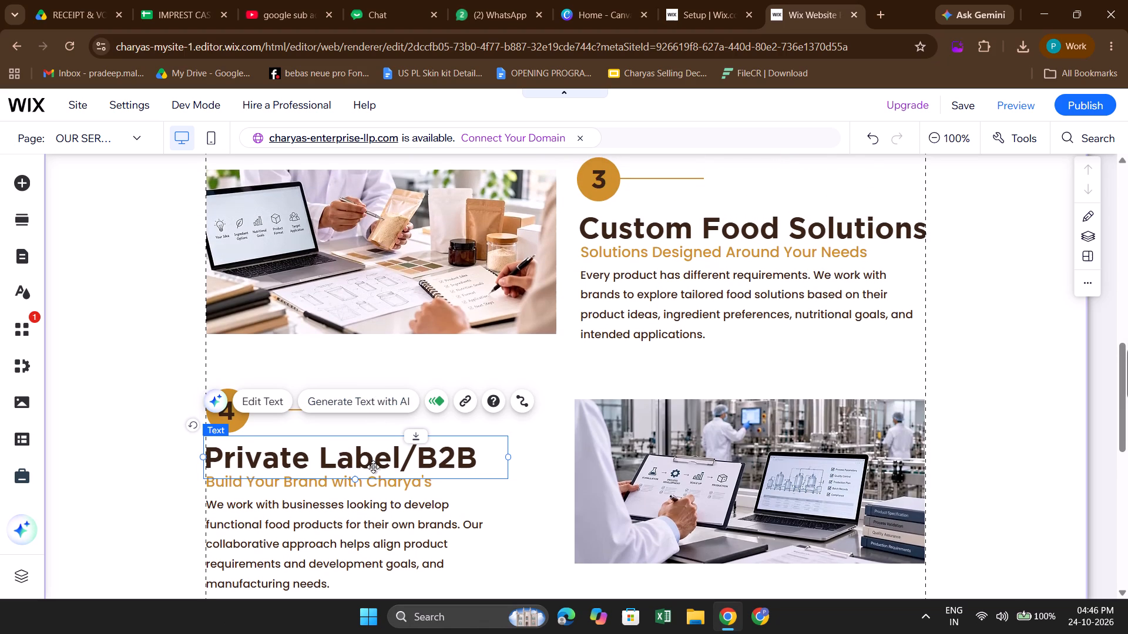
scroll(380, 463, up, 1)
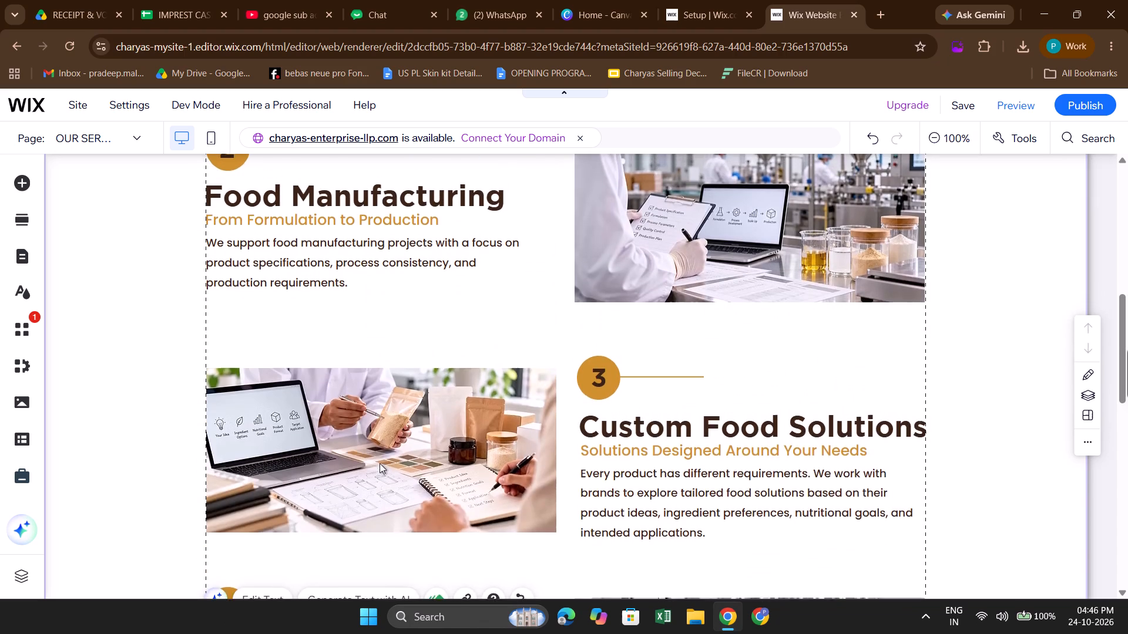
scroll(380, 463, up, 1)
scroll(380, 463, down, 2)
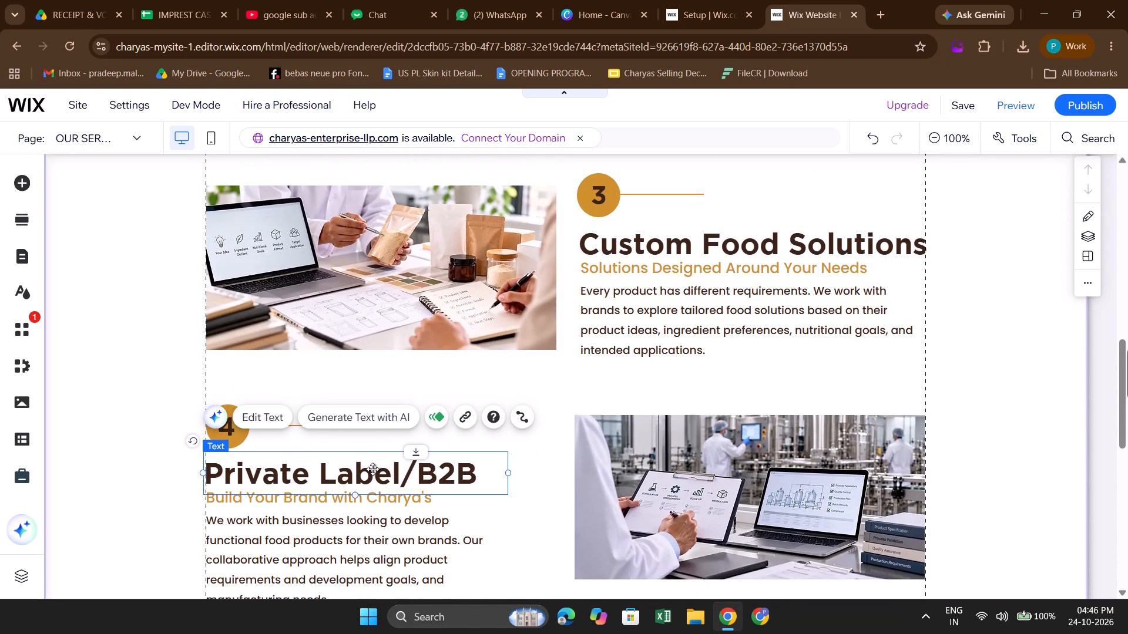
drag(368, 473, 431, 264)
scroll(431, 264, up, 2)
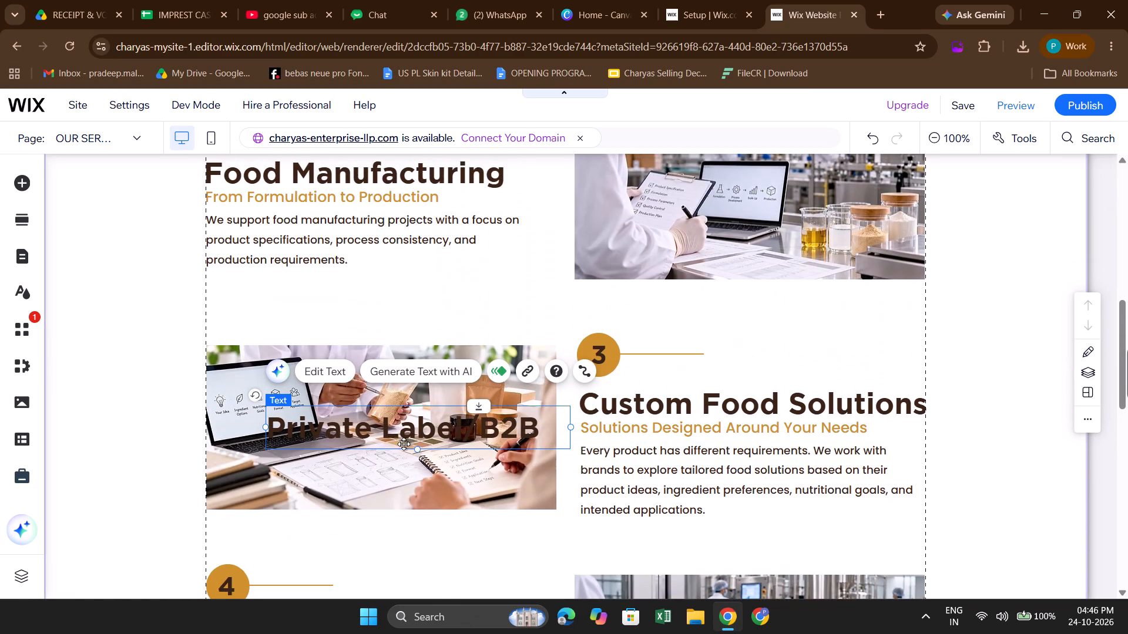
drag(402, 437, 556, 231)
scroll(556, 231, up, 1)
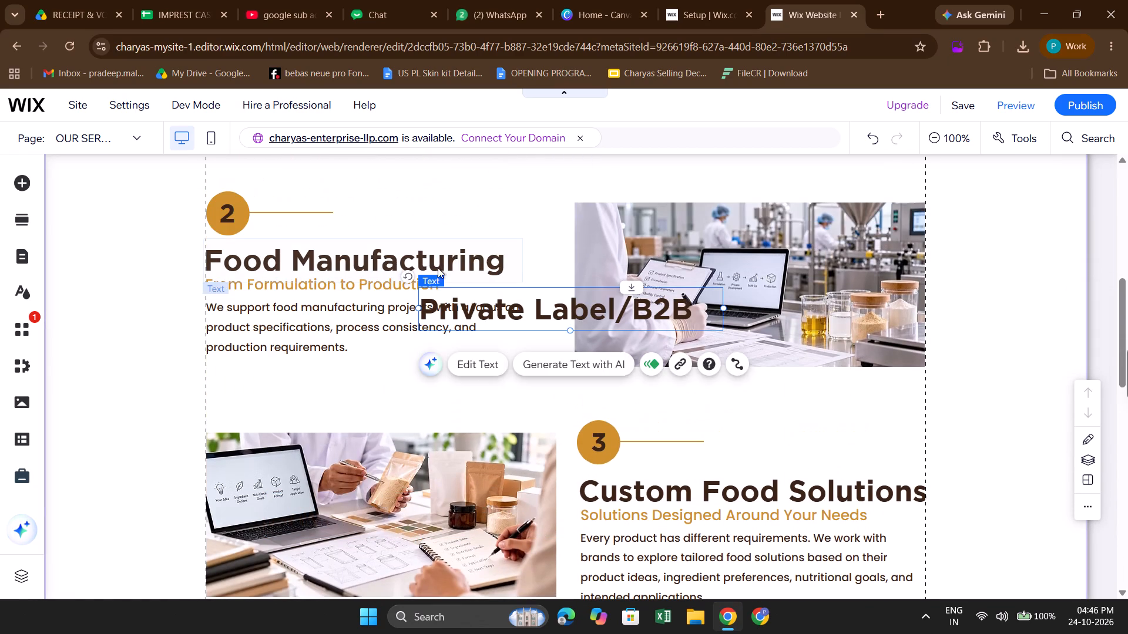
Move the Food Manufacturing heading out of service 2, down beside the service 3 image.
click(399, 265)
drag(399, 265, 307, 453)
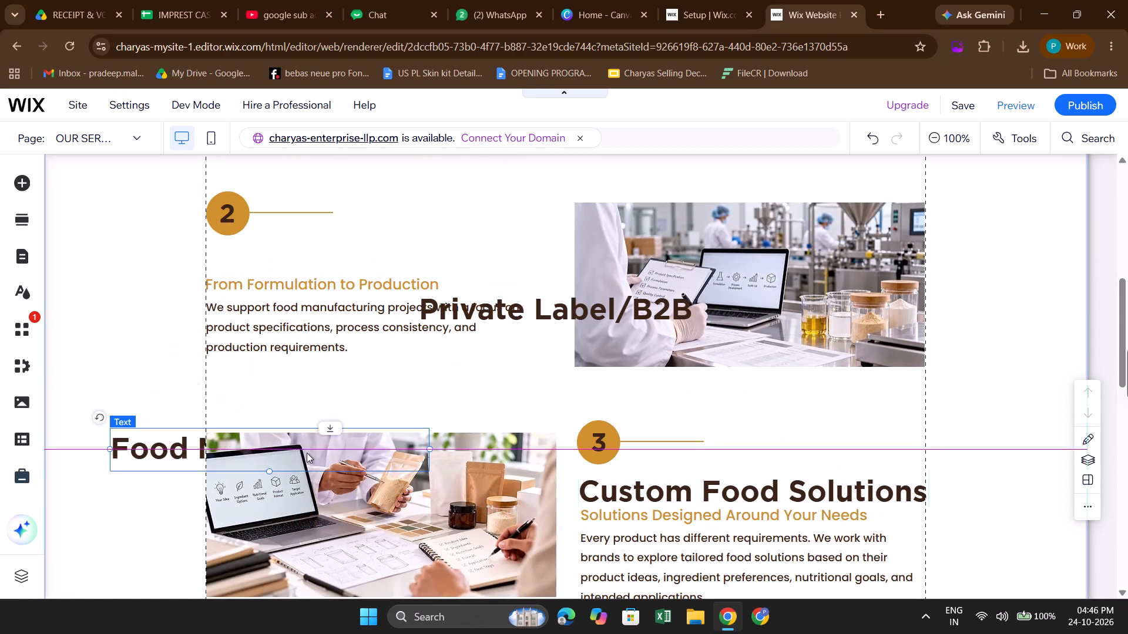
Place the Private Label/B2B heading under number 2, aligned to the left margin at x 0, y 727.
click(589, 309)
drag(589, 309, 409, 260)
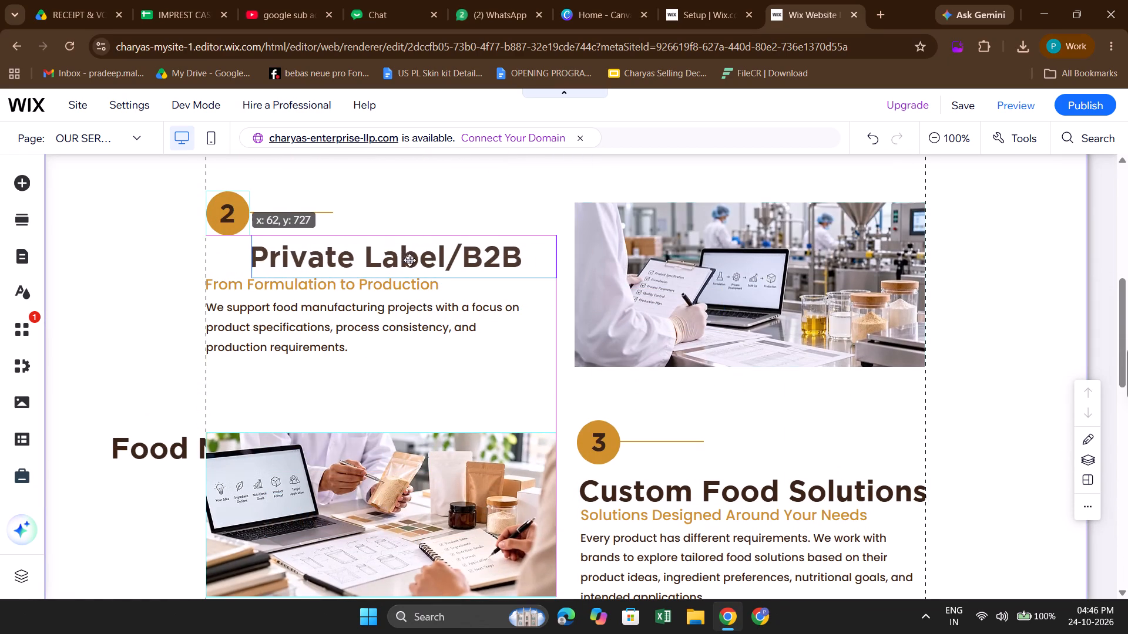
drag(409, 260, 384, 258)
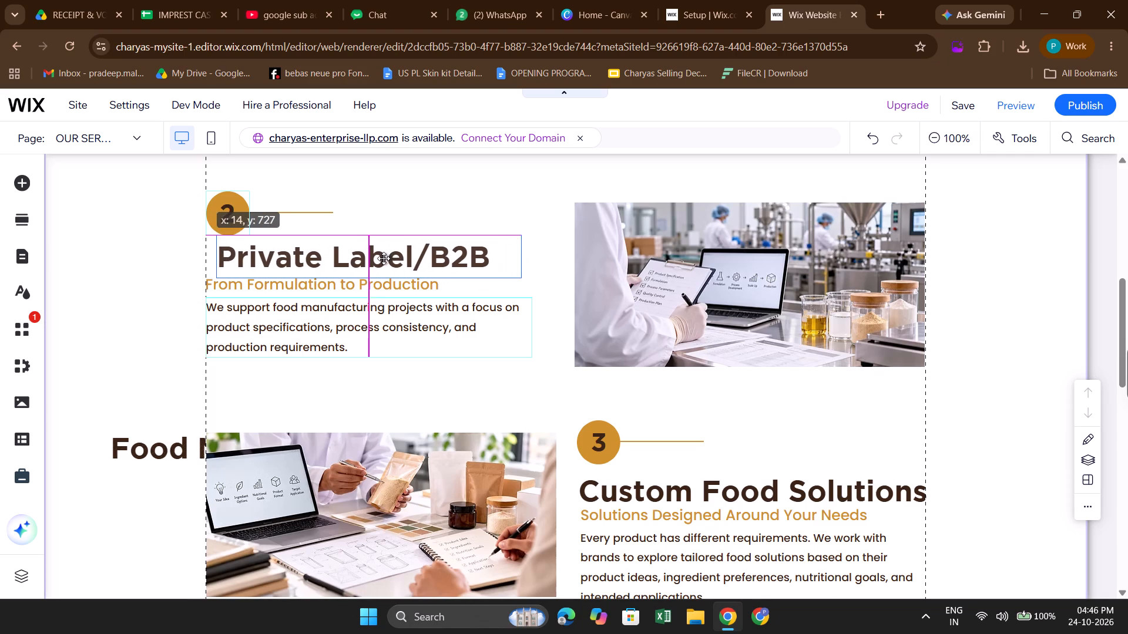
drag(384, 258, 376, 259)
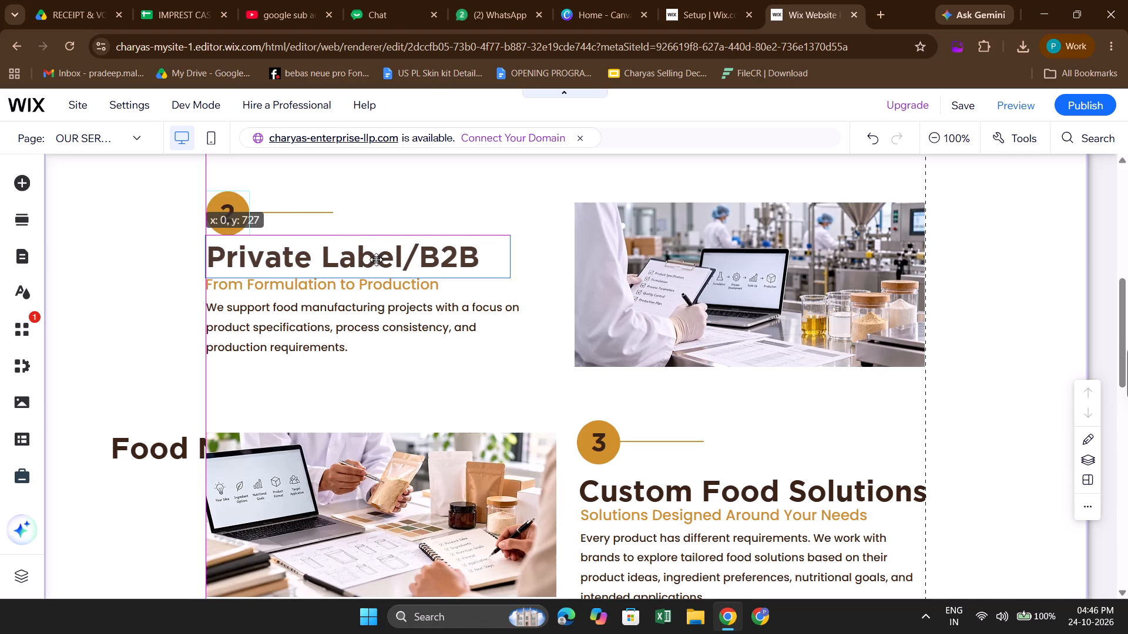
drag(376, 259, 375, 258)
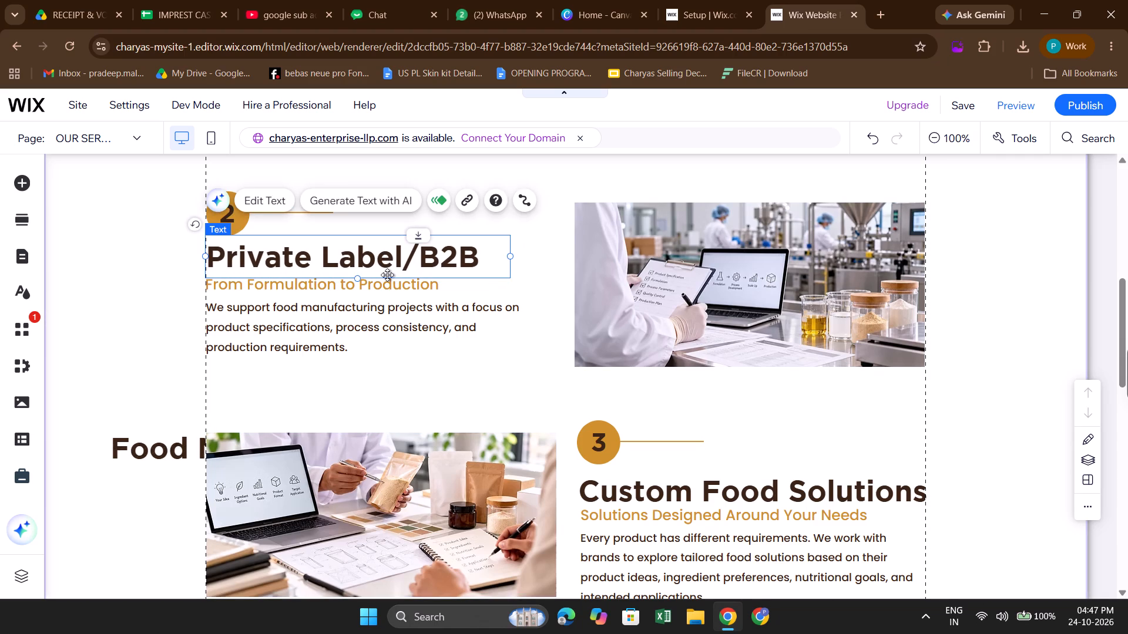
click(439, 386)
Move the Food Manufacturing heading down to service 4, directly under its number and above the Build Your Brand with Charya's subtitle.
scroll(439, 386, down, 2)
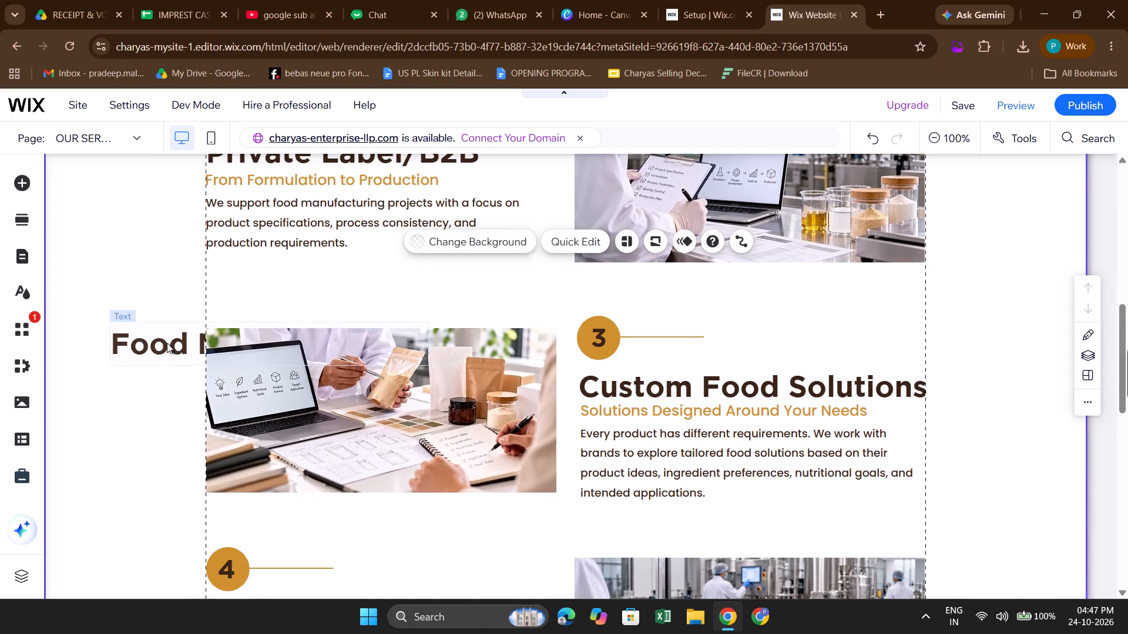
click(167, 343)
drag(167, 343, 274, 507)
scroll(274, 507, down, 1)
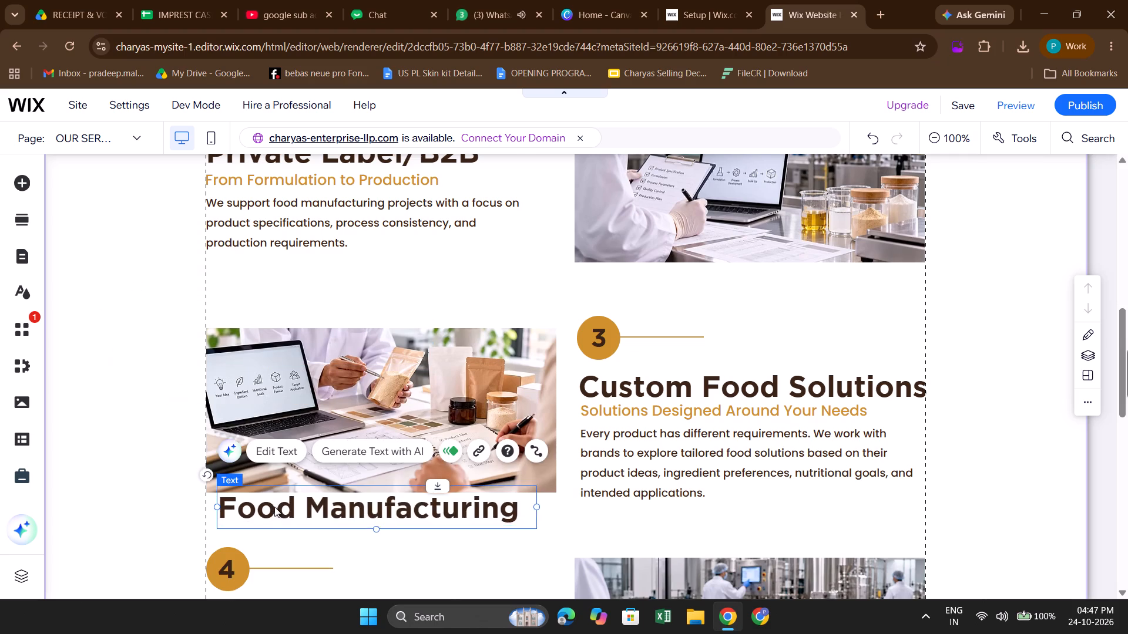
scroll(274, 507, down, 1)
drag(333, 421, 334, 436)
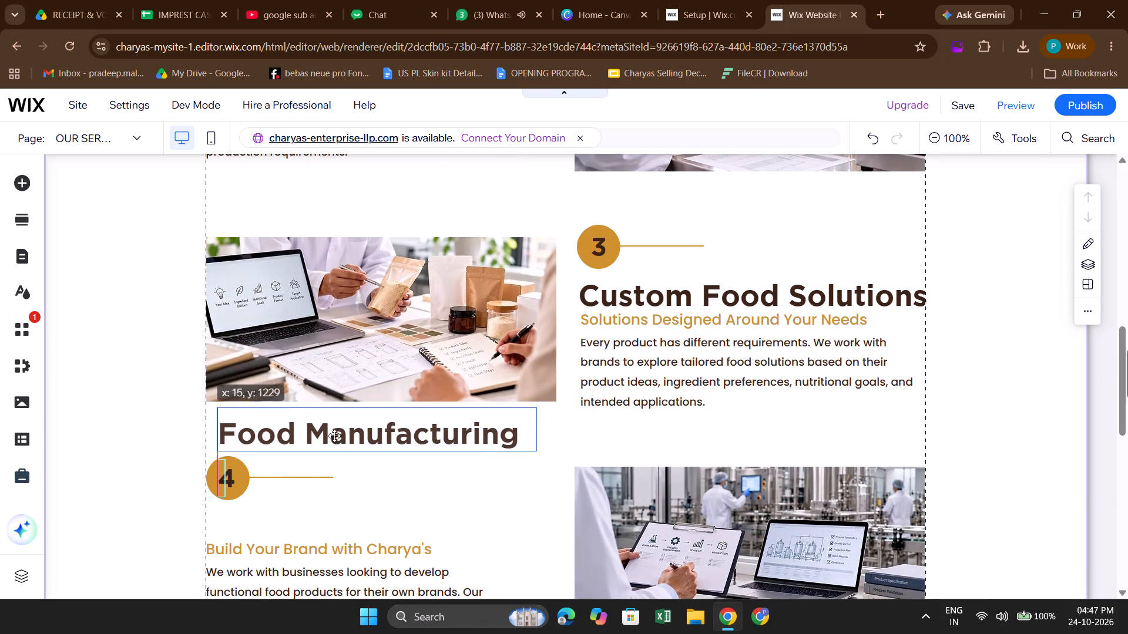
drag(334, 436, 320, 533)
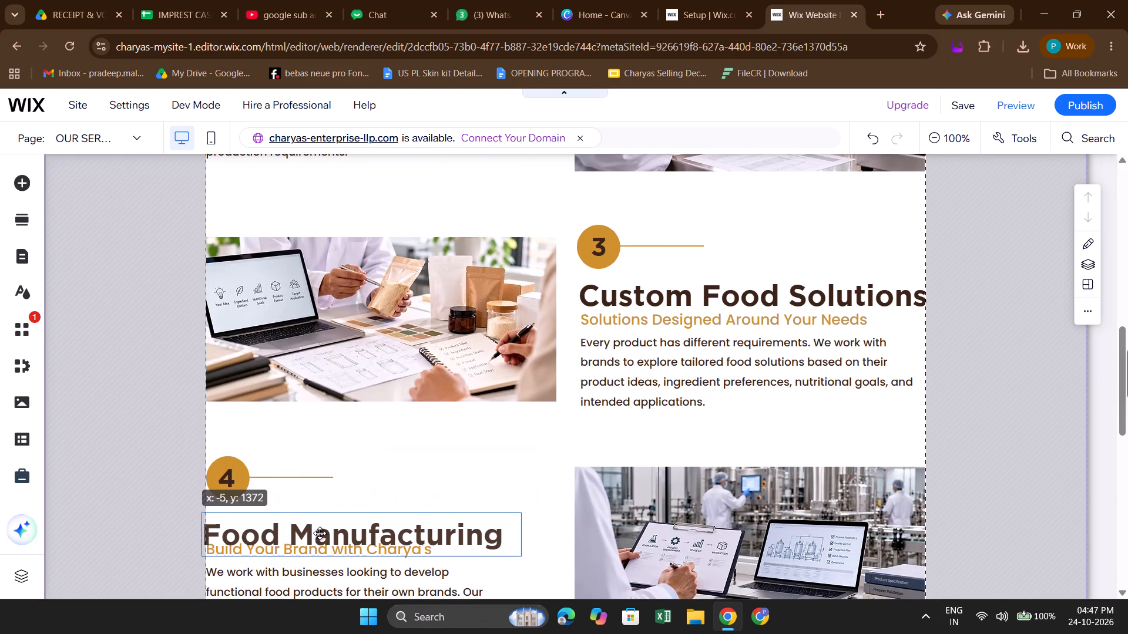
drag(320, 533, 323, 529)
click(469, 424)
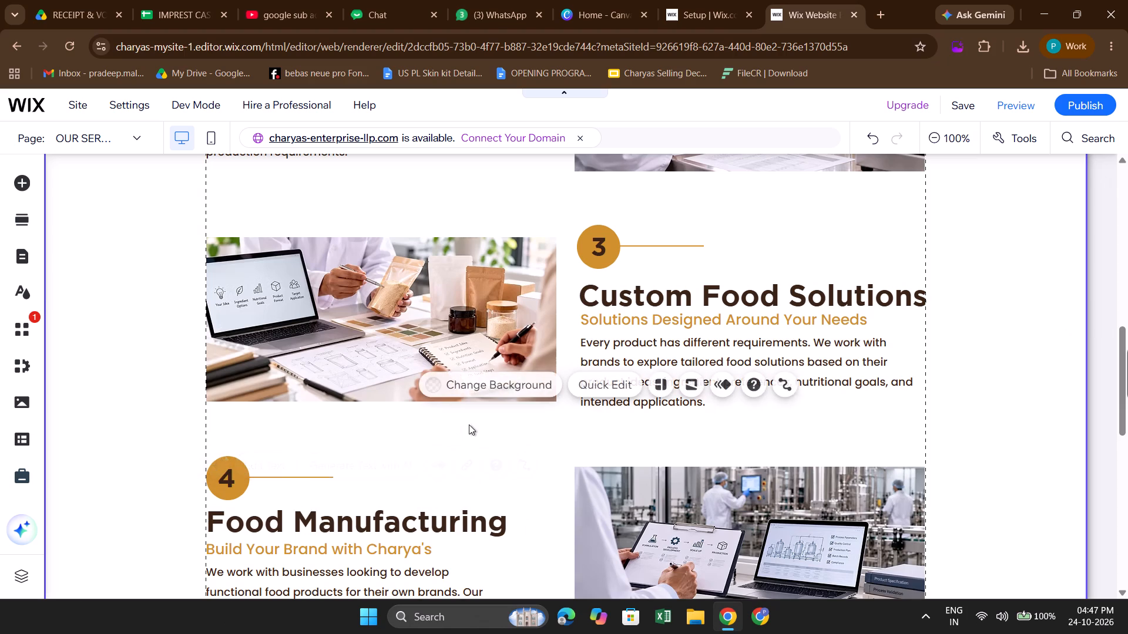
Move the Build Your Brand with Charya's subtitle from service 4 up to service 2, parking it just above the Private Label/B2B heading.
scroll(469, 424, down, 2)
click(369, 461)
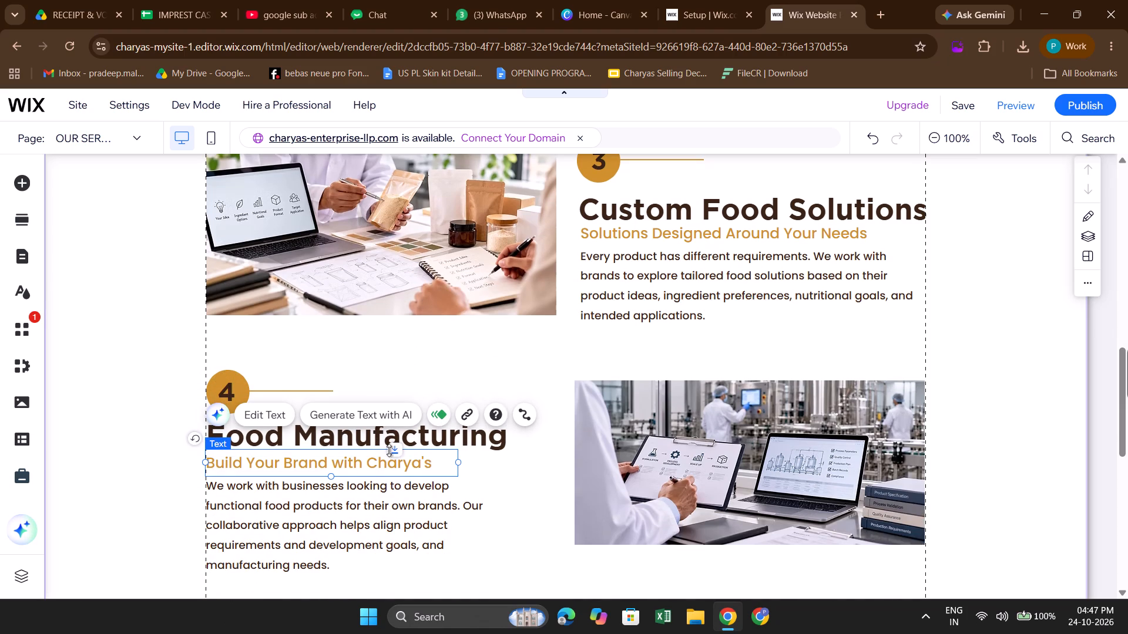
drag(355, 466, 439, 210)
scroll(439, 210, up, 1)
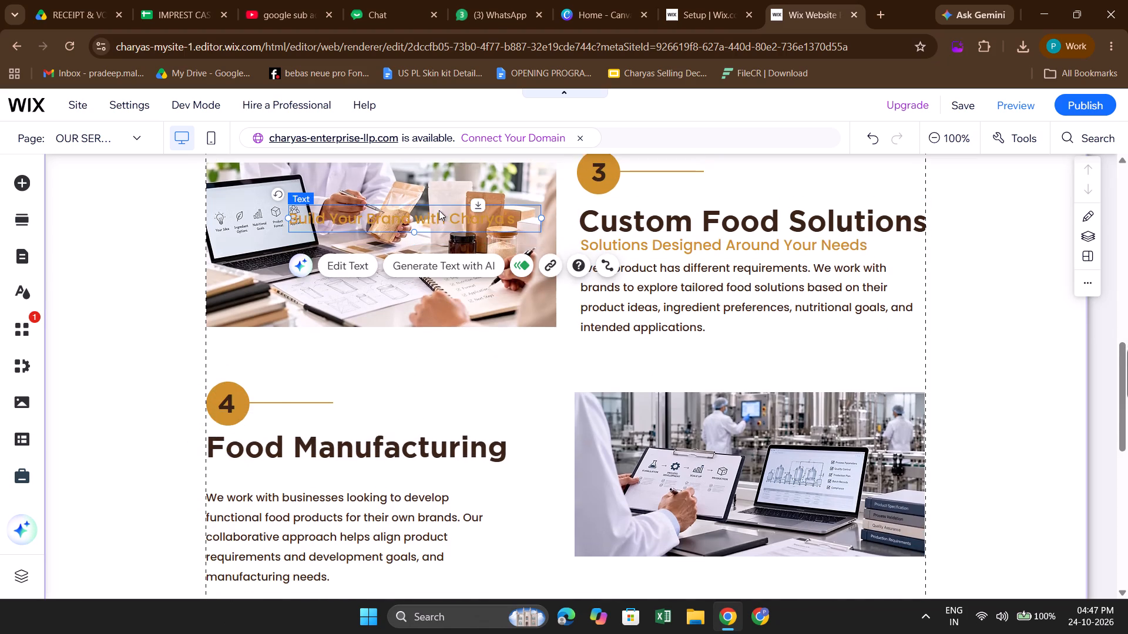
scroll(439, 210, up, 1)
drag(416, 339, 455, 183)
scroll(455, 183, up, 2)
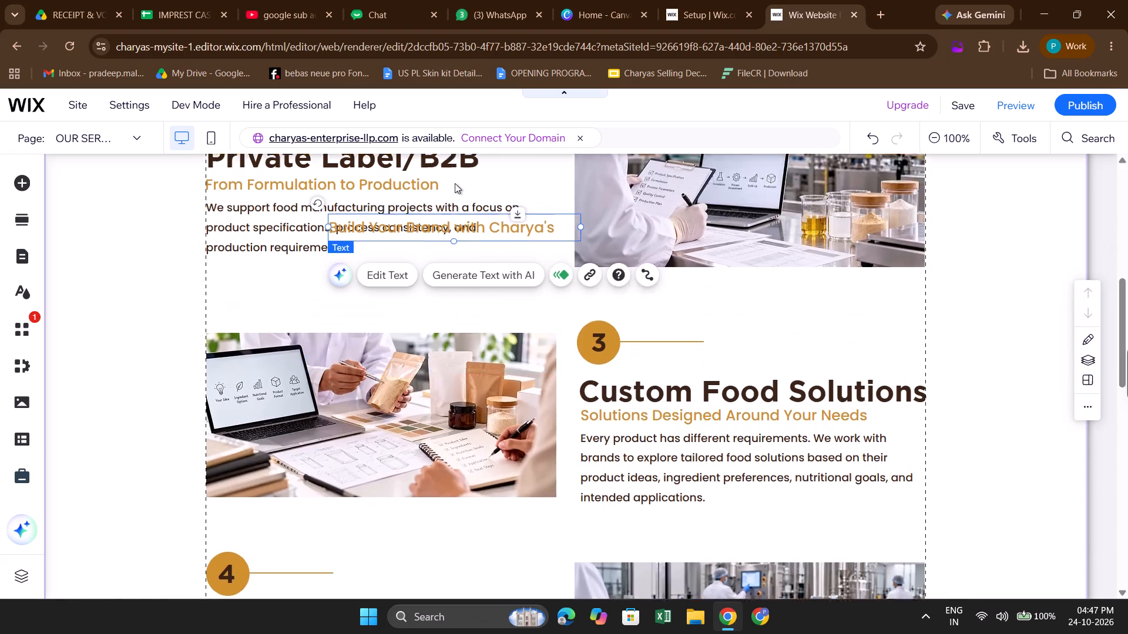
scroll(455, 183, up, 2)
drag(434, 414, 470, 319)
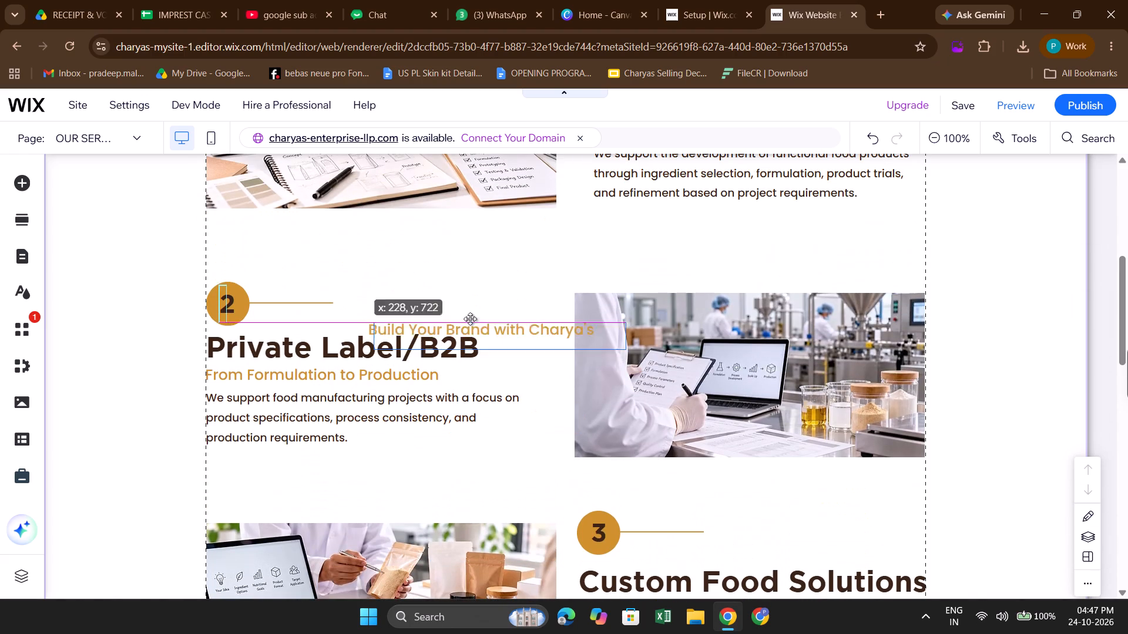
drag(470, 319, 446, 305)
Move the From Formulation to Production subtitle from service 2 to service 4, fitting it between the Food Manufacturing heading and the description at the left margin.
click(352, 377)
drag(367, 375, 371, 495)
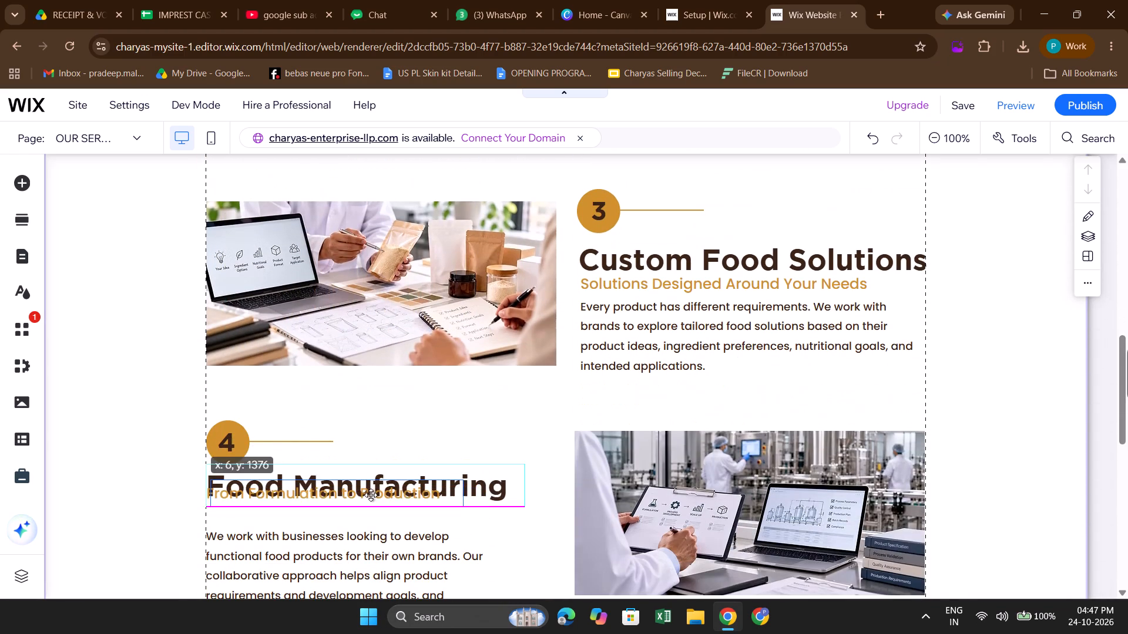
drag(371, 495, 369, 504)
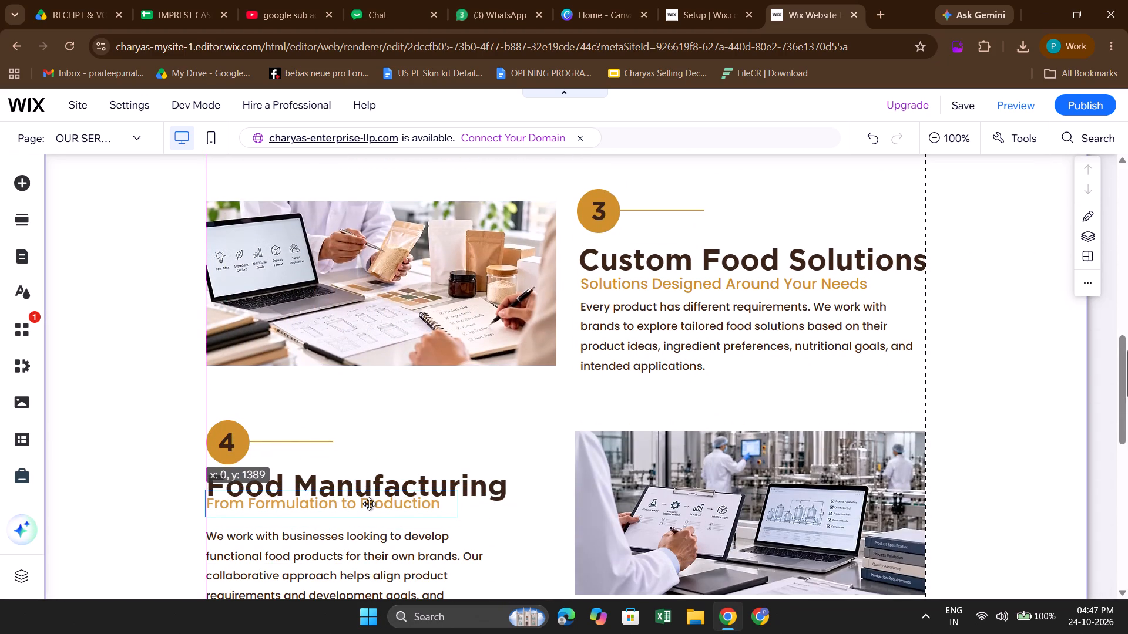
drag(369, 504, 372, 510)
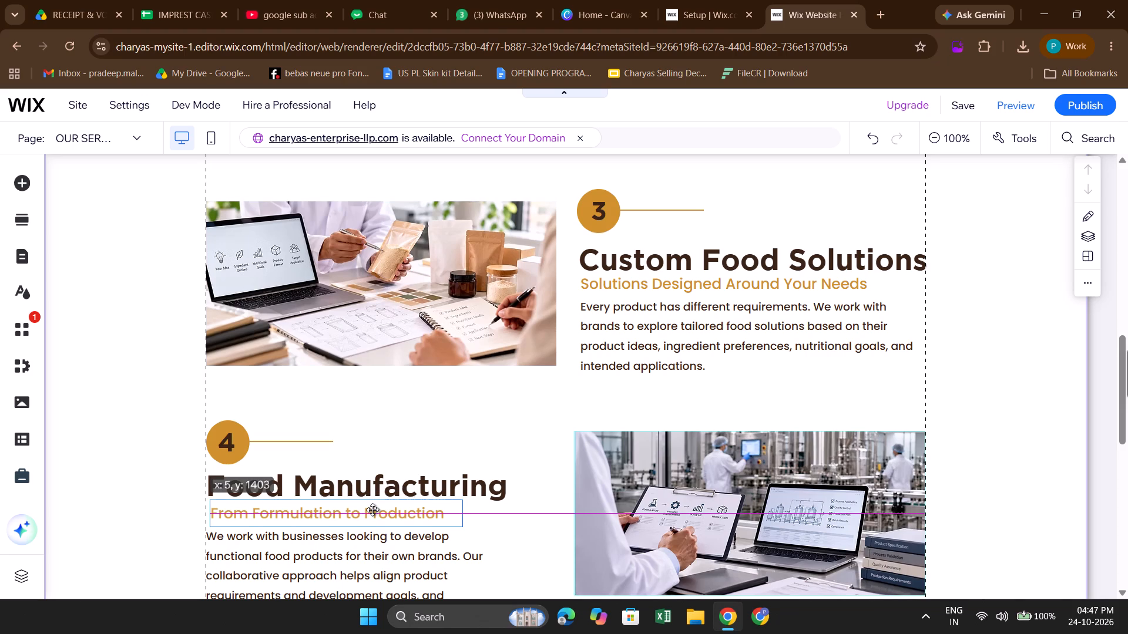
drag(372, 510, 371, 507)
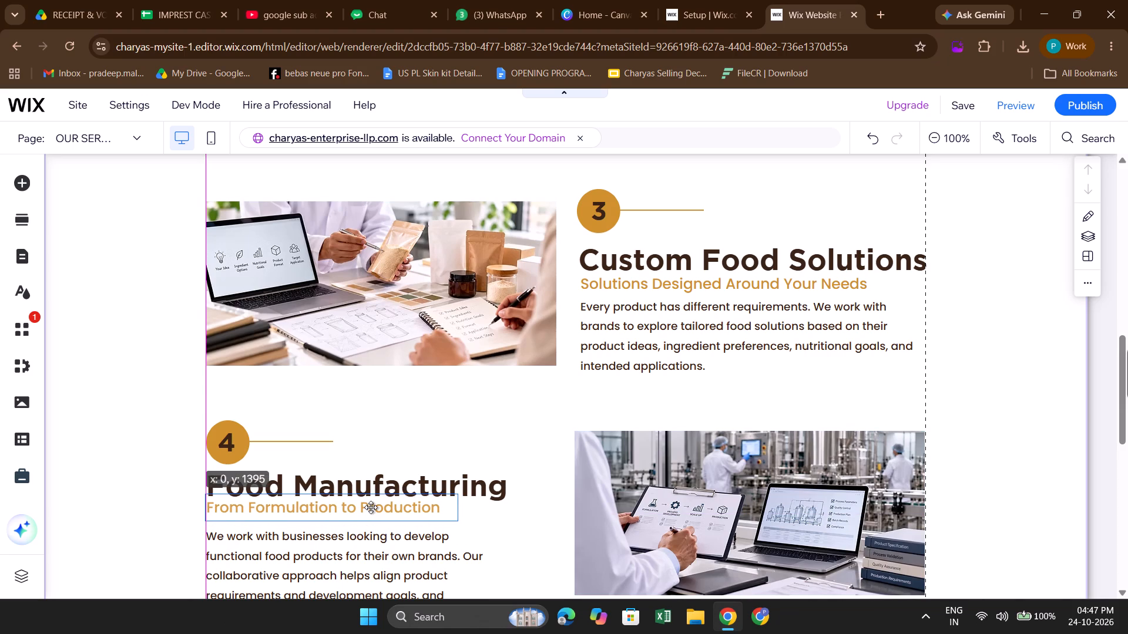
key(Down)
key(Down)
key(Down)
key(Right)
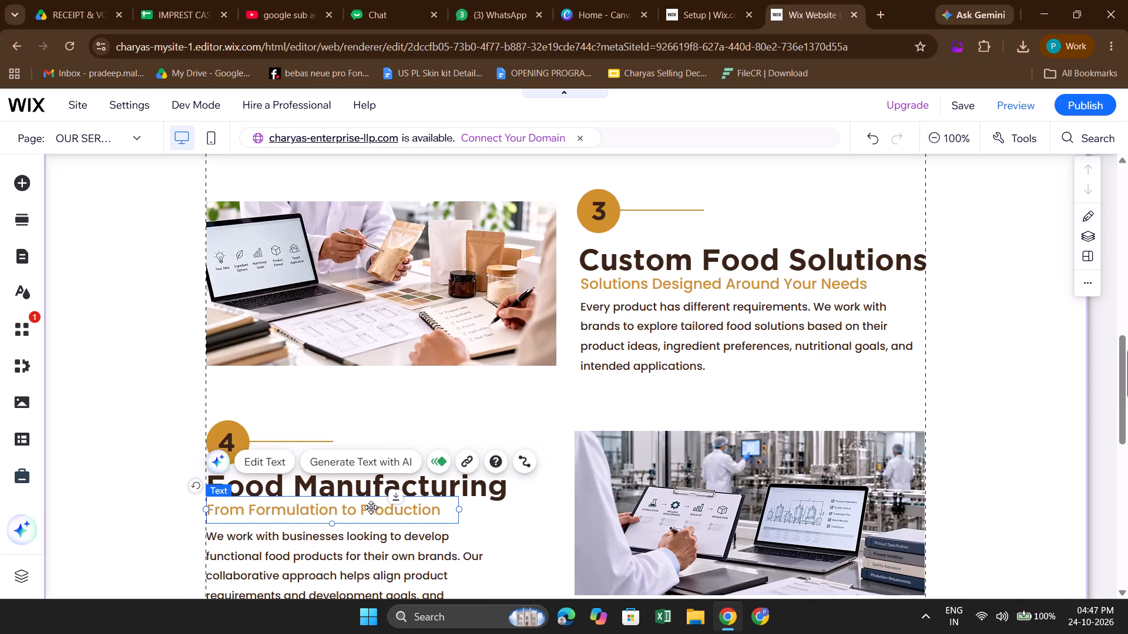
Place the Build Your Brand with Charya's subtitle at the left margin between the Private Label/B2B heading and the description under service 2.
scroll(495, 284, up, 5)
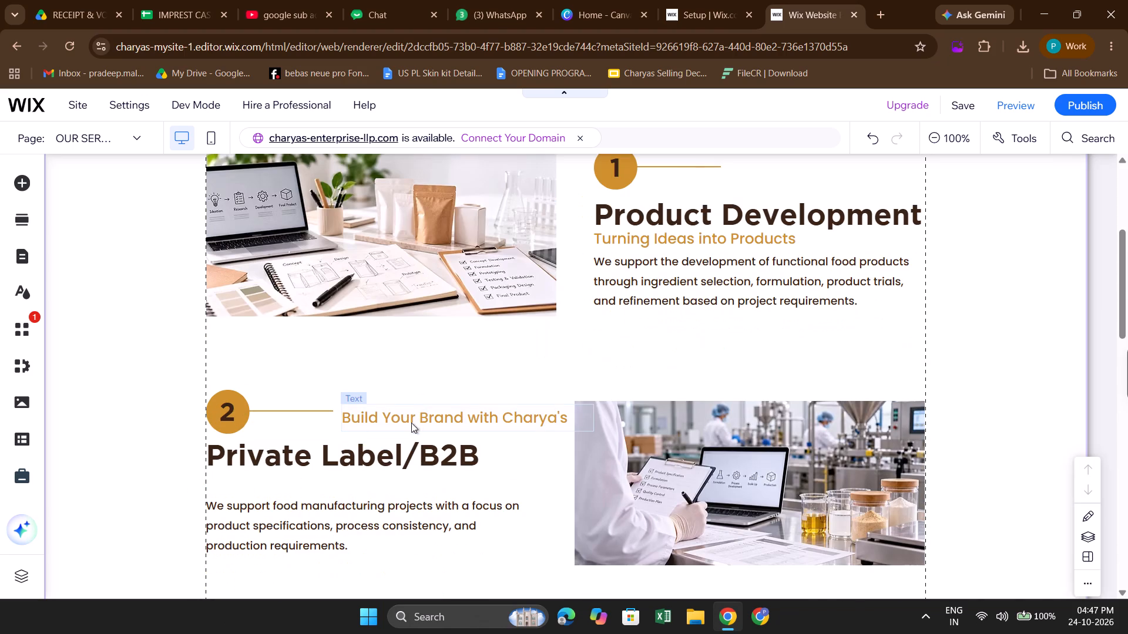
click(411, 422)
drag(437, 414, 327, 474)
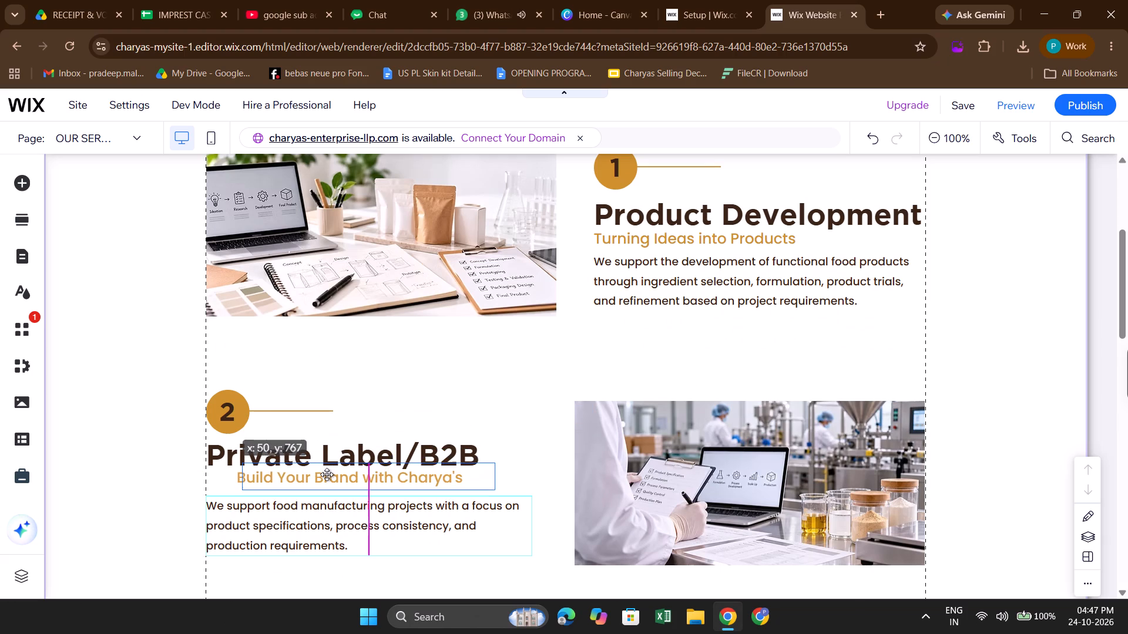
drag(327, 474, 303, 477)
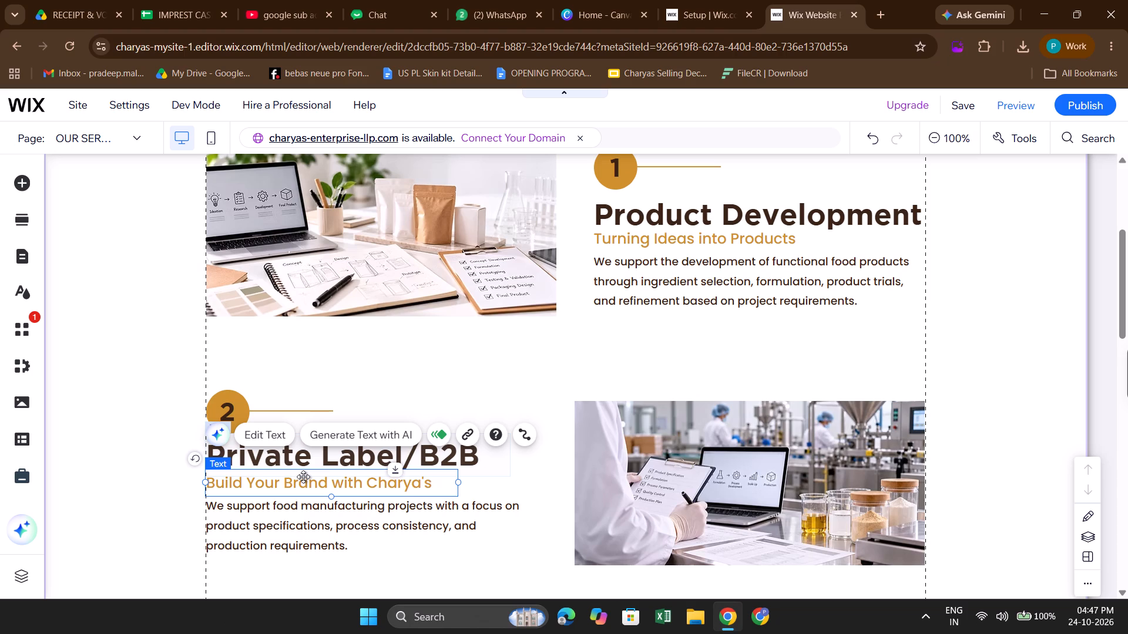
click(512, 469)
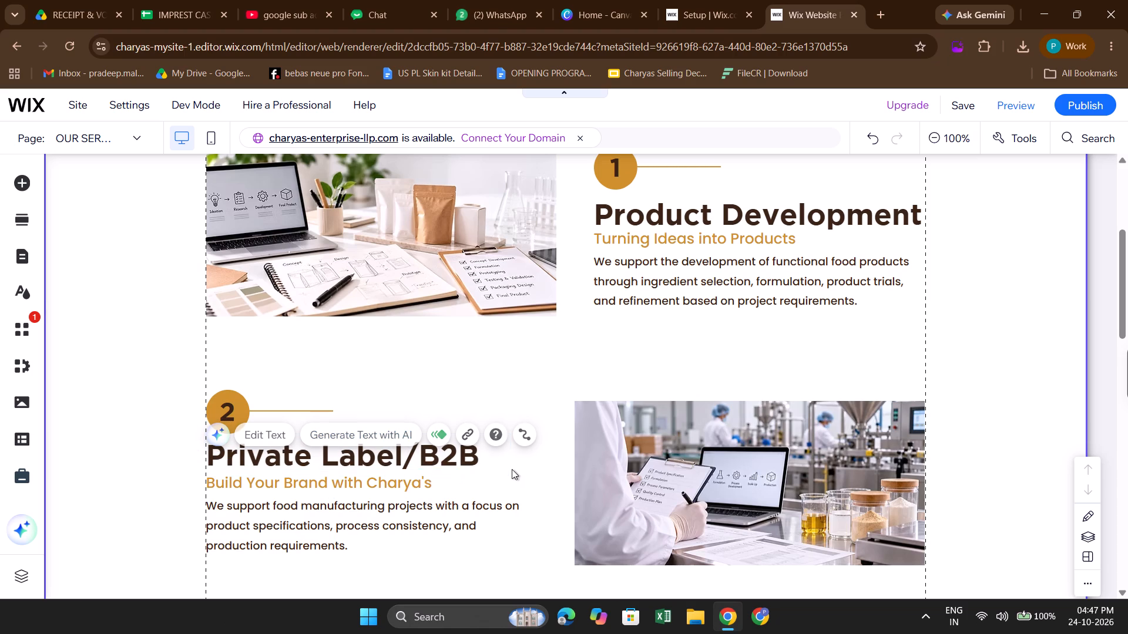
Nudge the Build Your Brand with Charya's subtitle slightly up, closer to the Private Label/B2B heading.
scroll(512, 469, down, 1)
scroll(368, 473, down, 1)
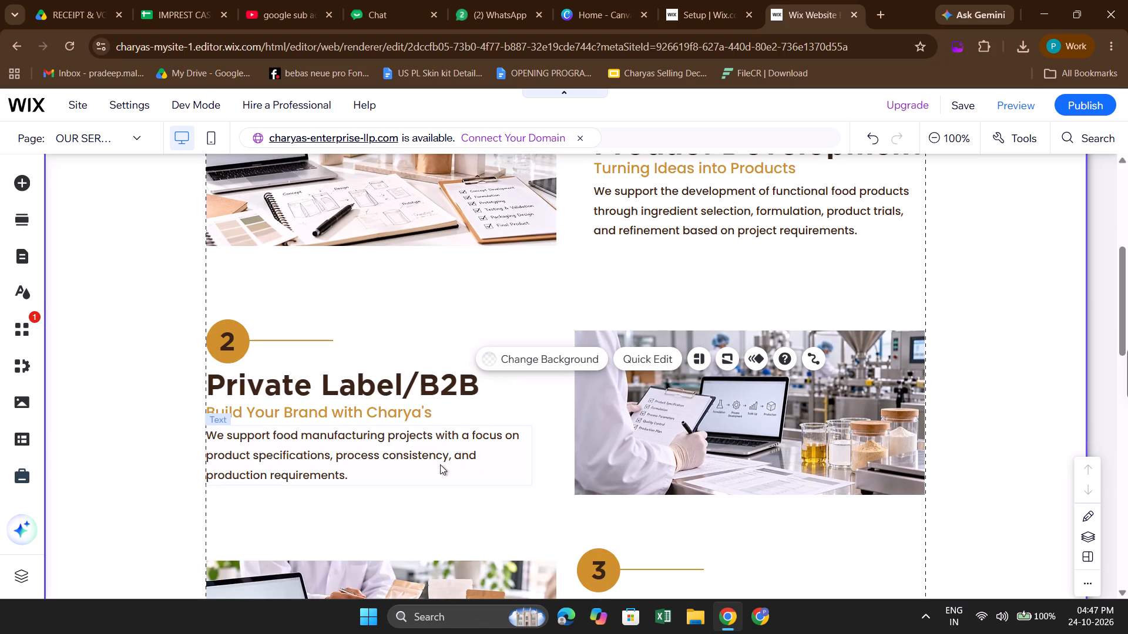
scroll(440, 464, down, 1)
click(311, 353)
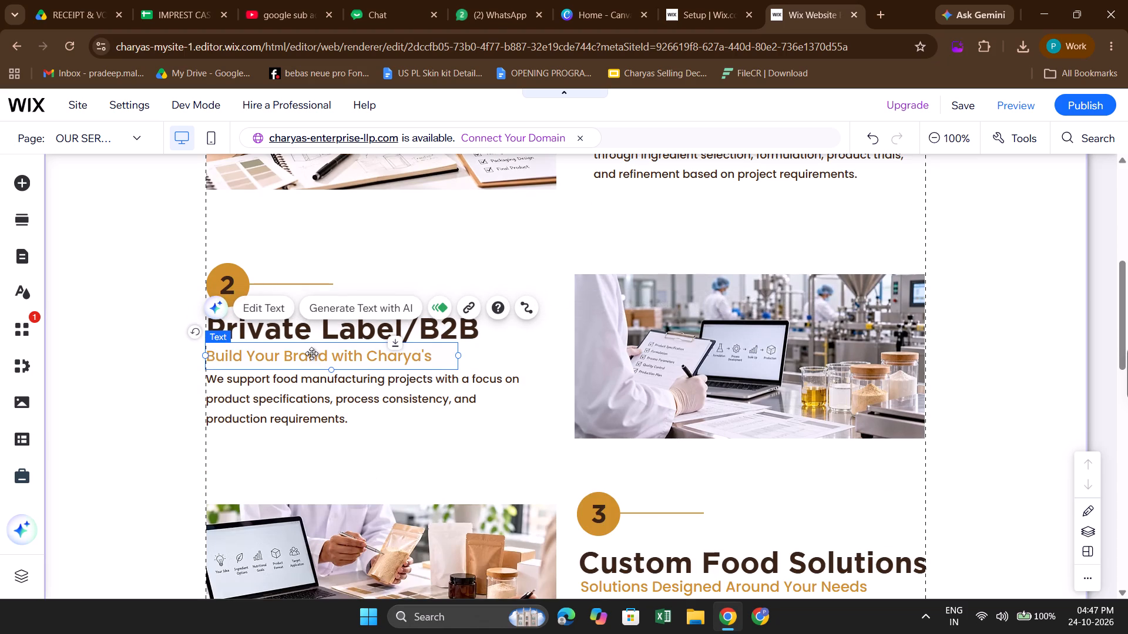
key(Up)
key(Up)
key(Up)
key(Up)
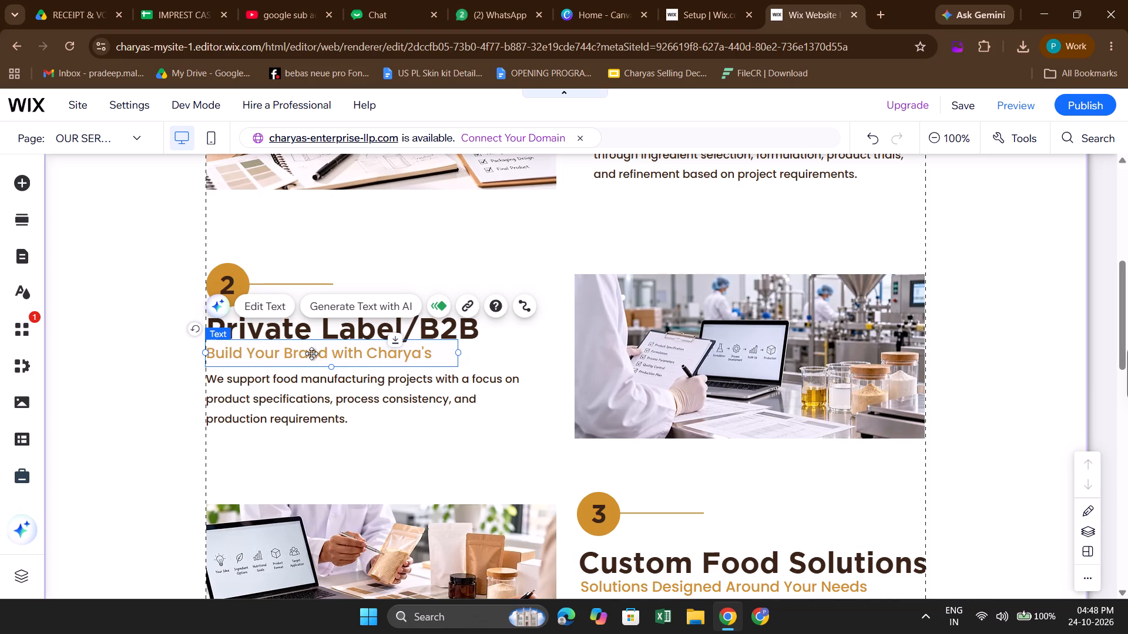
key(Up)
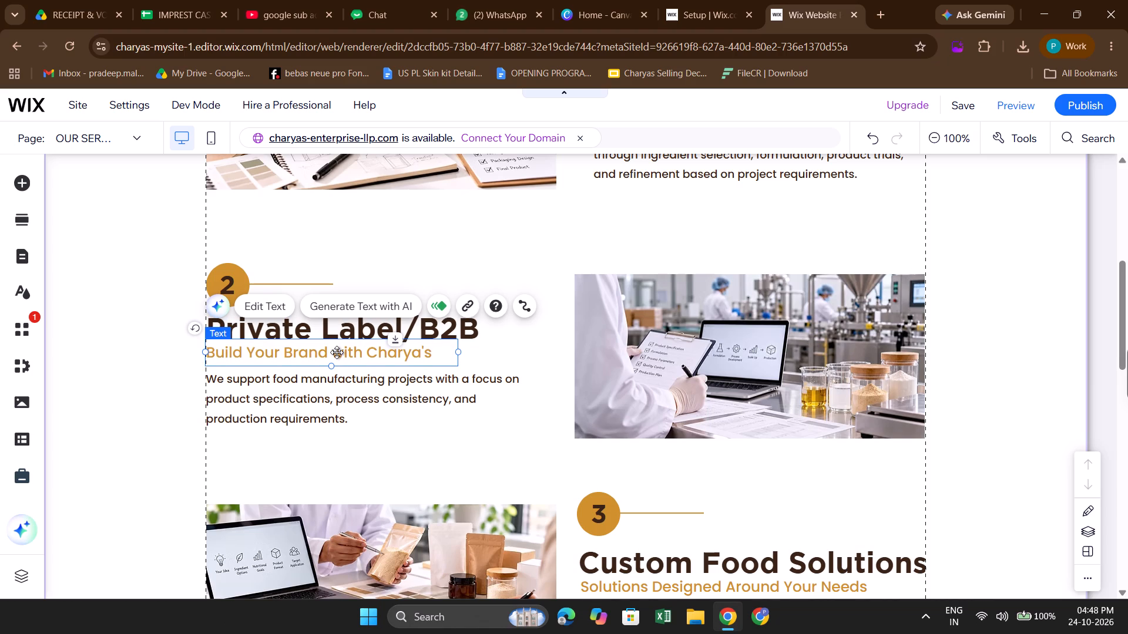
click(117, 307)
Move the "We work with businesses looking to develop" description from service 4 up to service 2, parking it partly over the service 2 image.
scroll(117, 307, down, 3)
scroll(219, 386, down, 1)
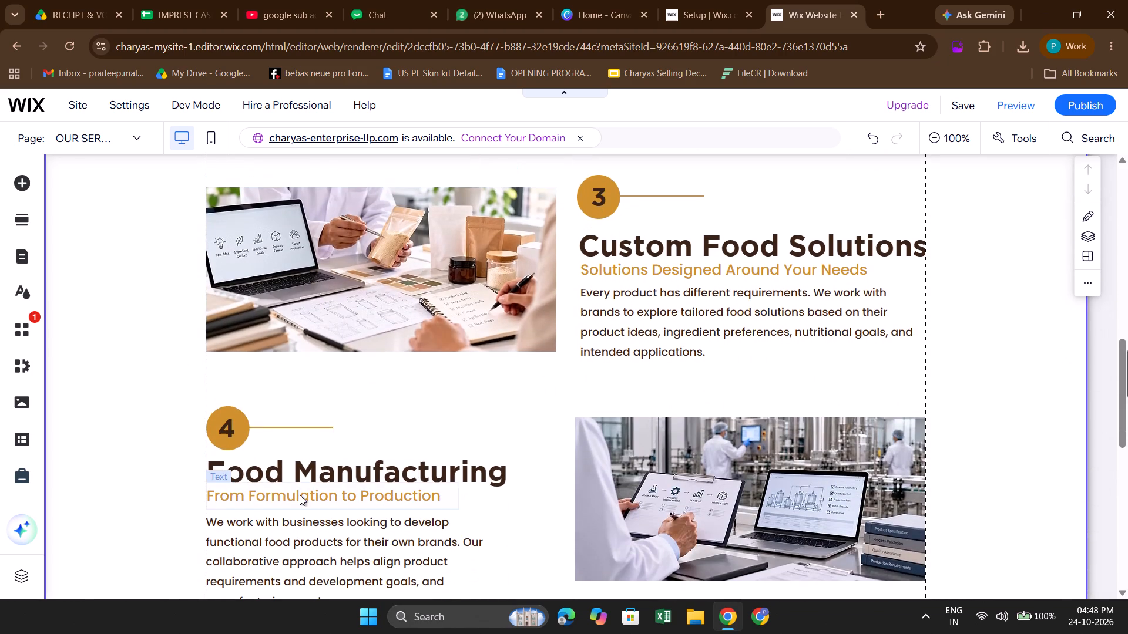
click(300, 495)
scroll(300, 495, down, 2)
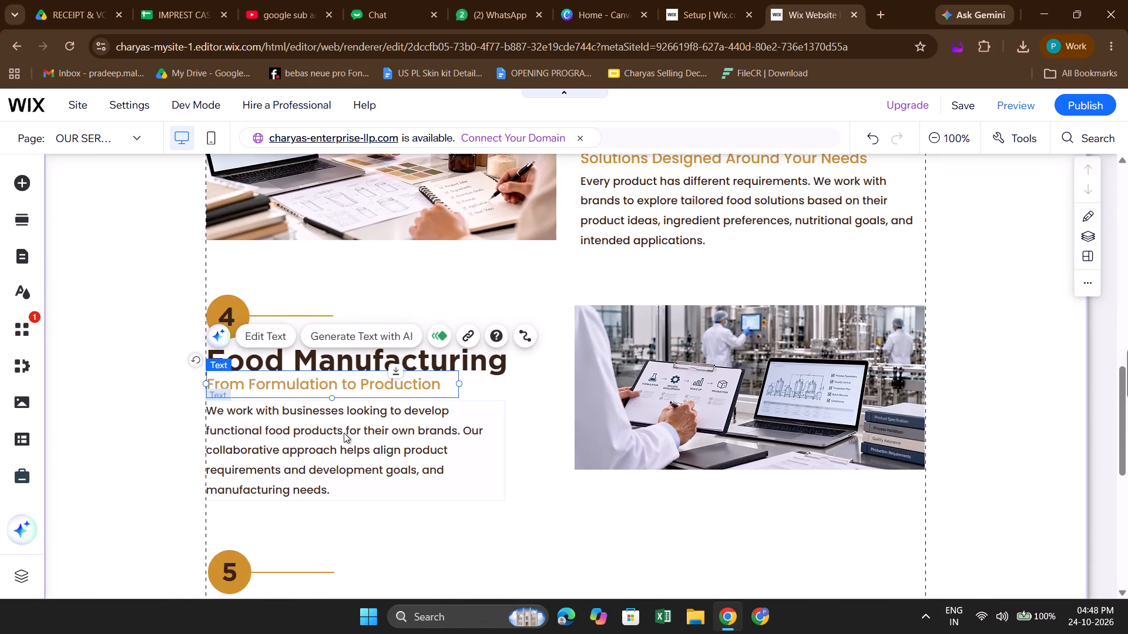
click(344, 433)
drag(344, 433, 447, 201)
scroll(447, 201, up, 3)
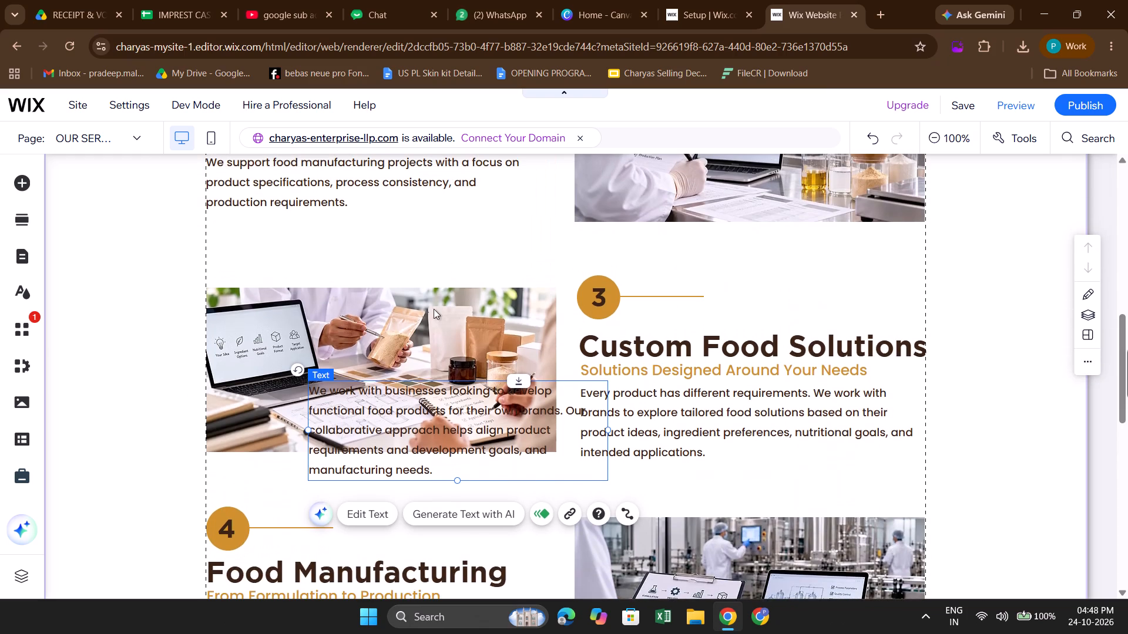
drag(409, 402, 602, 174)
scroll(602, 174, up, 2)
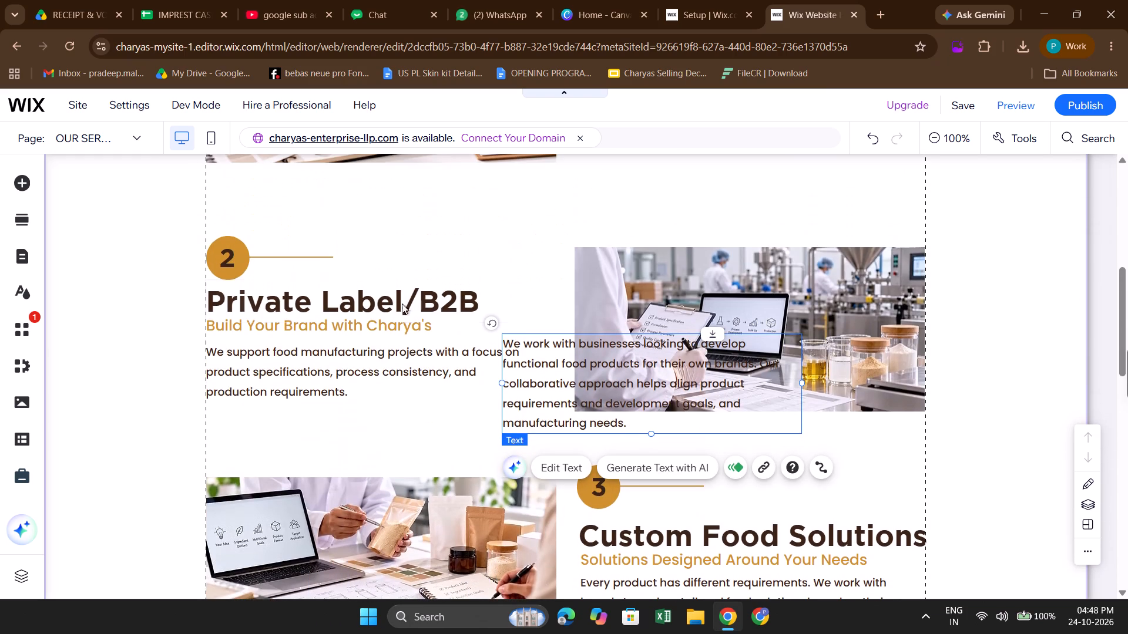
Move the "We support food manufacturing projects" description from service 2 to service 4, at the left margin below the From Formulation to Production subtitle.
click(374, 348)
drag(374, 348, 342, 587)
scroll(342, 587, down, 4)
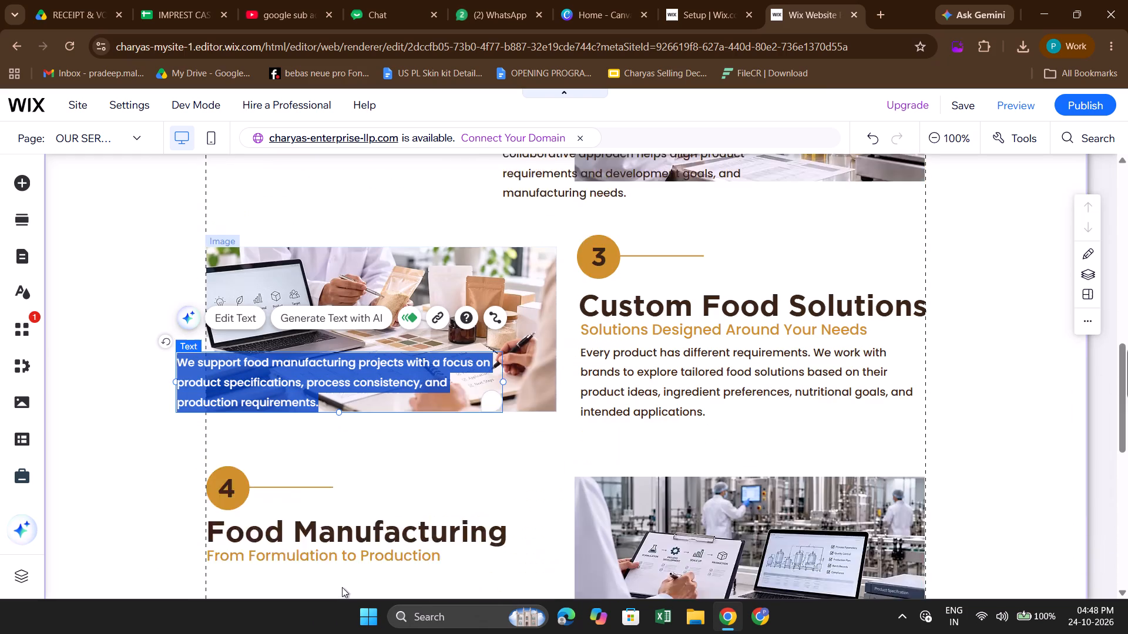
click(365, 377)
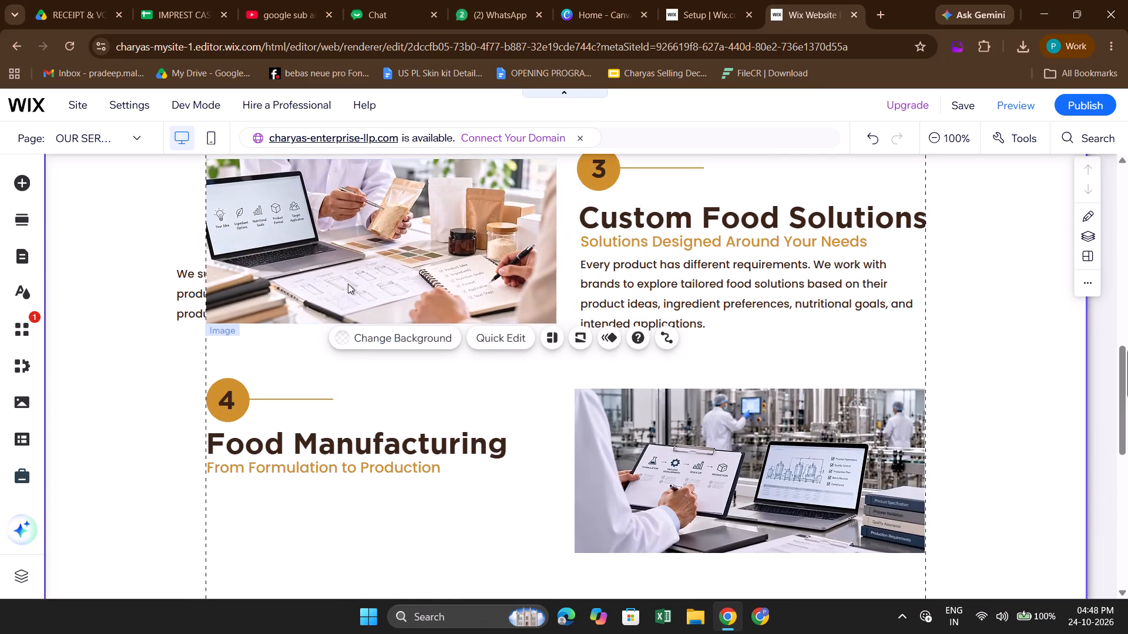
click(176, 279)
click(186, 285)
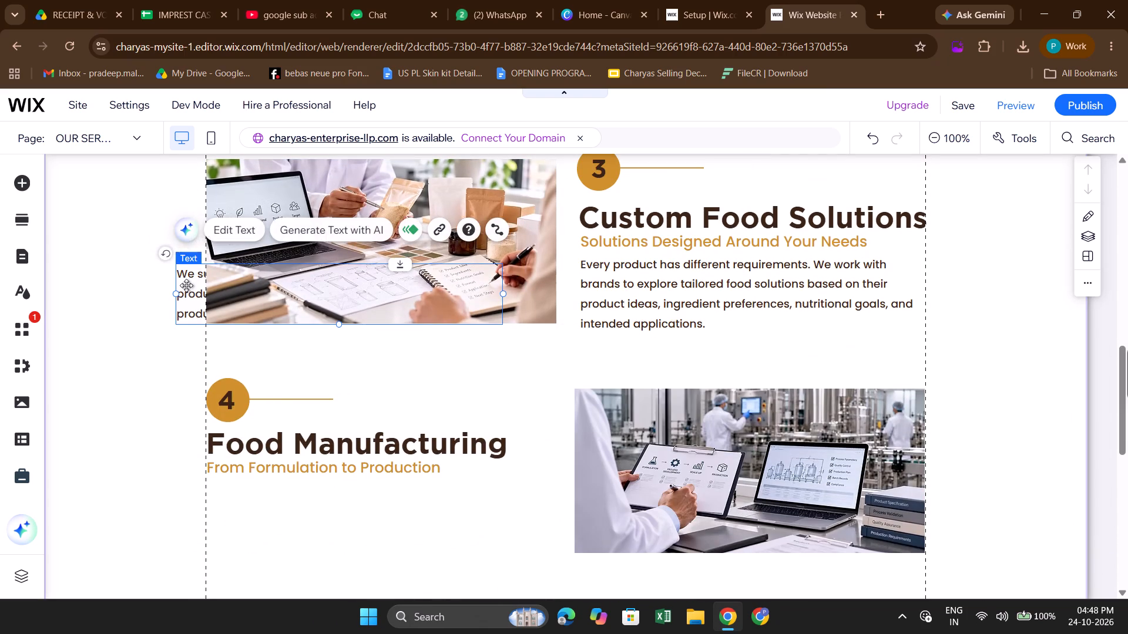
drag(186, 285, 221, 495)
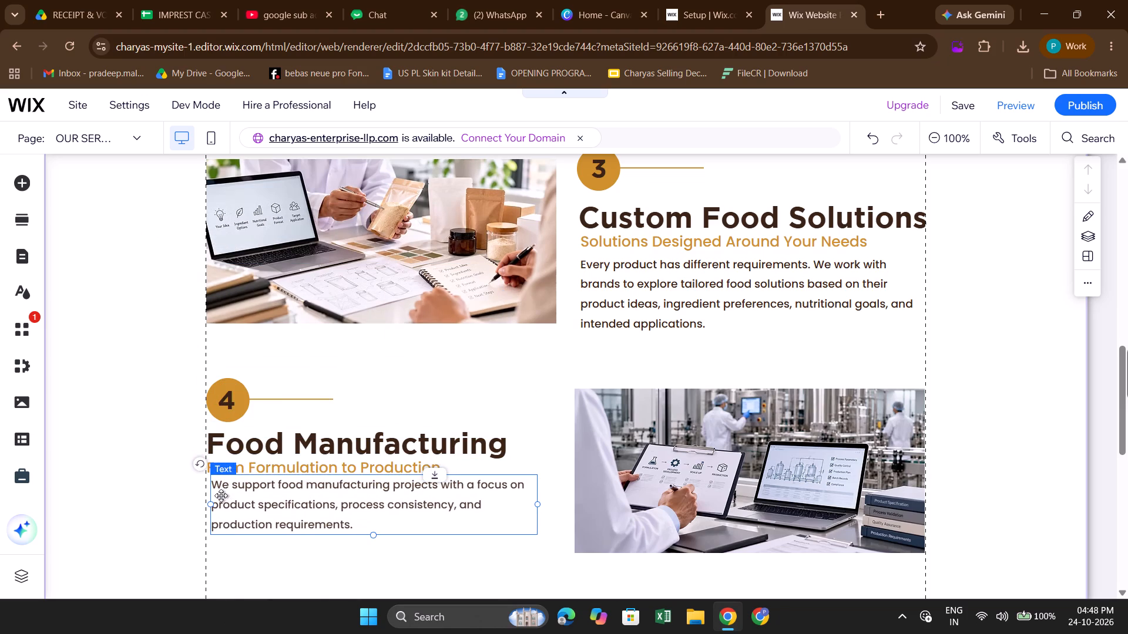
drag(221, 495, 216, 494)
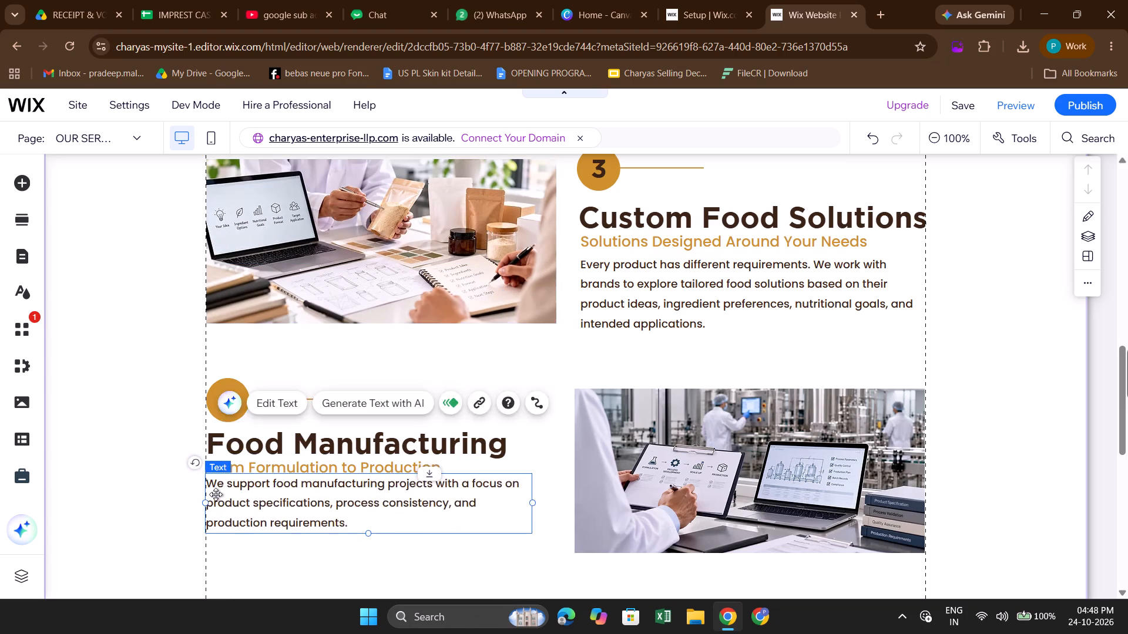
click(253, 466)
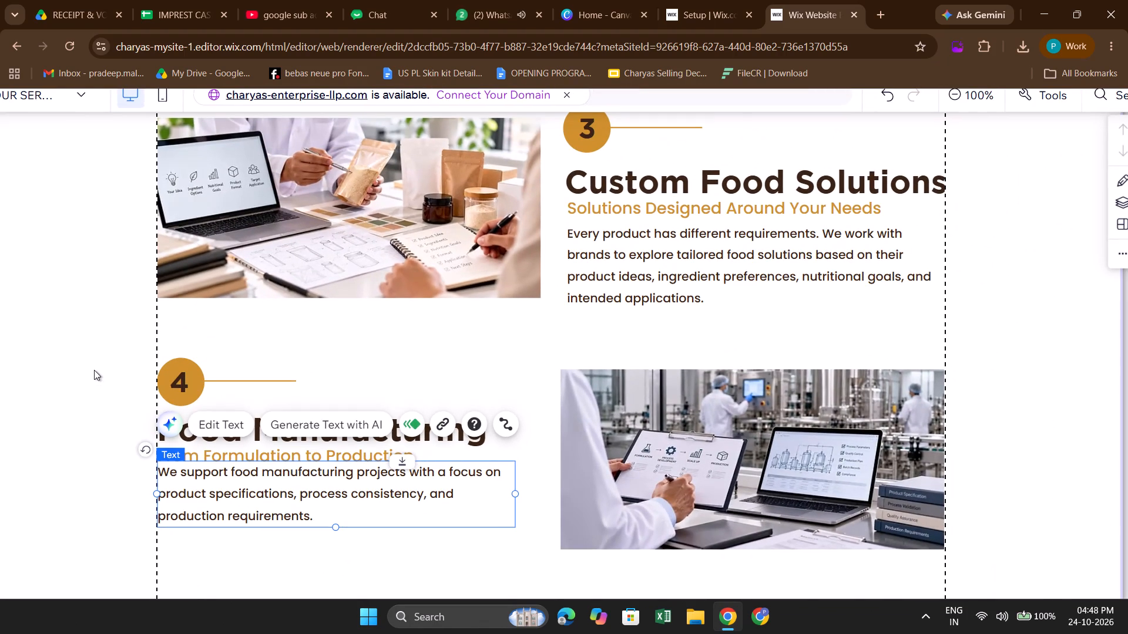
click(94, 370)
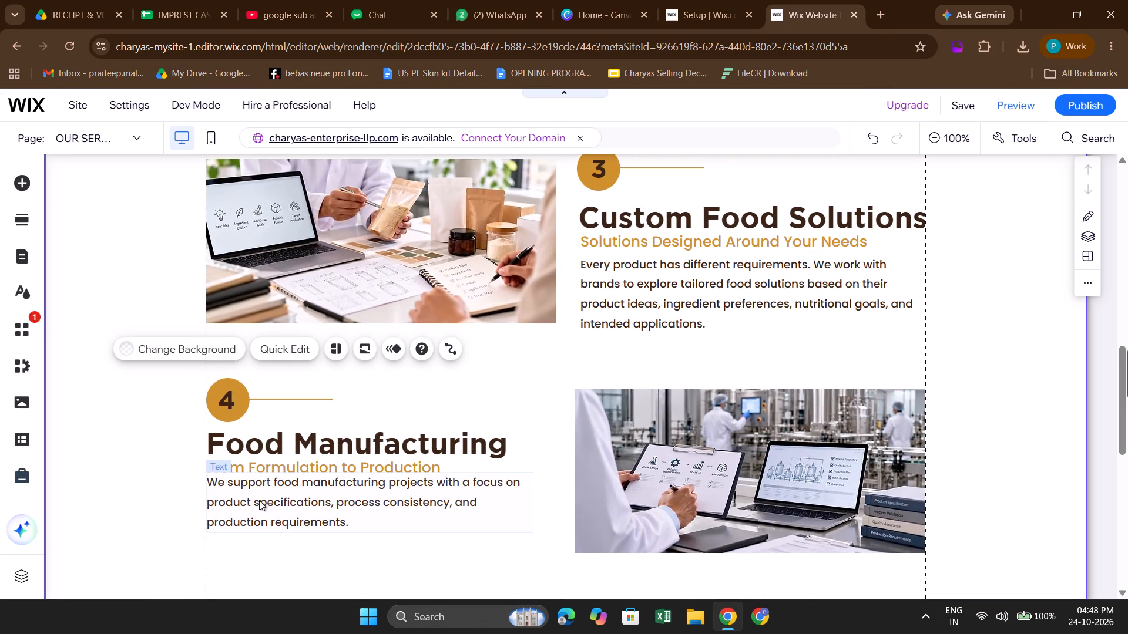
Nudge the service 4 description slightly down, away from the From Formulation to Production subtitle.
click(259, 500)
key(Down)
key(Down)
key(Down)
key(Down)
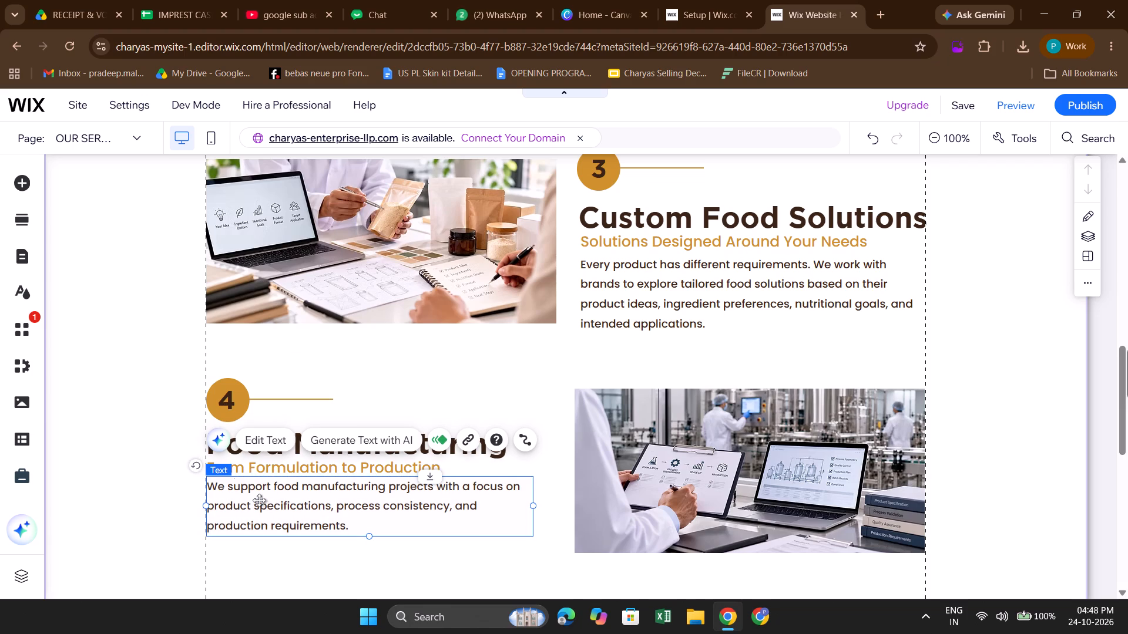
click(129, 369)
Place the "We work with businesses looking to develop" description at the left margin below the Build Your Brand with Charya's subtitle in service 2.
scroll(129, 369, up, 3)
scroll(374, 309, up, 1)
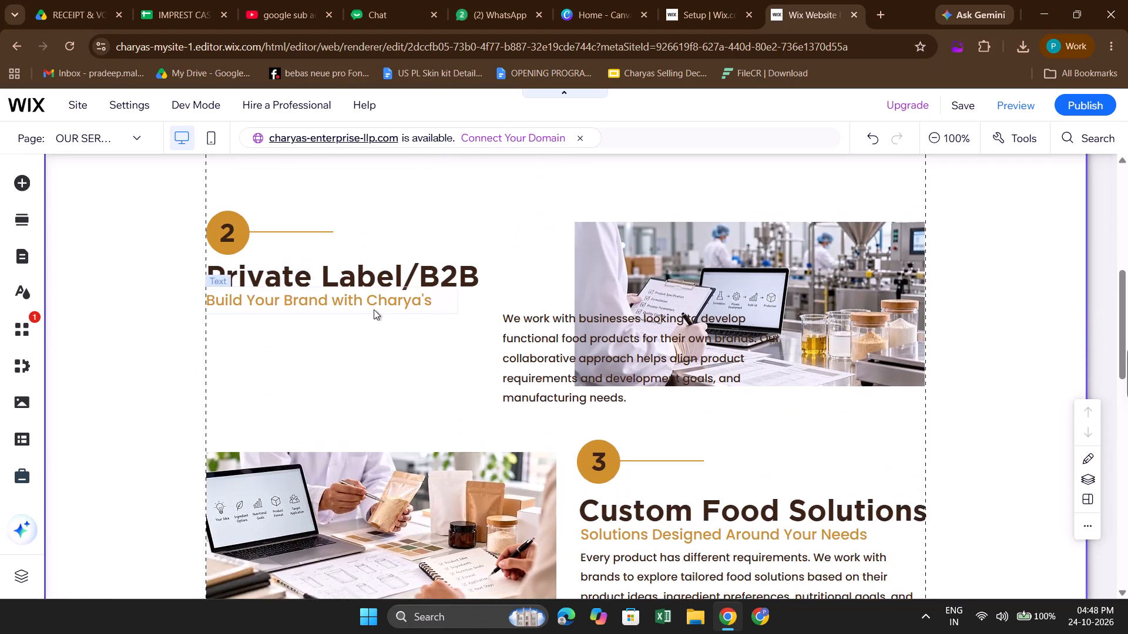
scroll(374, 309, up, 1)
click(532, 399)
drag(565, 399, 360, 418)
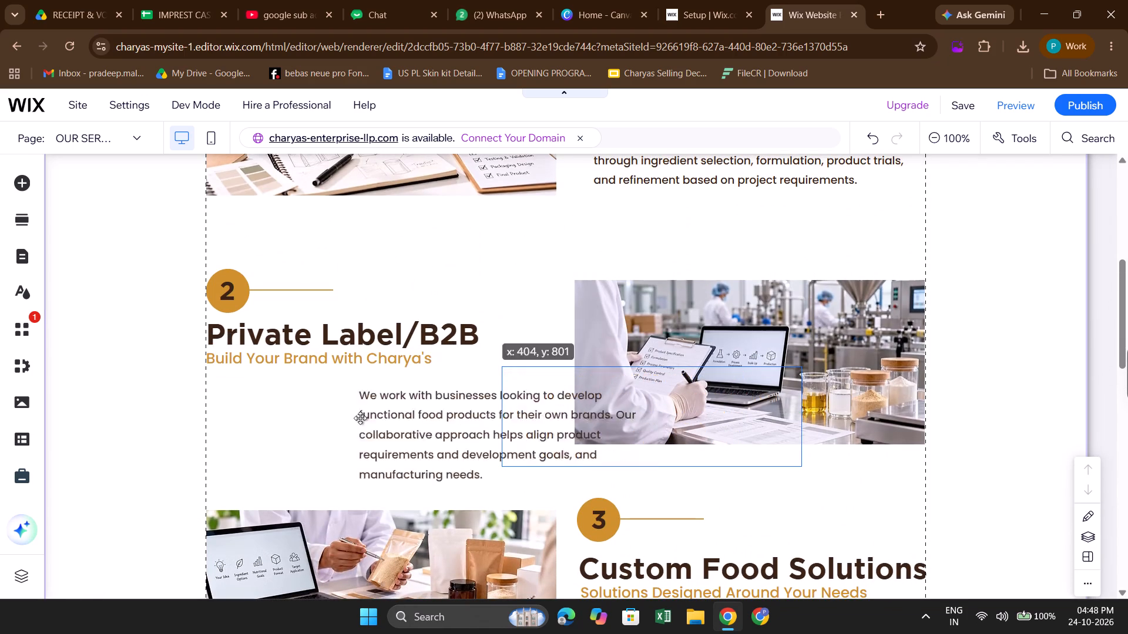
drag(360, 418, 269, 404)
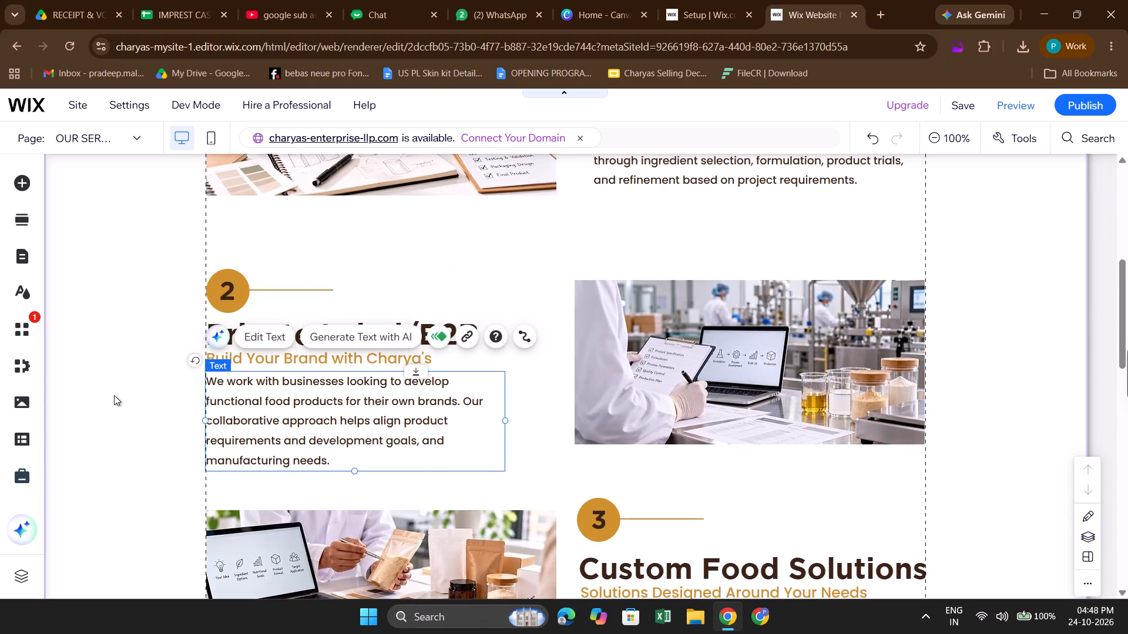
click(114, 395)
click(568, 481)
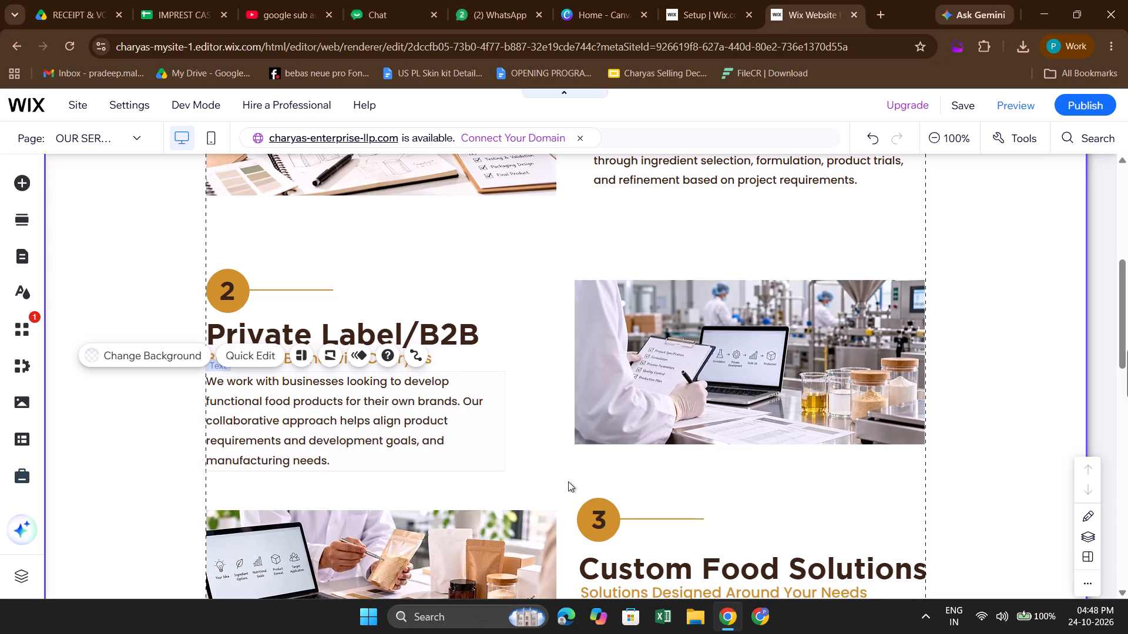
Shift the service 4 description slightly down to x 0, y 1434, directly beneath the From Formulation to Production subtitle.
scroll(568, 481, down, 5)
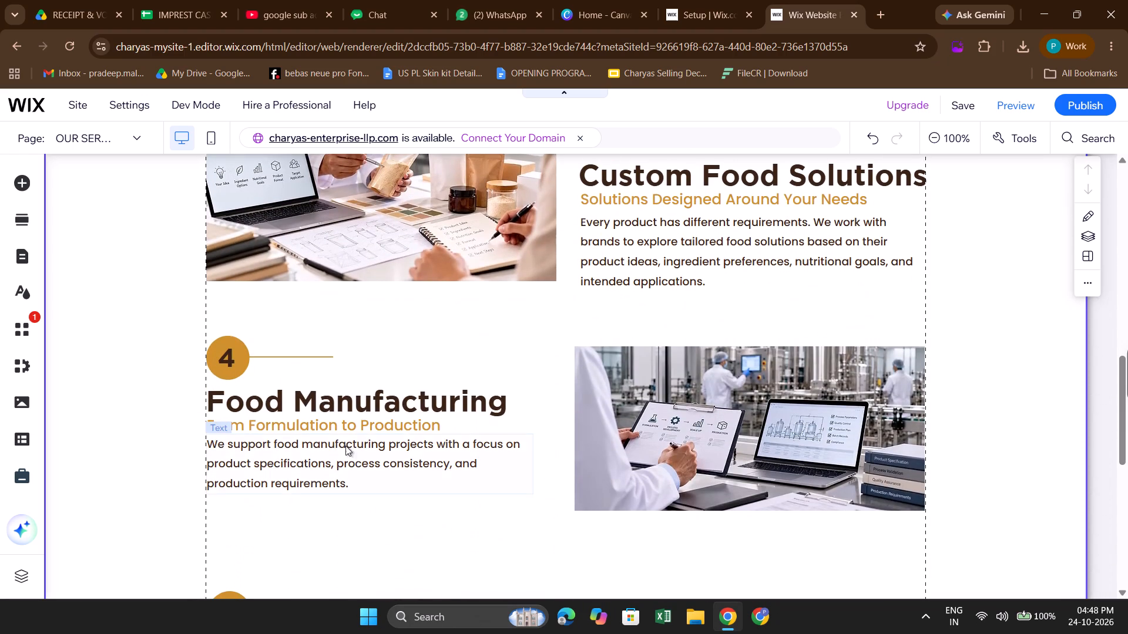
click(317, 446)
click(303, 453)
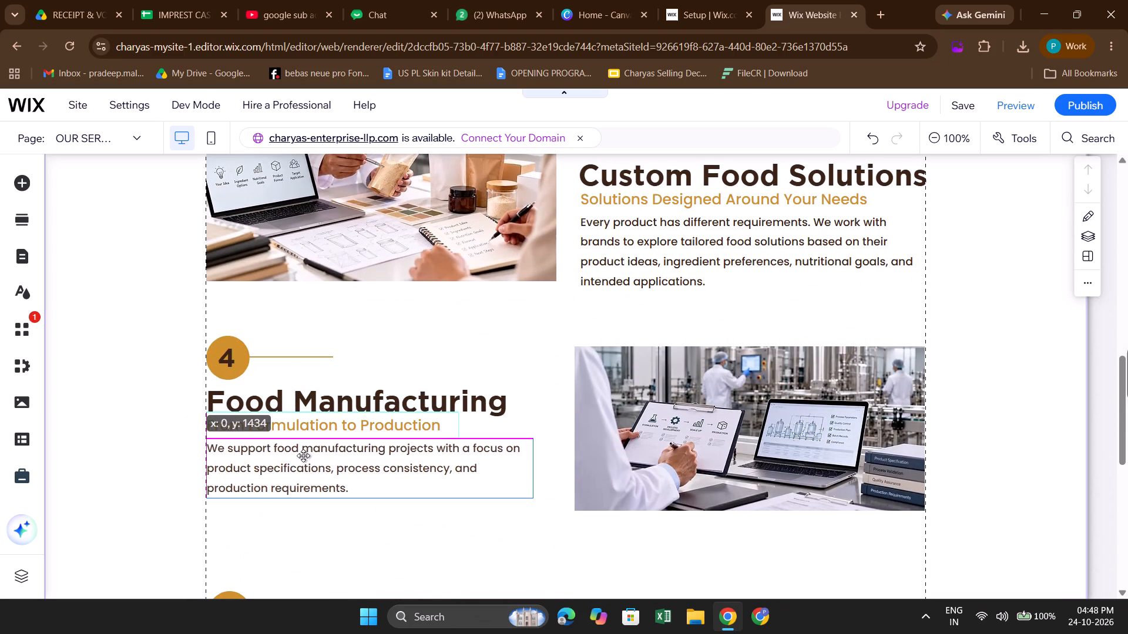
click(122, 451)
Review the rearranged Our Services page, examining the layout of its numbered service sections.
scroll(336, 463, up, 1)
scroll(526, 313, down, 1)
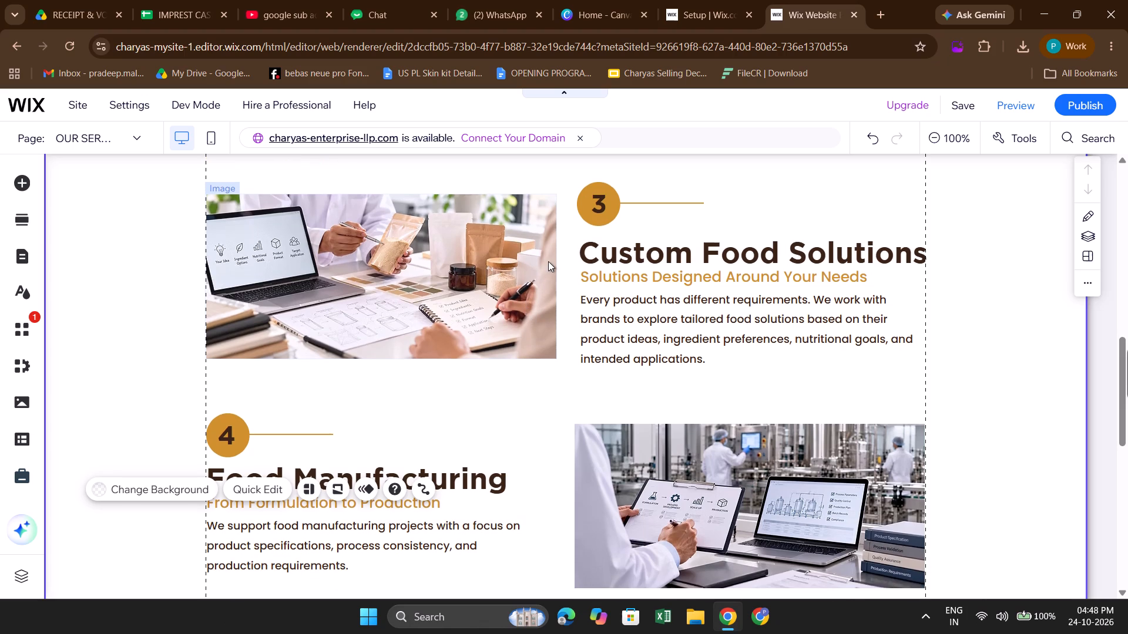
scroll(548, 261, down, 2)
scroll(471, 372, down, 3)
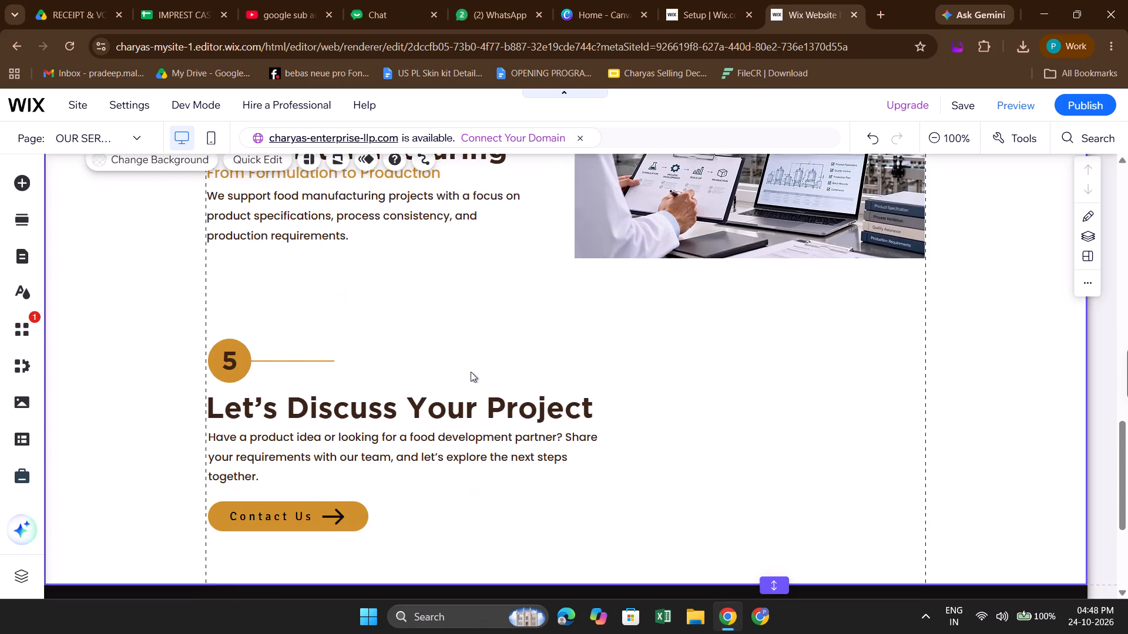
scroll(471, 372, down, 1)
scroll(396, 488, down, 3)
scroll(396, 488, up, 8)
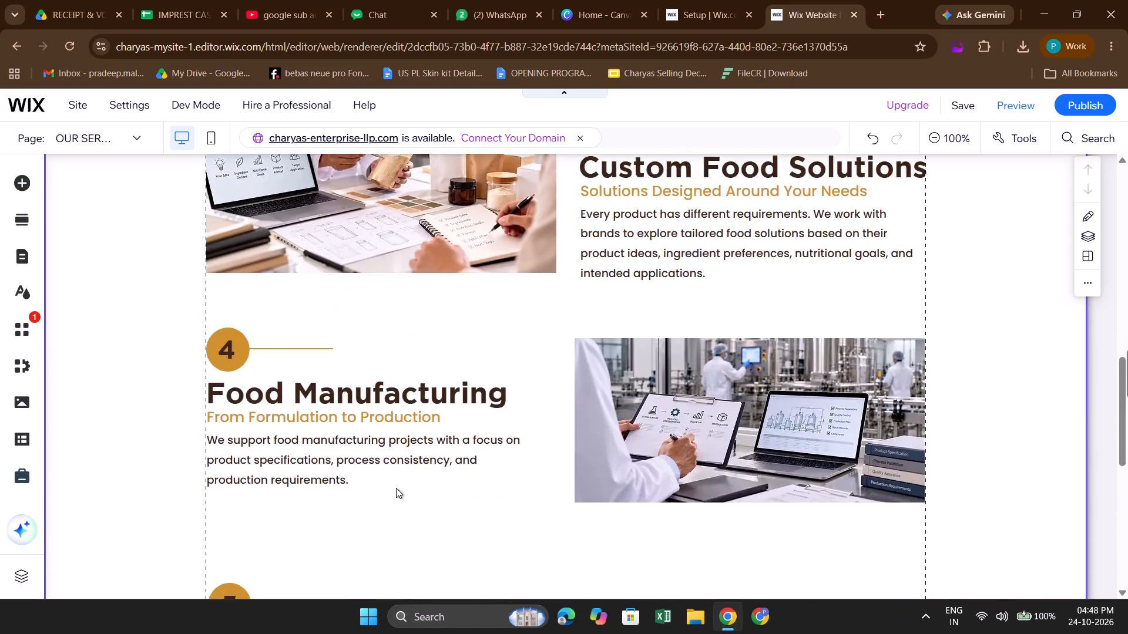
scroll(396, 488, up, 2)
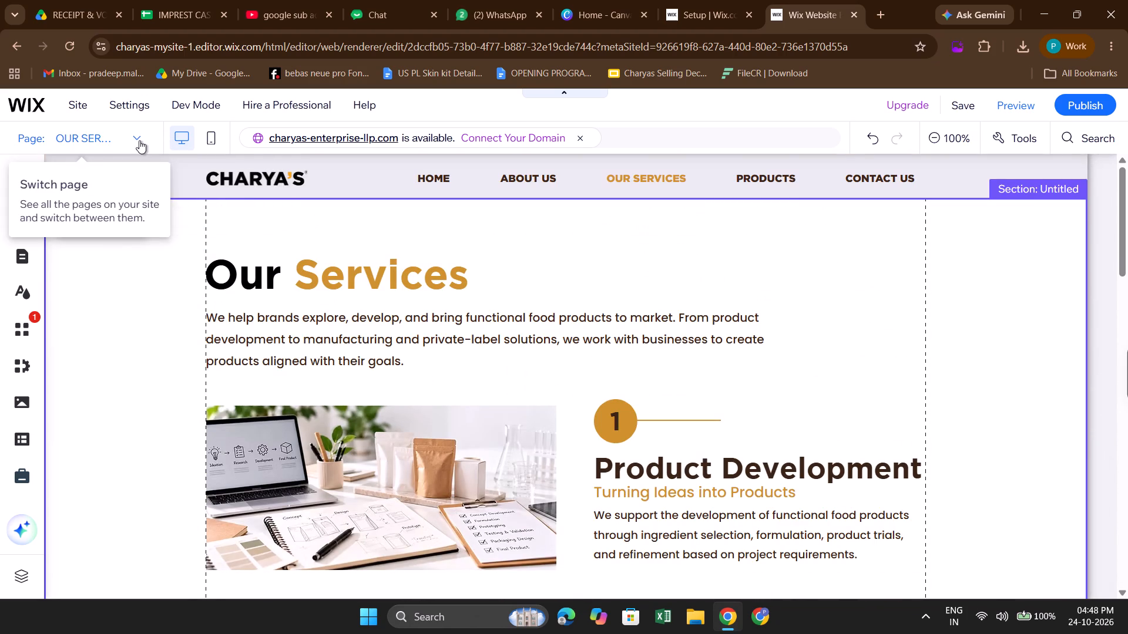
Switch the editor to the Products page.
click(139, 140)
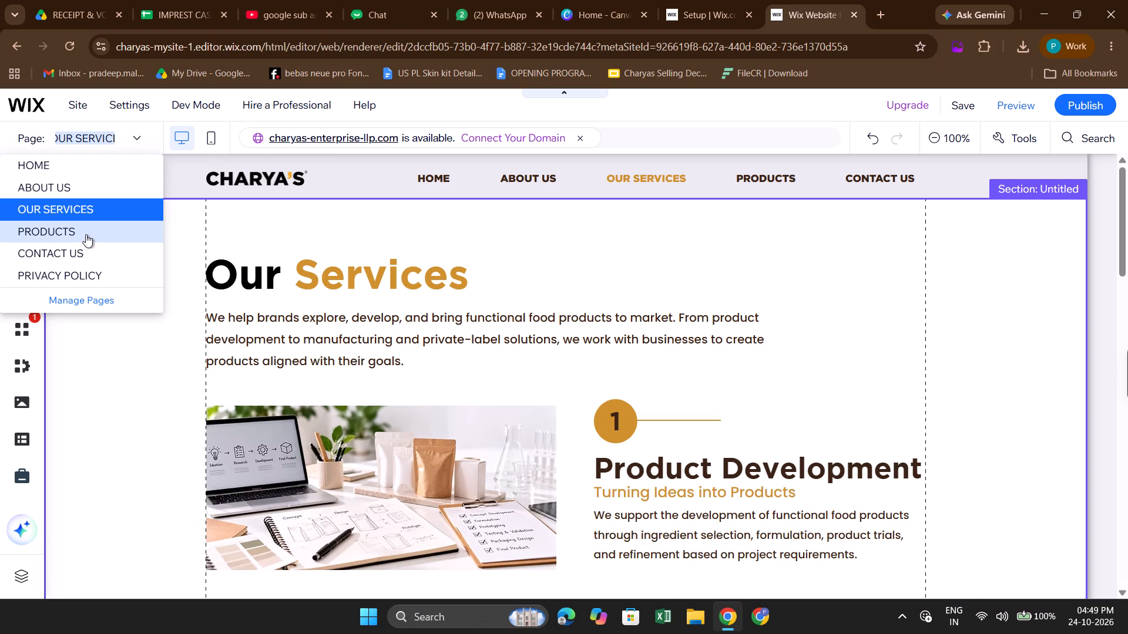
click(86, 234)
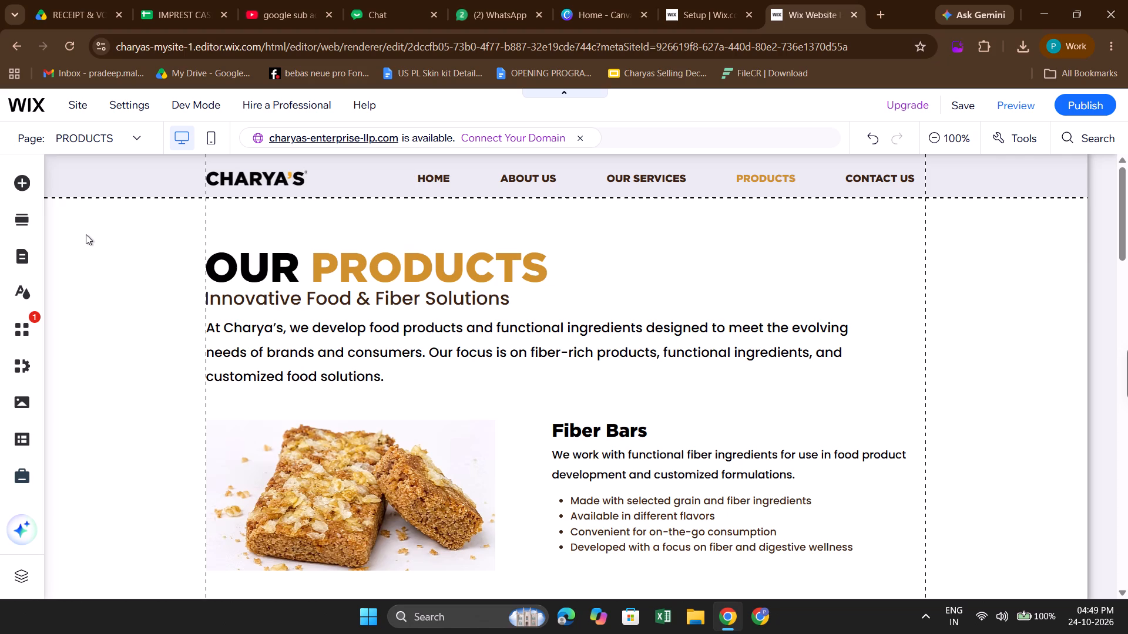
Add FOS 95 as a new bullet below Fermented Cane Fiber in the Fiber Ingredients list.
scroll(318, 311, up, 2)
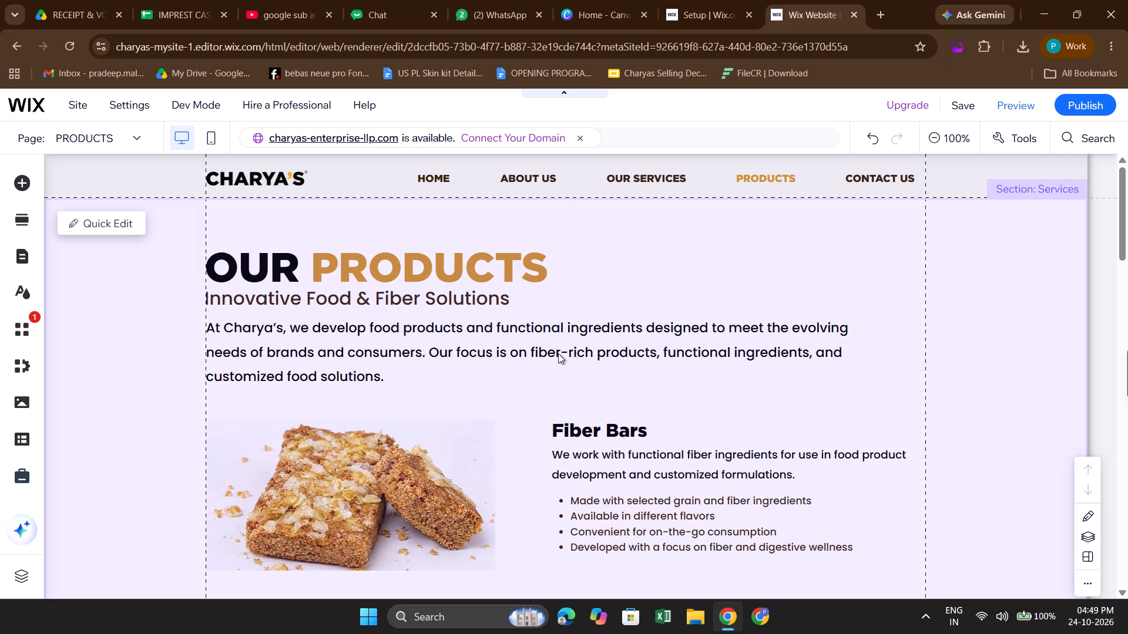
scroll(600, 284, down, 1)
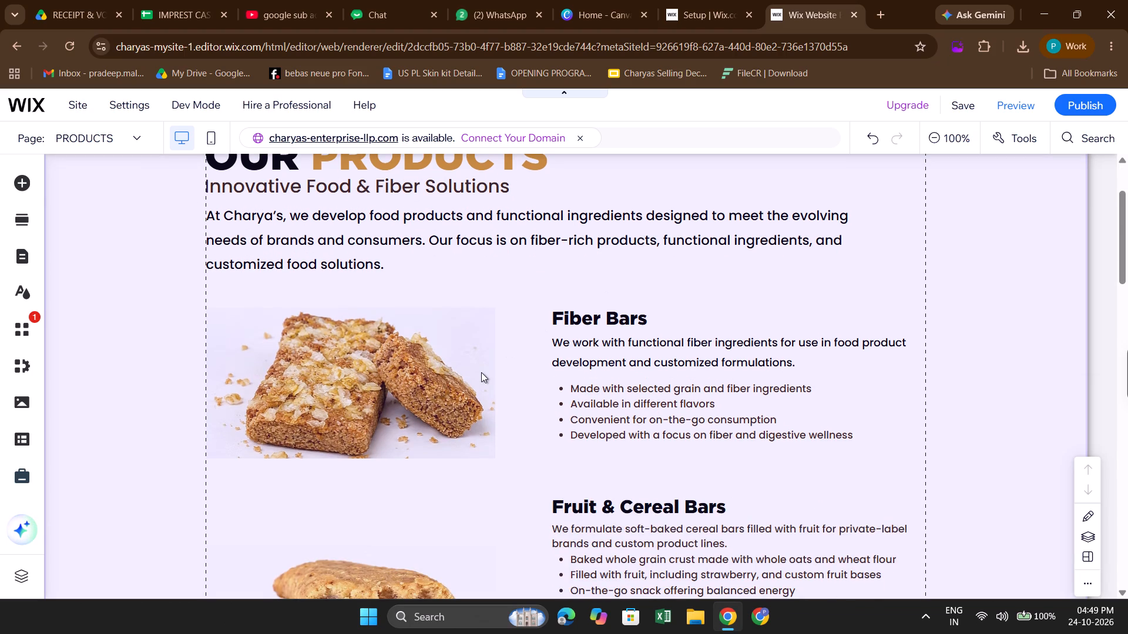
scroll(481, 372, down, 6)
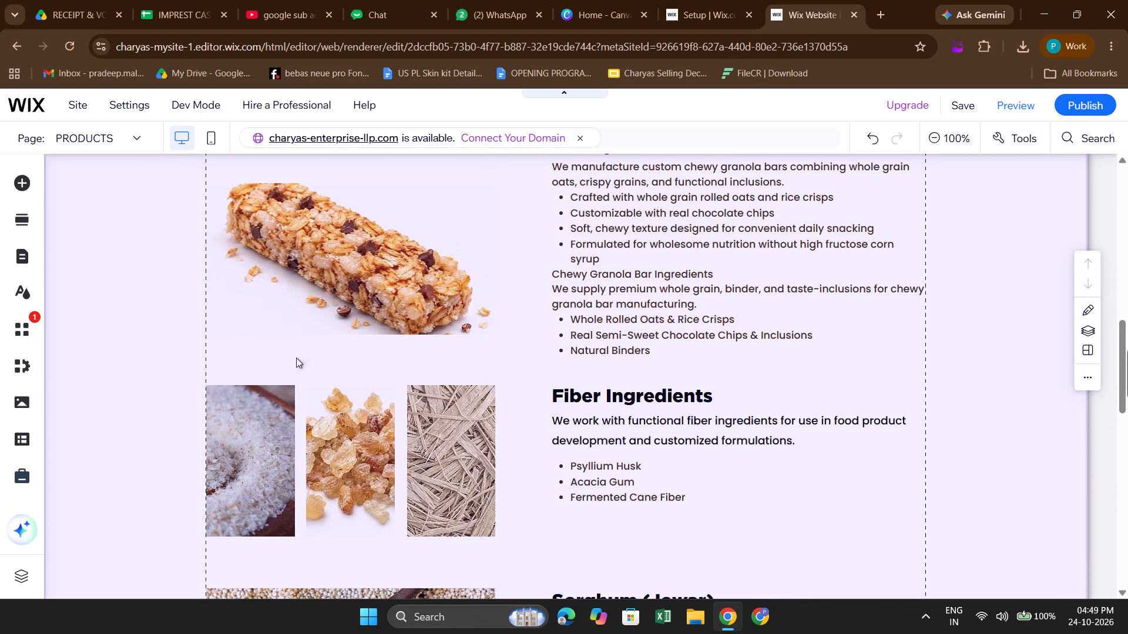
click(129, 305)
scroll(129, 305, down, 1)
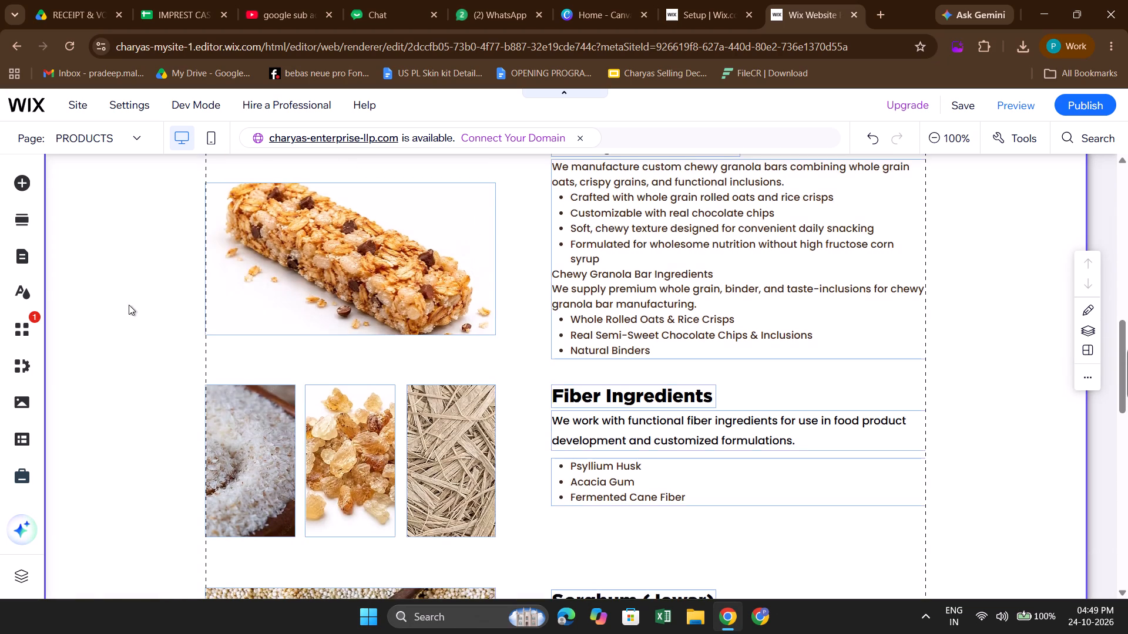
scroll(129, 305, down, 2)
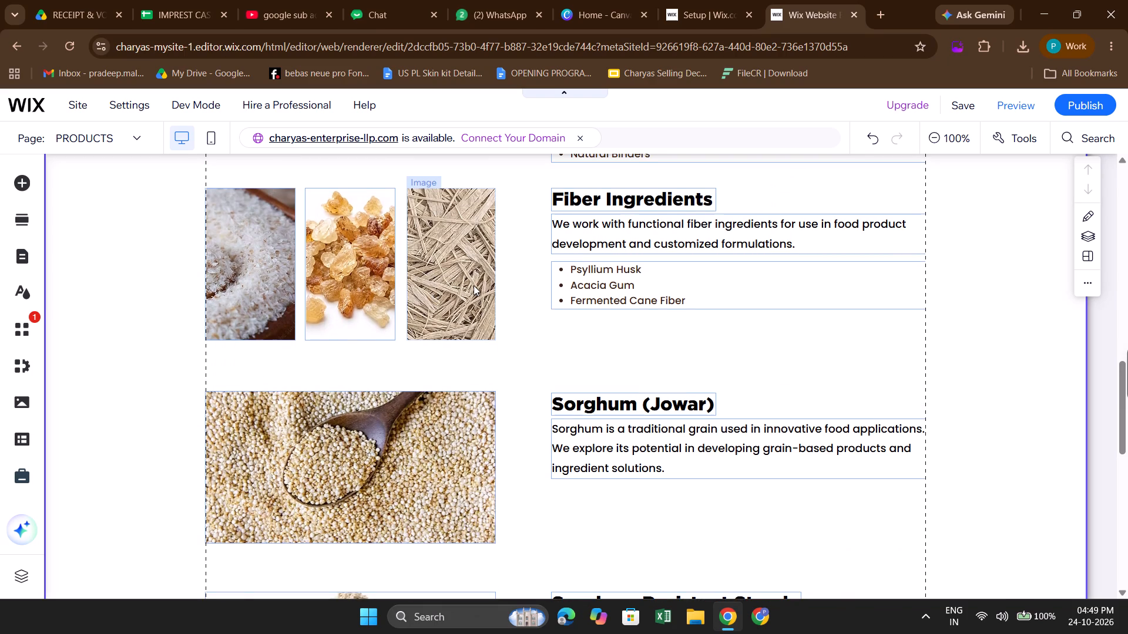
click(474, 285)
click(690, 304)
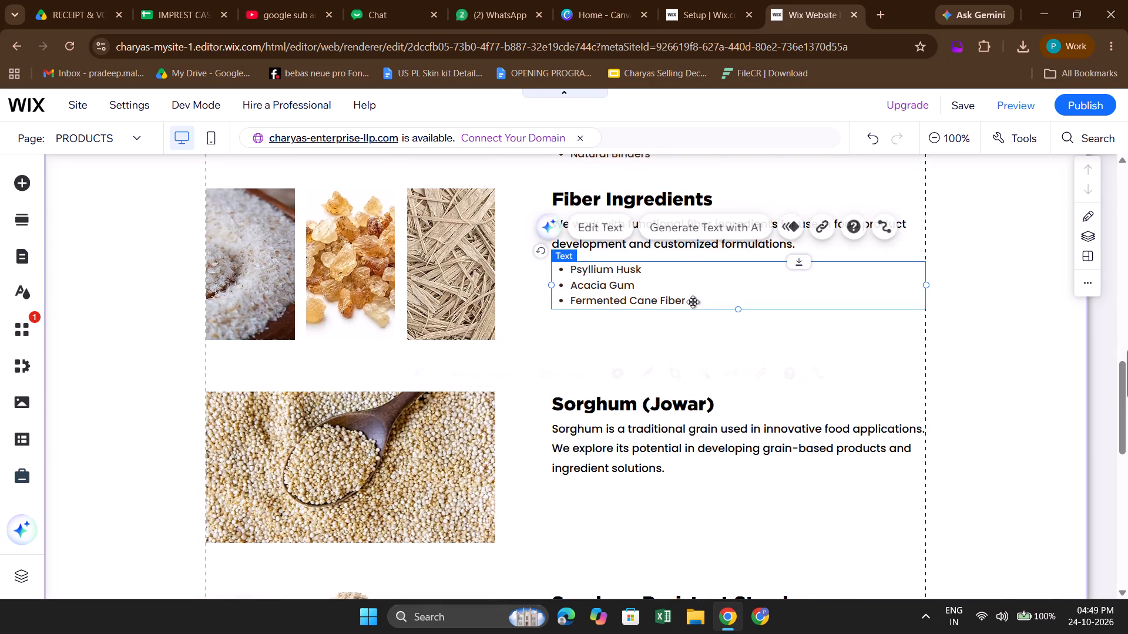
double_click(694, 300)
click(694, 300)
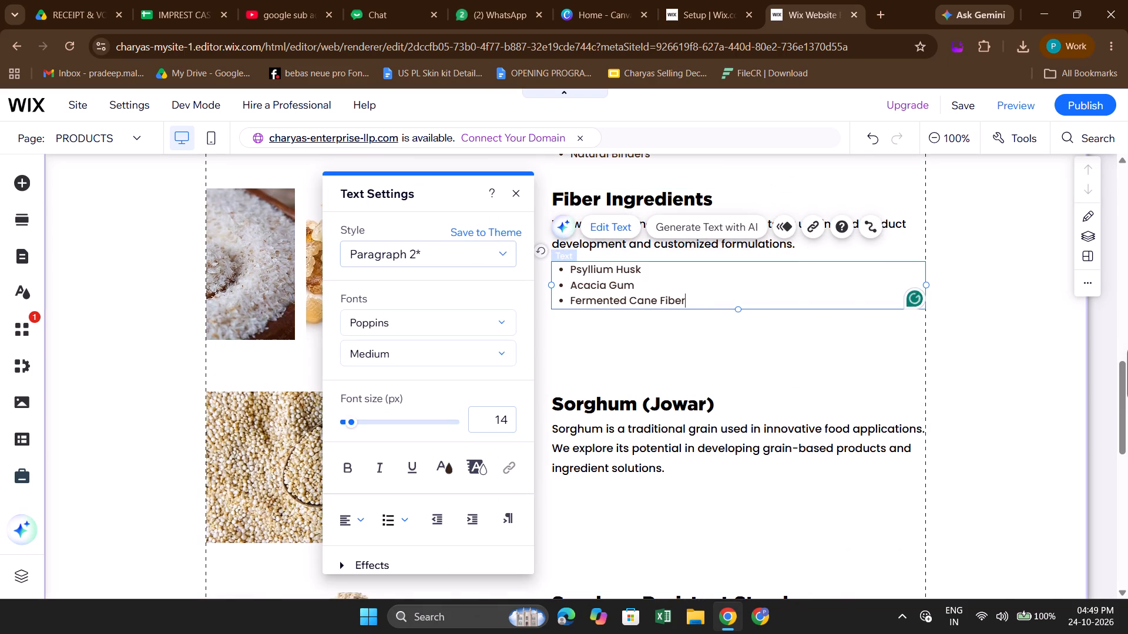
key(Return)
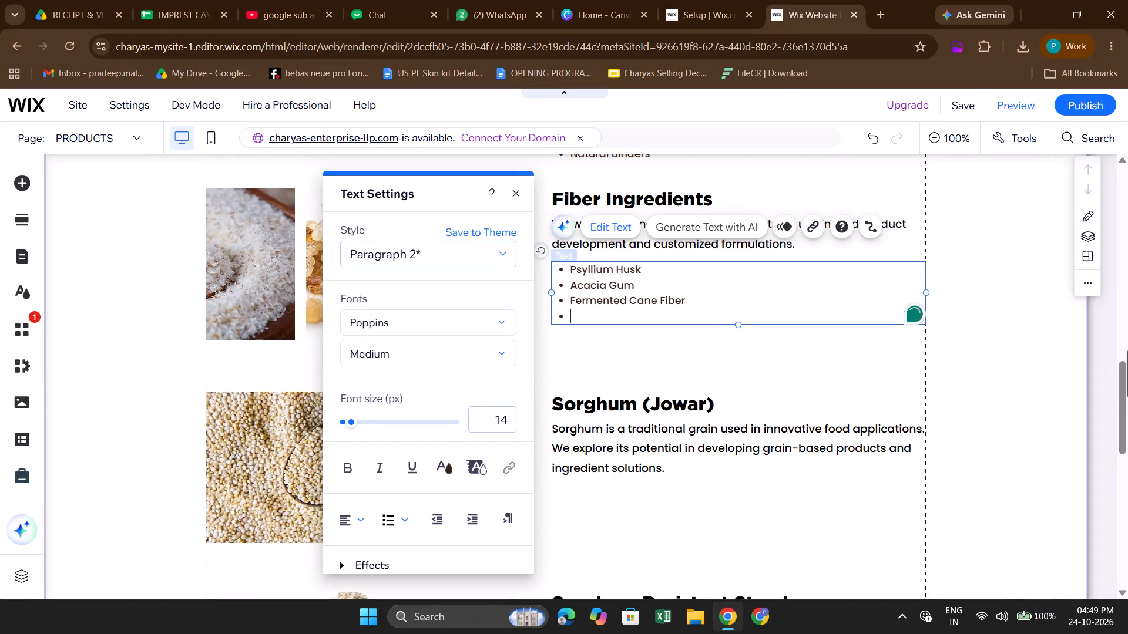
text(FOS)
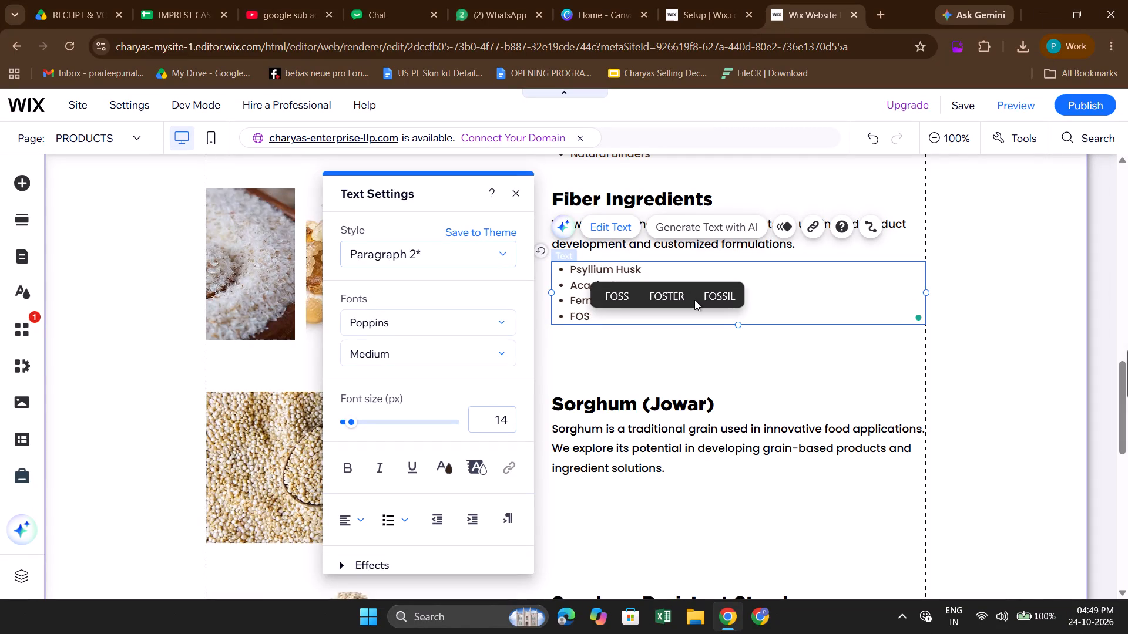
key(space)
text(95)
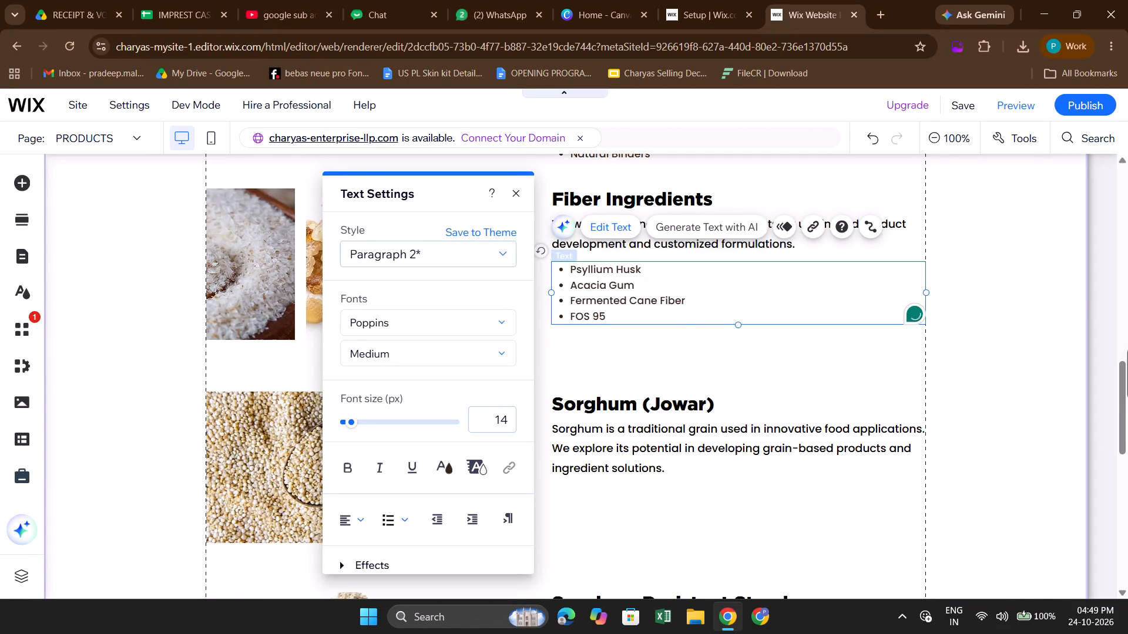
click(620, 358)
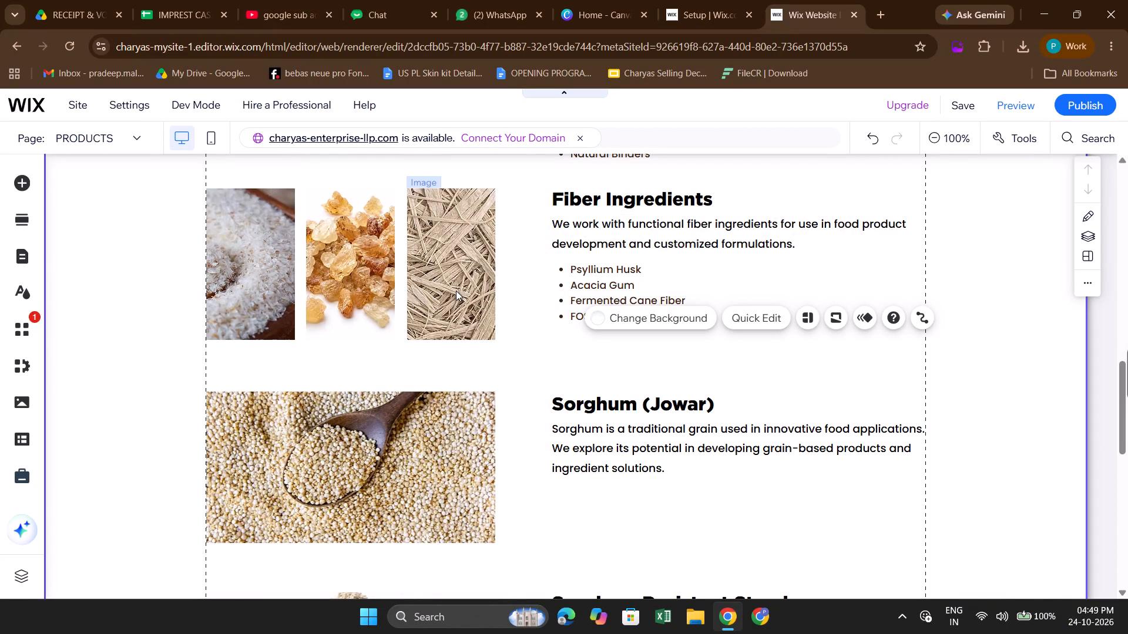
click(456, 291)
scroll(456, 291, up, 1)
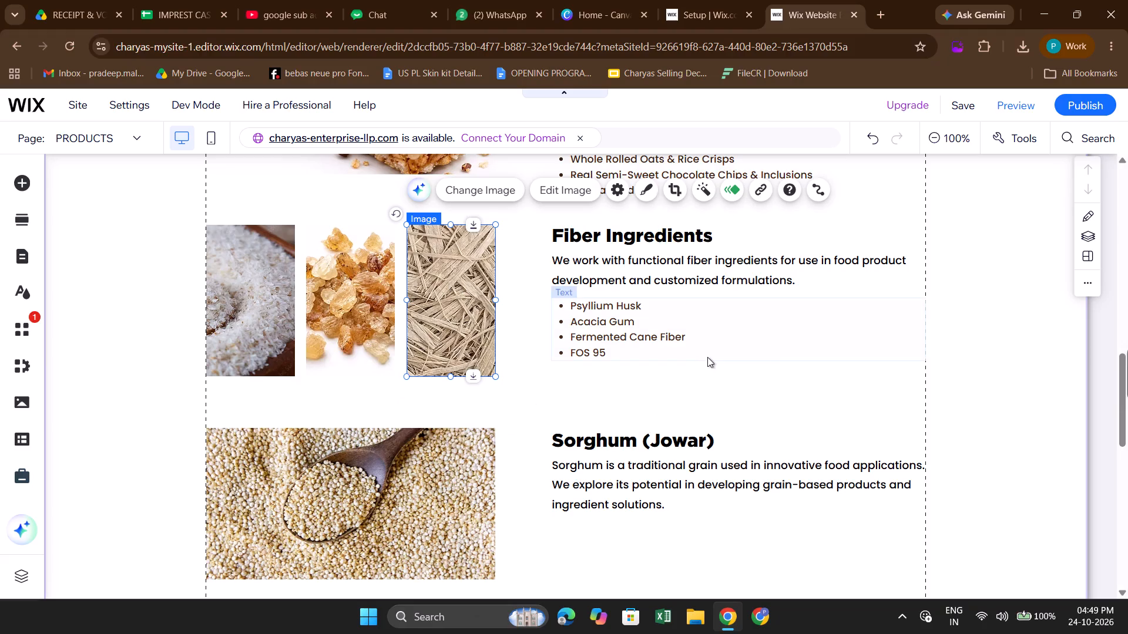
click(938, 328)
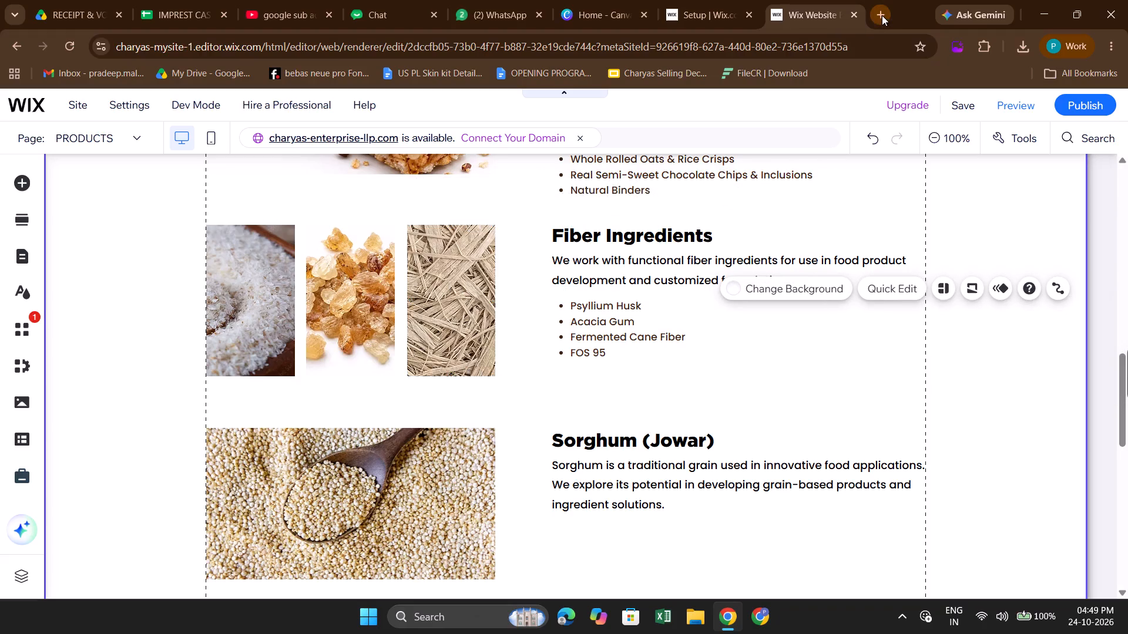
In a new browser tab, search Google for sugar cane and browse the image results.
click(882, 15)
text(sugar)
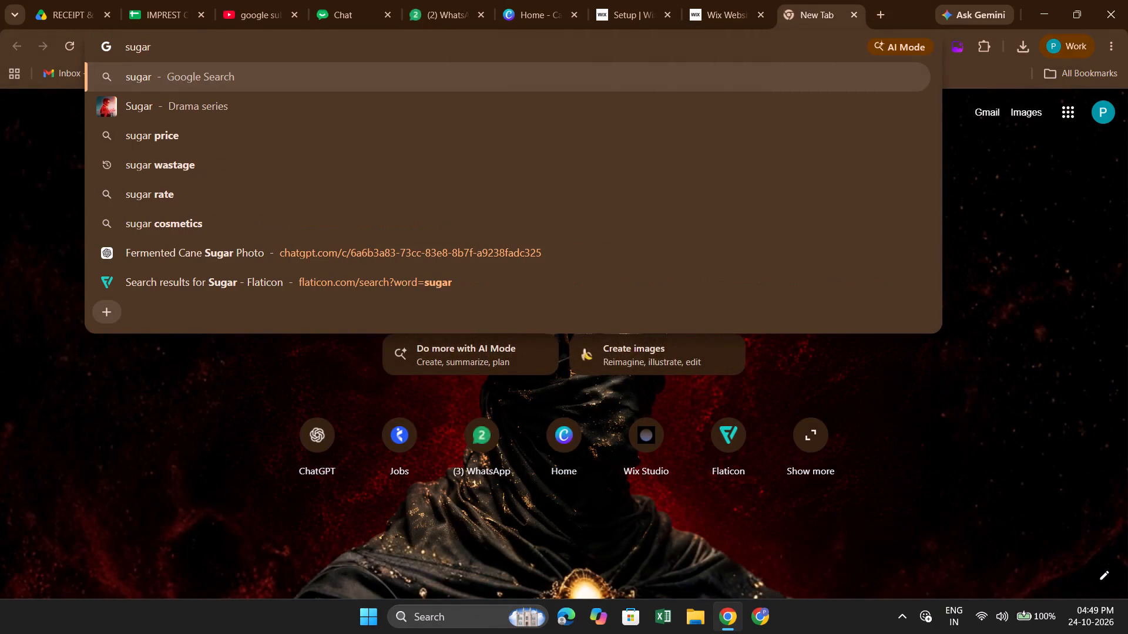
key(space)
text(cane)
key(space)
key(Return)
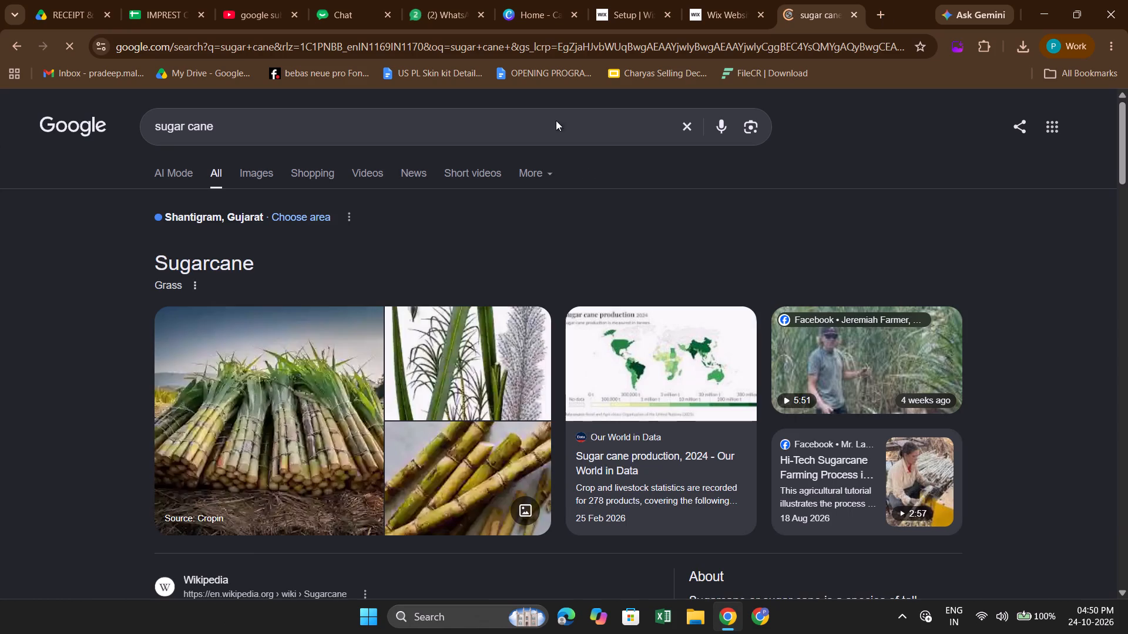
click(252, 185)
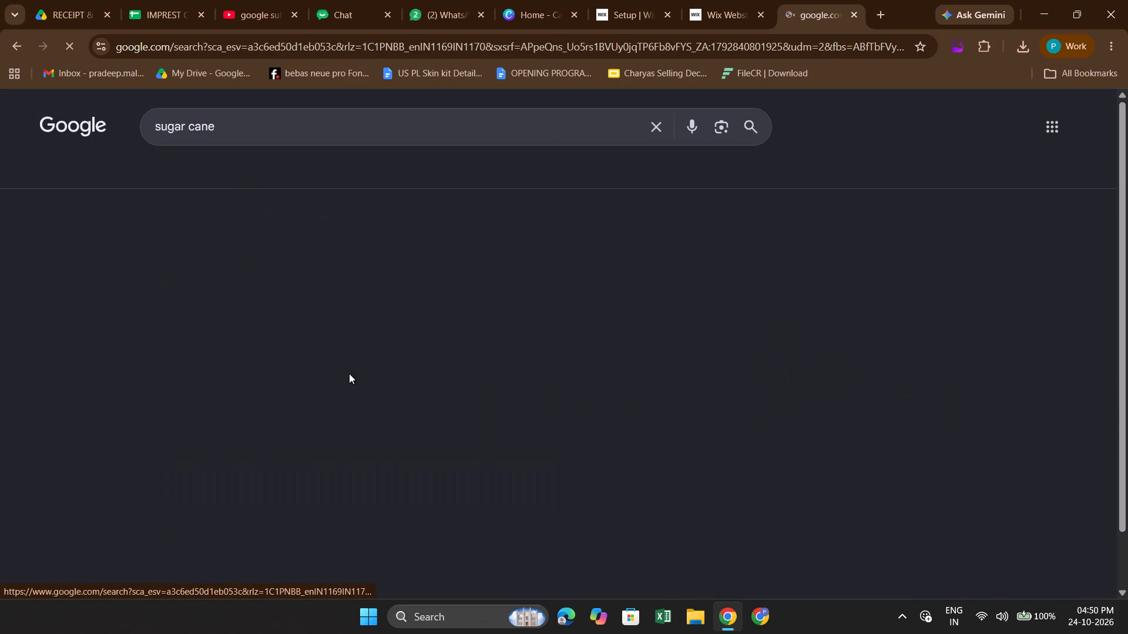
scroll(349, 373, down, 1)
scroll(435, 419, down, 1)
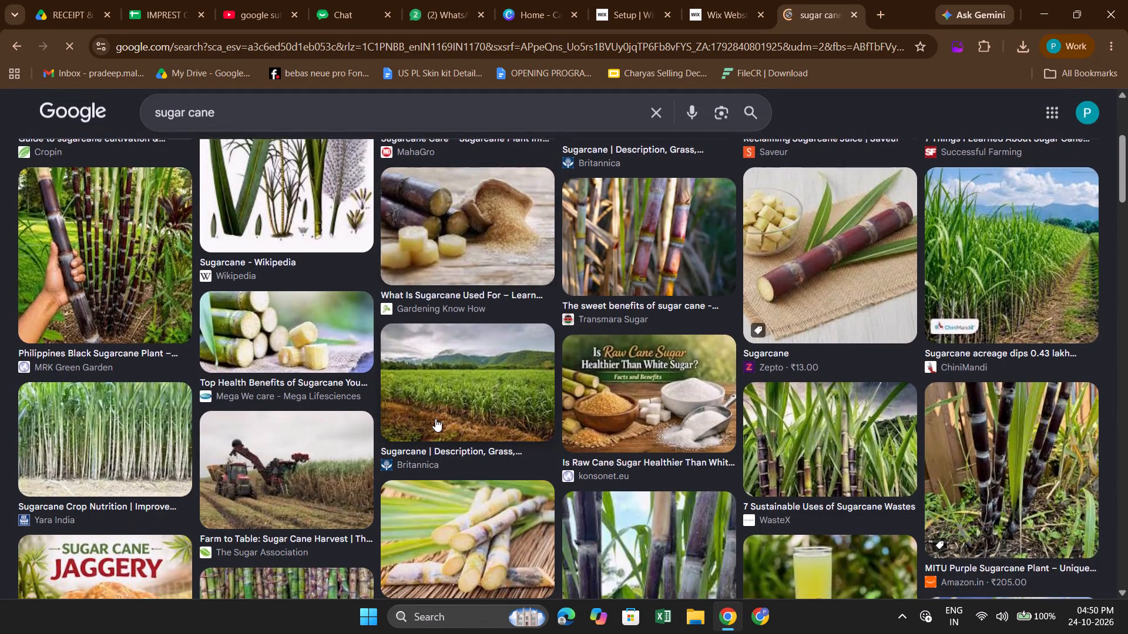
scroll(435, 419, down, 2)
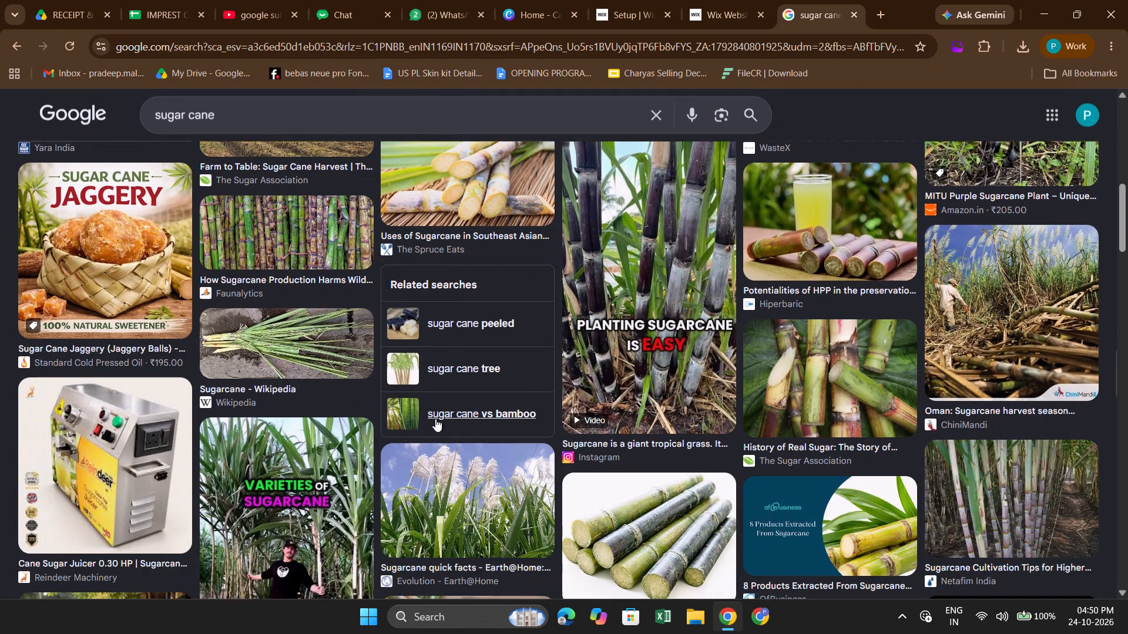
scroll(435, 419, down, 1)
scroll(435, 419, right, 1)
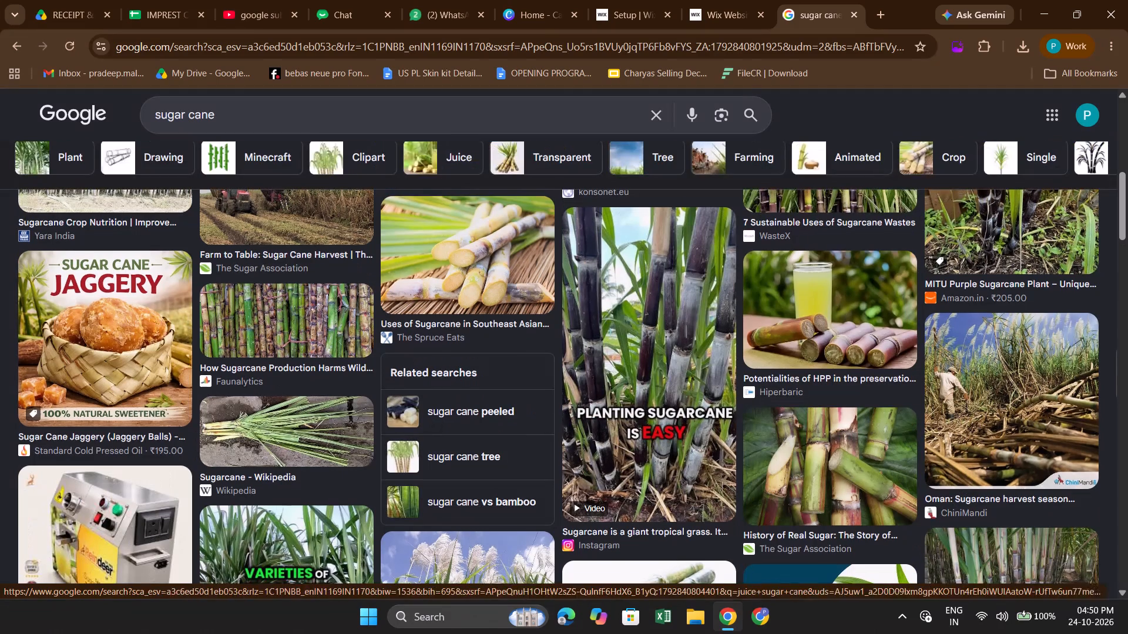
Extend the image search to sugar cane extracted and look through the pictures.
click(323, 119)
key(space)
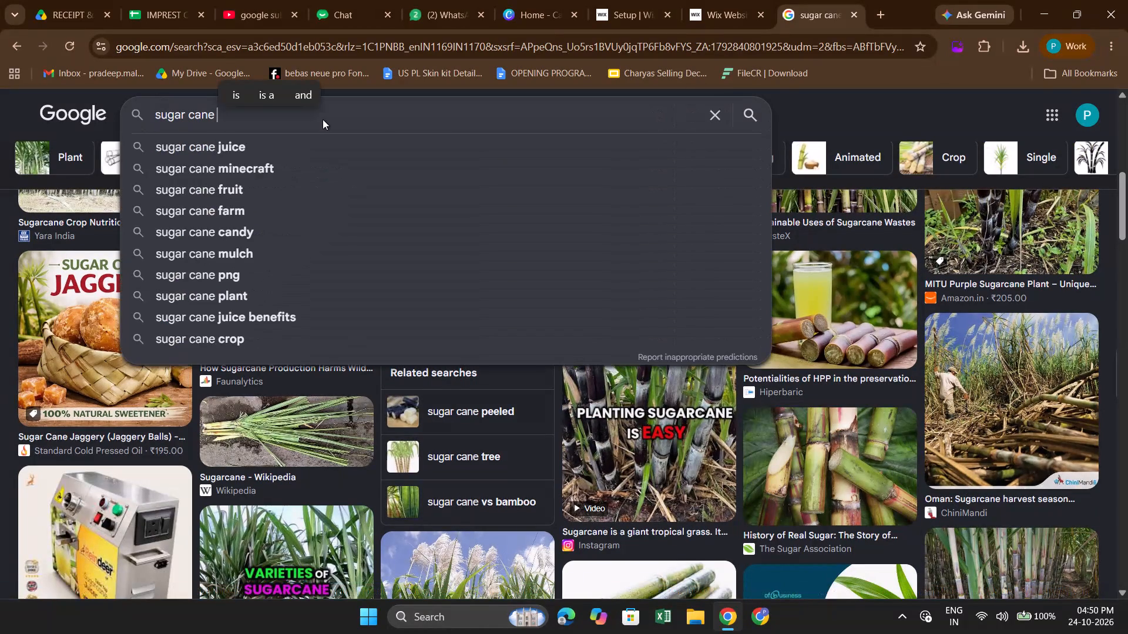
text(extracted)
key(space)
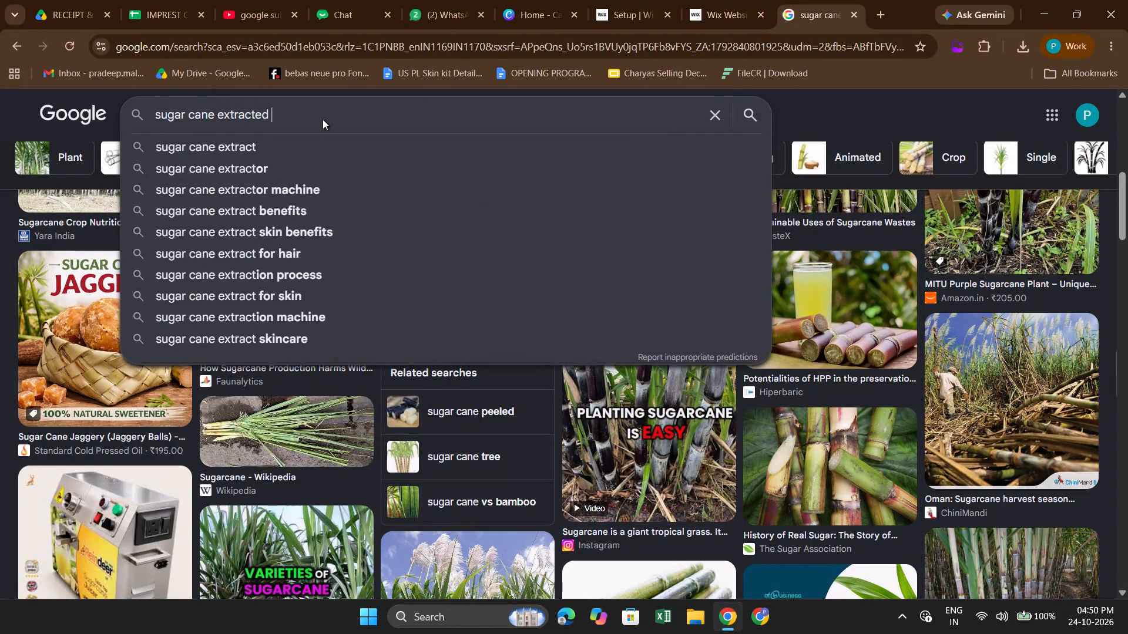
key(Return)
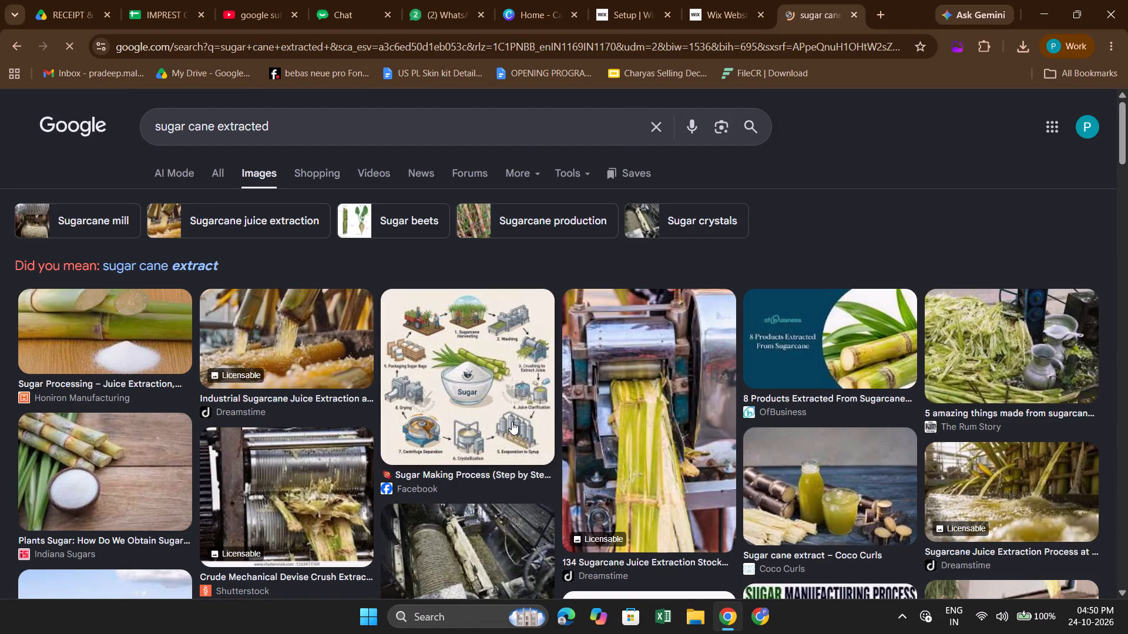
scroll(512, 421, down, 1)
scroll(352, 385, down, 2)
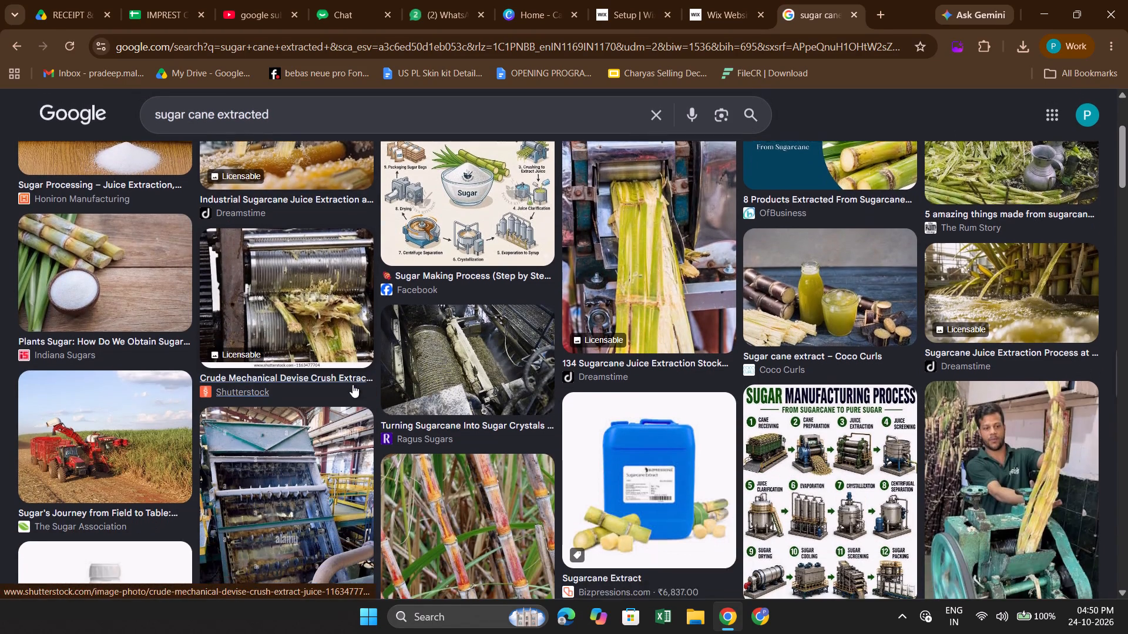
scroll(352, 385, down, 1)
scroll(297, 474, down, 5)
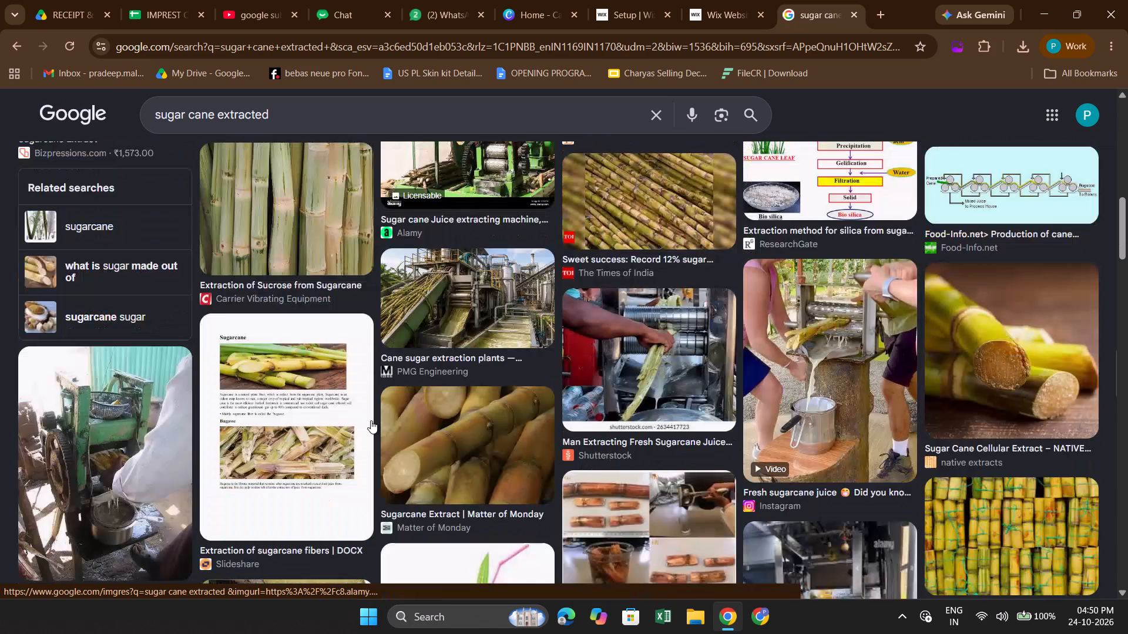
scroll(371, 420, down, 3)
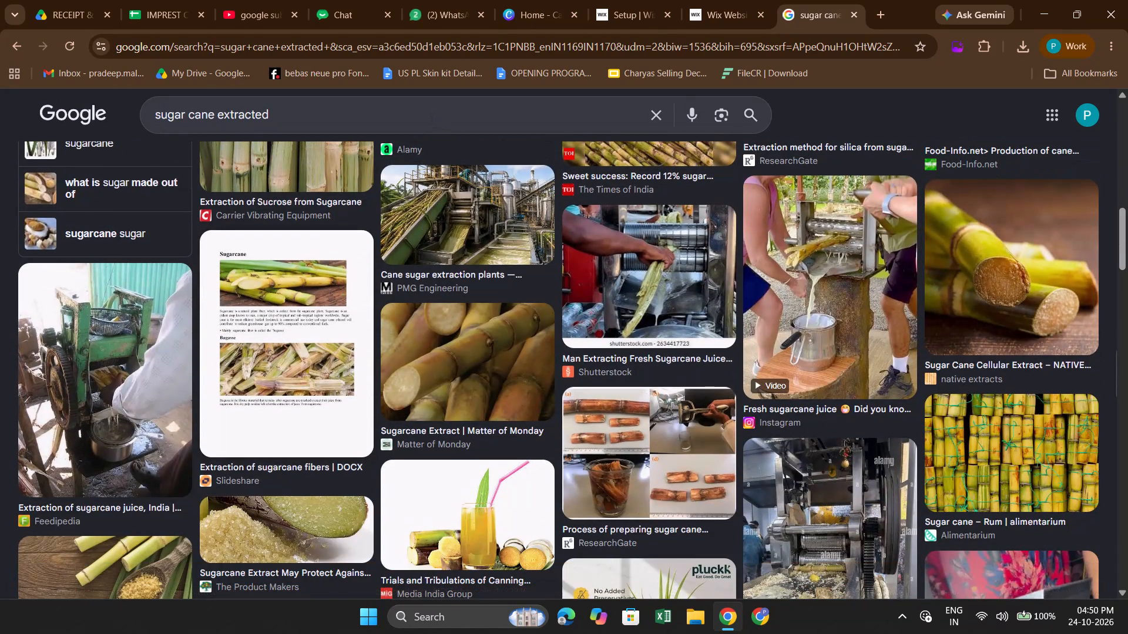
Refine the image search to "sugar cane extracted like ingridients show" and examine the resulting pictures.
click(351, 114)
key(space)
text(like ingridients show)
key(Return)
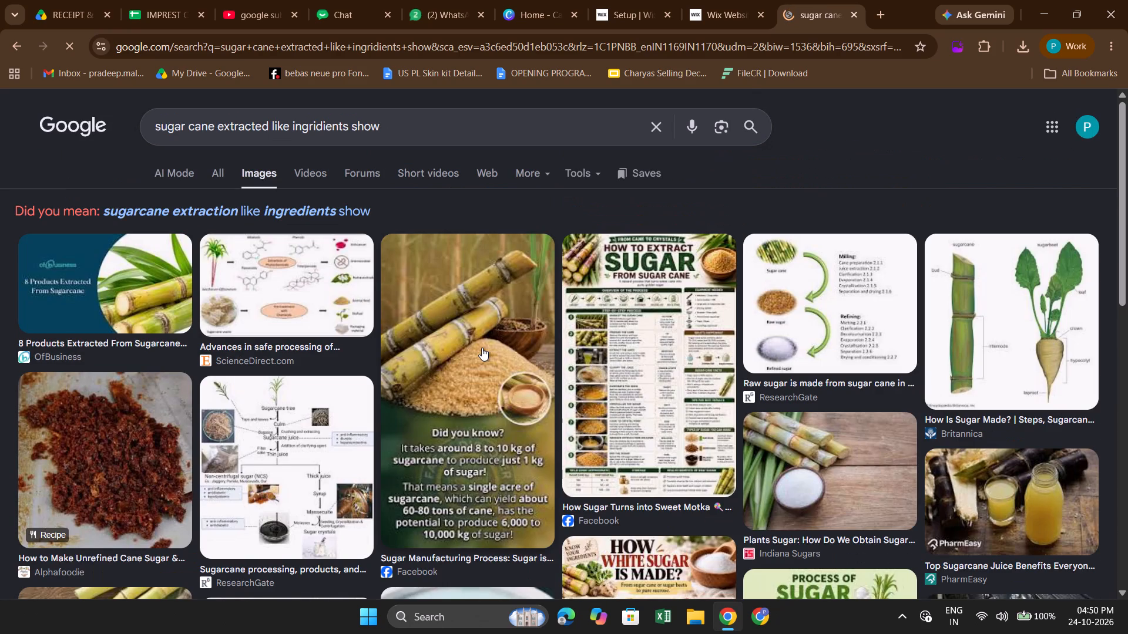
scroll(482, 348, down, 1)
scroll(393, 412, down, 1)
scroll(589, 437, down, 2)
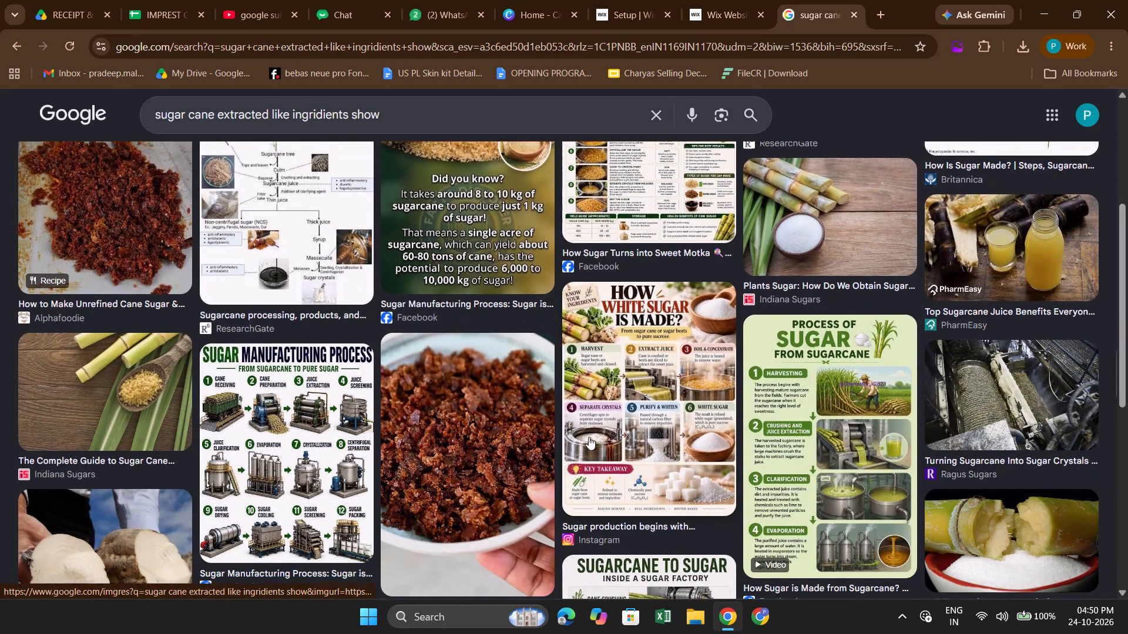
scroll(589, 437, down, 3)
scroll(441, 456, down, 2)
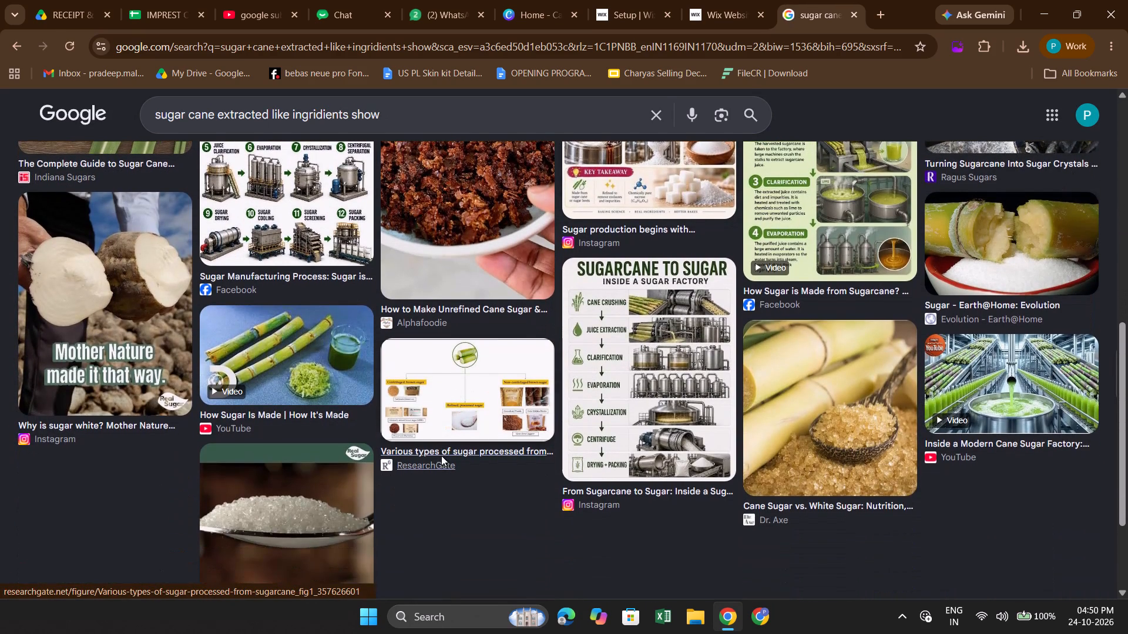
scroll(441, 456, down, 1)
scroll(517, 389, down, 1)
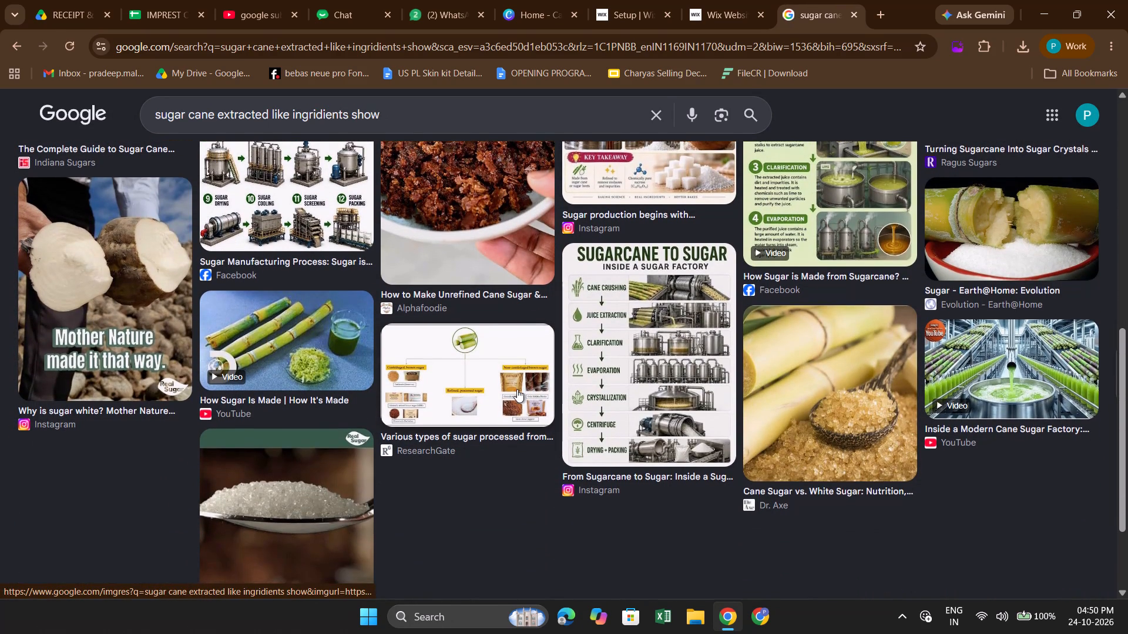
scroll(517, 389, down, 2)
scroll(454, 405, down, 1)
scroll(454, 405, up, 1)
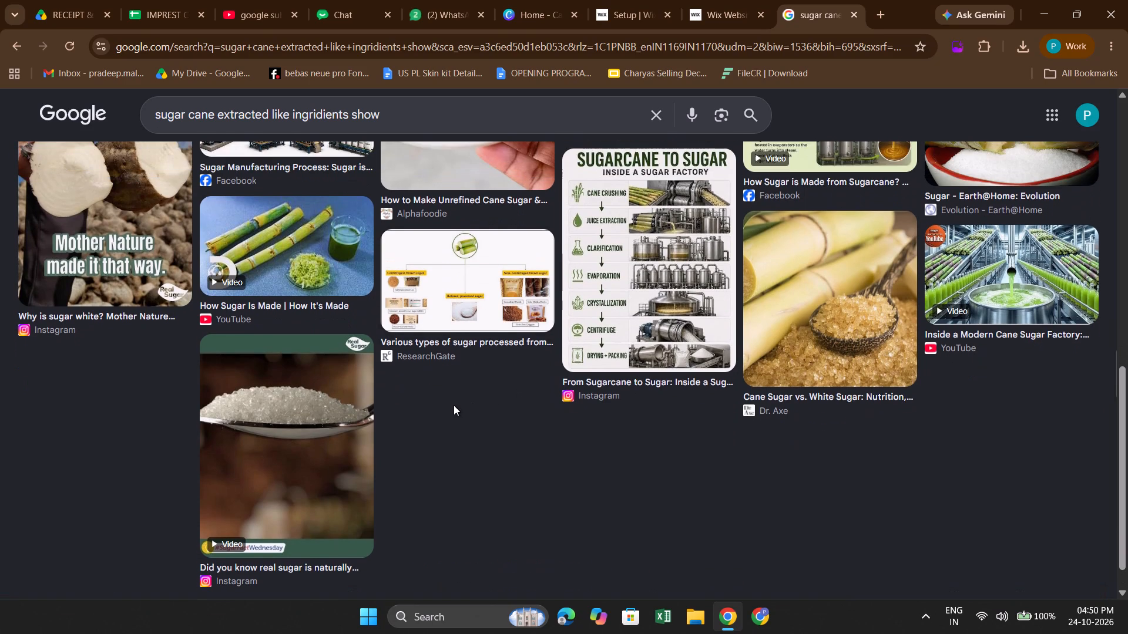
scroll(454, 405, up, 3)
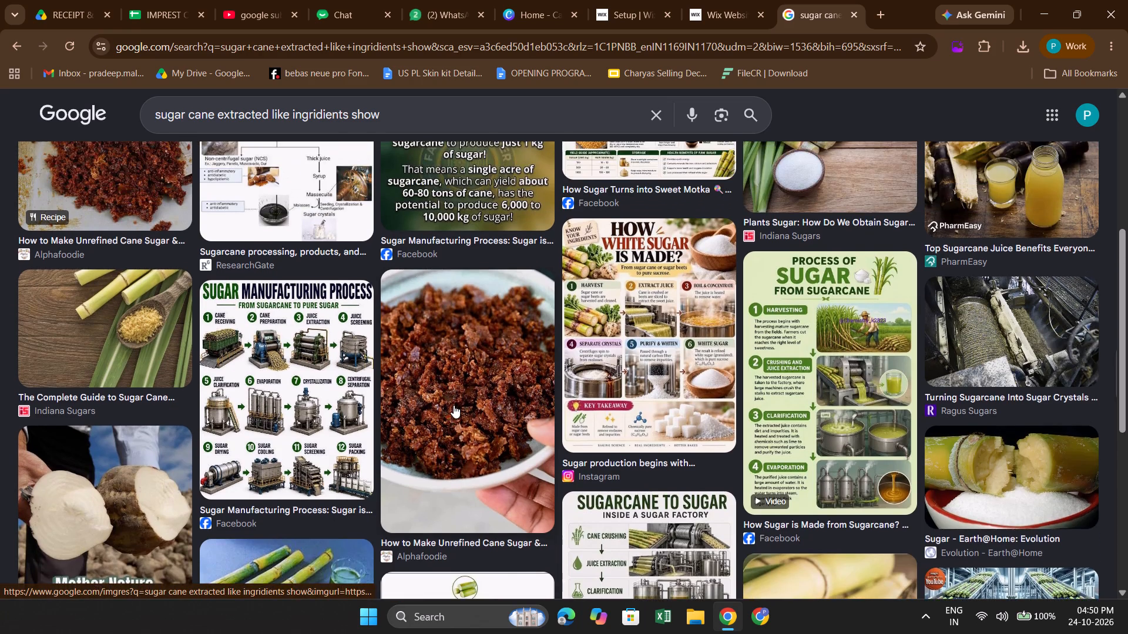
scroll(454, 405, up, 7)
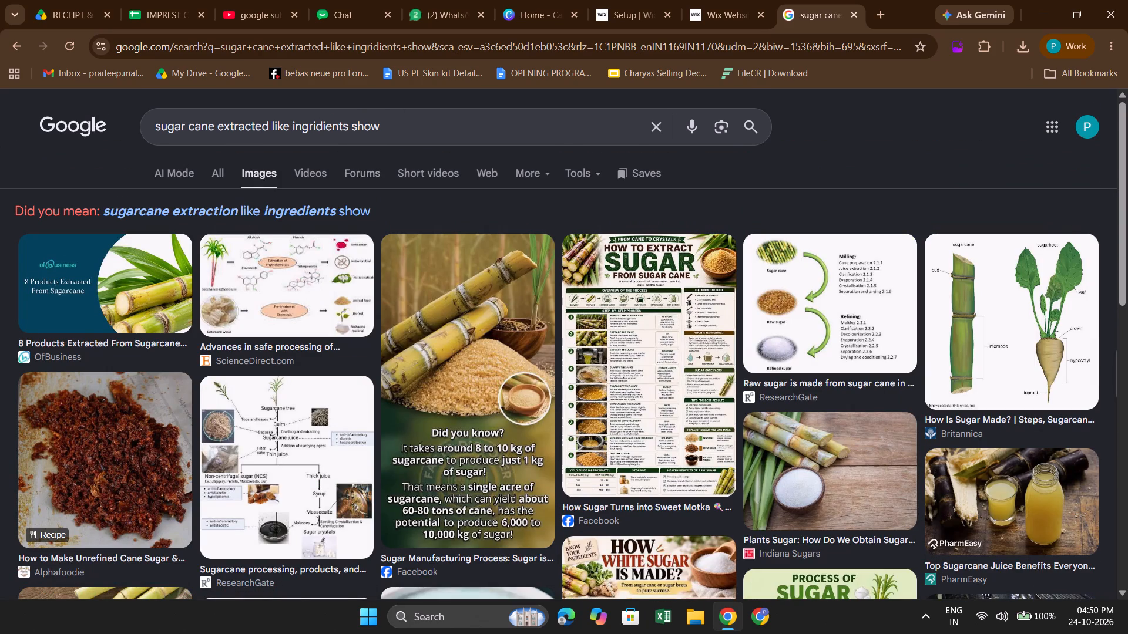
Replace the image search with "sugar can liquid extracted watse picture" and look through the resulting pictures.
click(412, 123)
drag(412, 123, 104, 136)
text(sugar)
key(space)
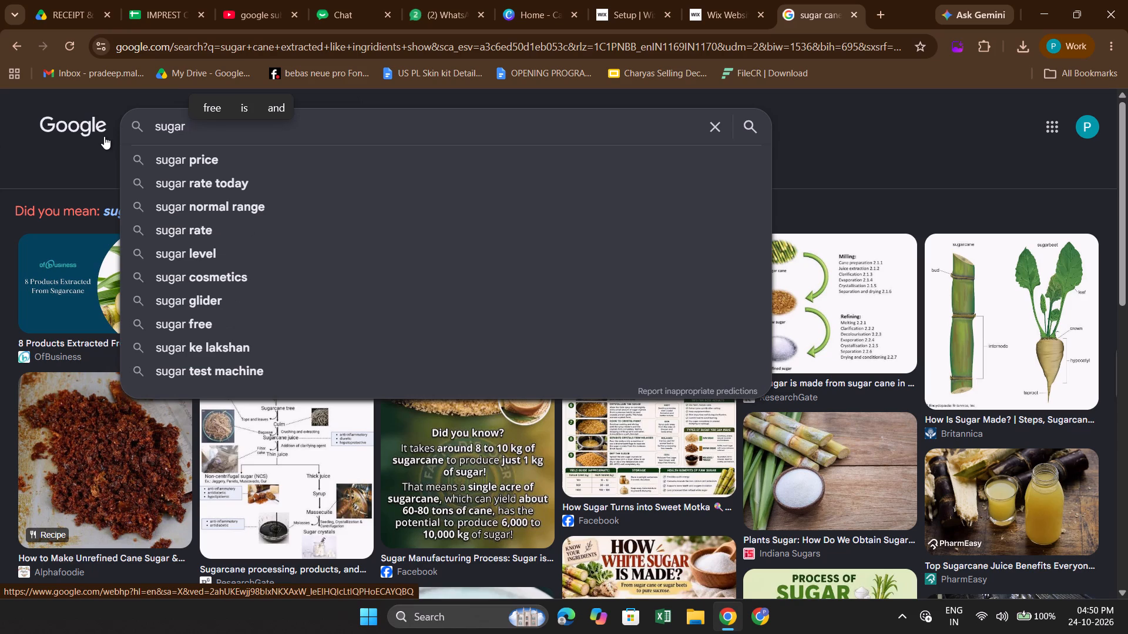
text(can)
key(space)
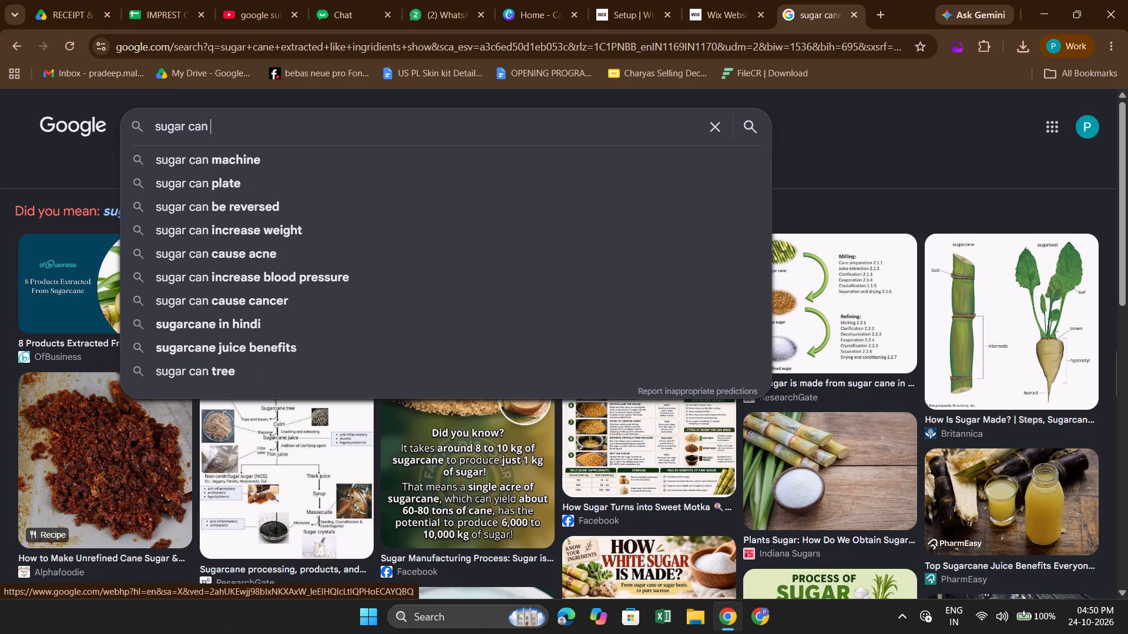
text(lq)
key(BackSpace)
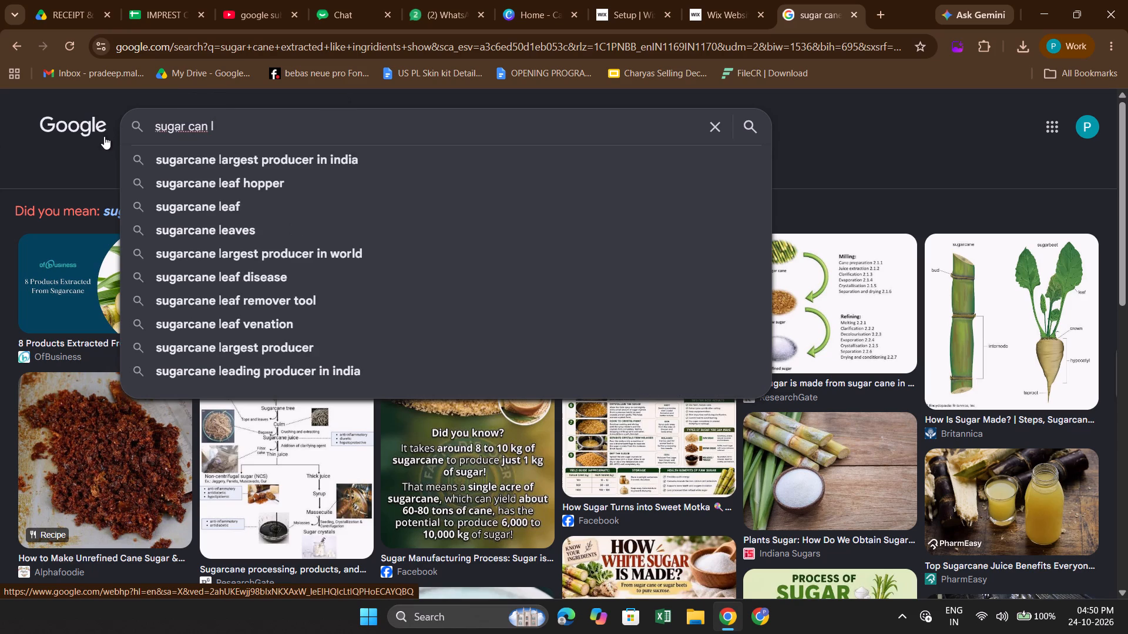
text(iquid extracted e)
key(BackSpace)
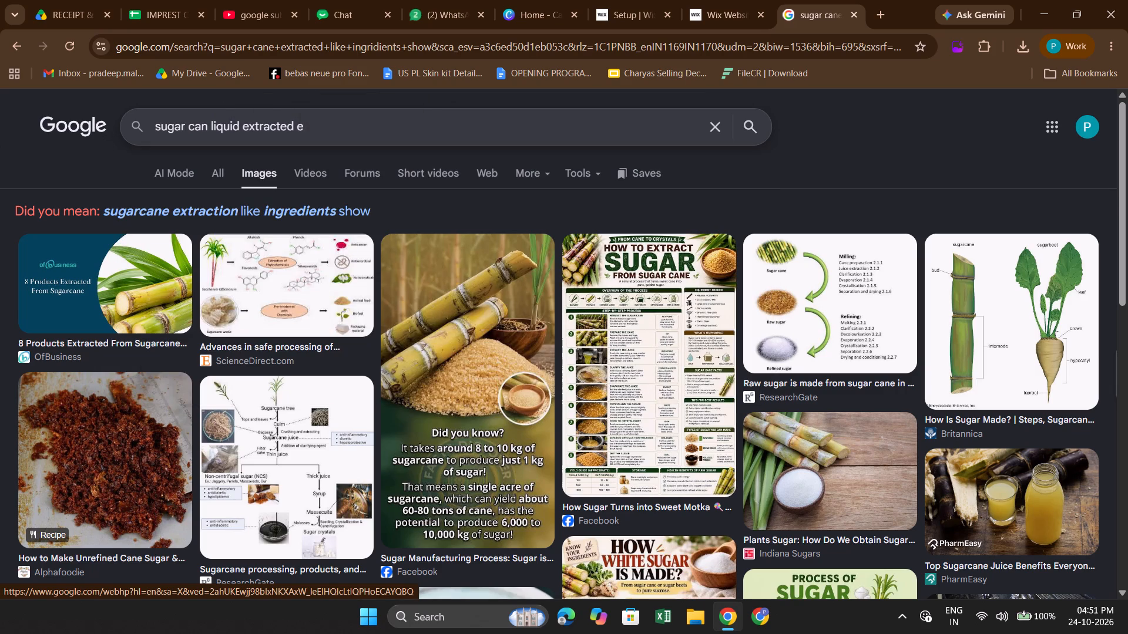
text(wat)
text(se)
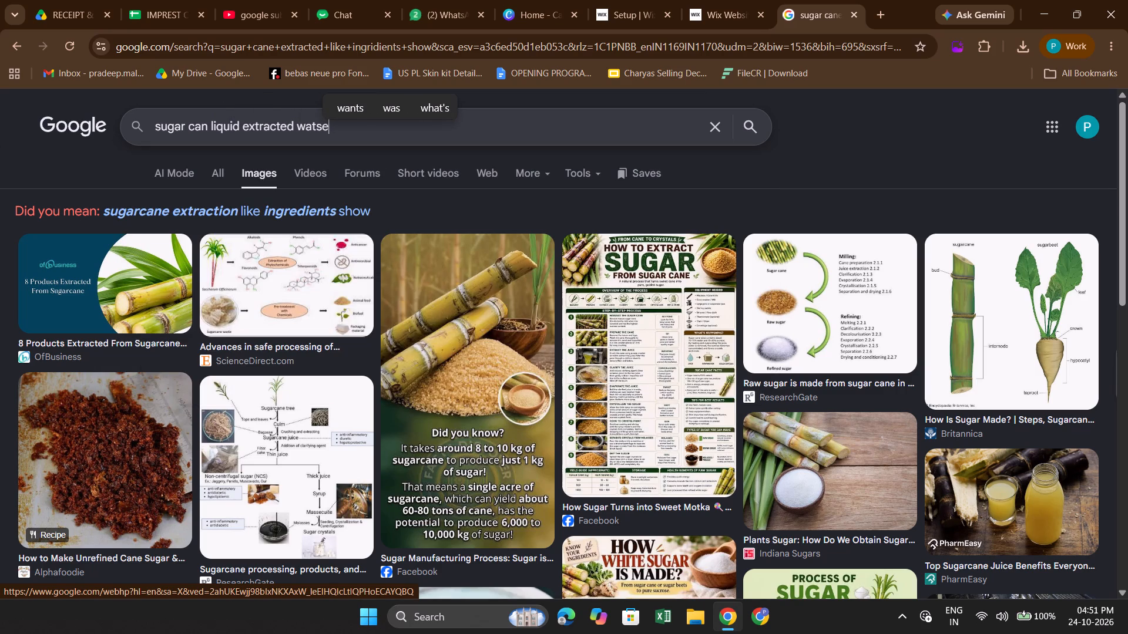
key(space)
text(picture)
key(Return)
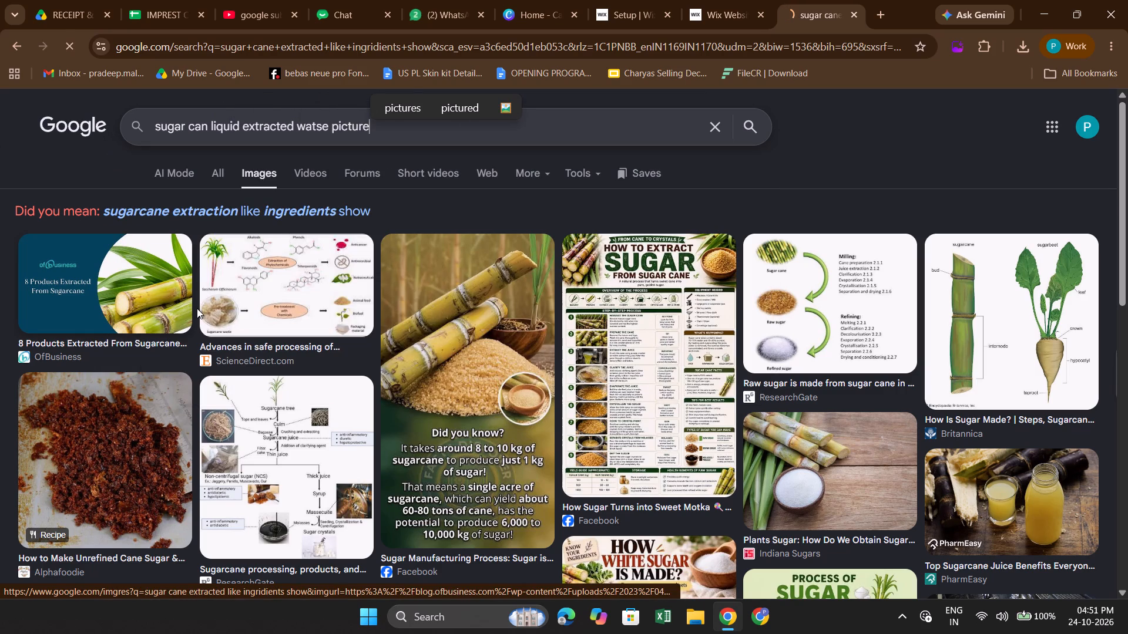
scroll(481, 389, right, 1)
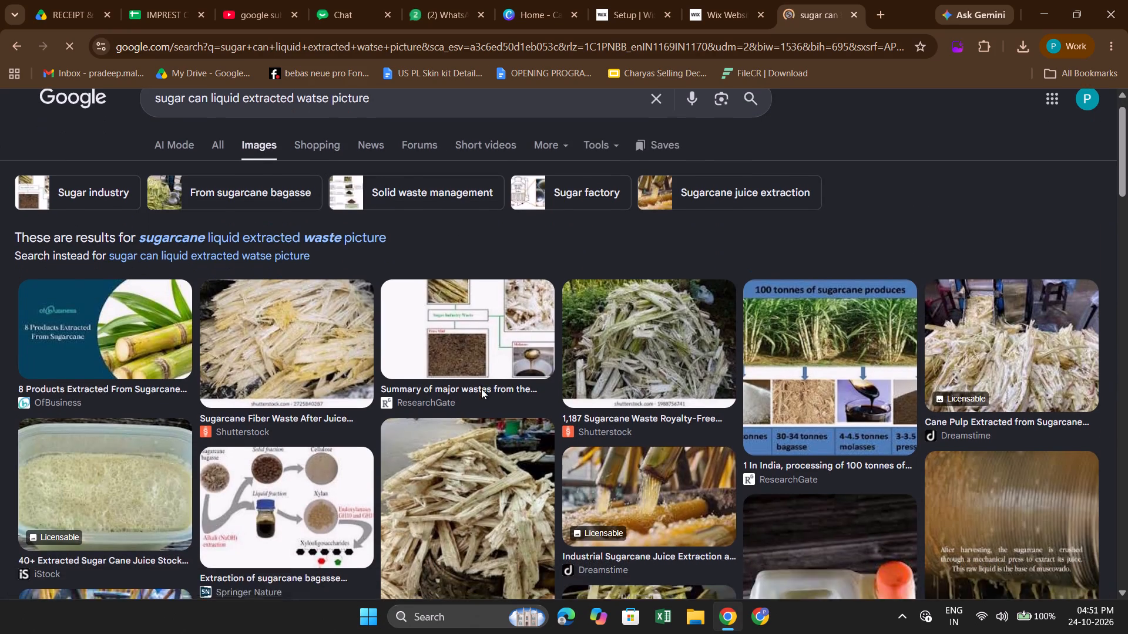
scroll(481, 389, right, 1)
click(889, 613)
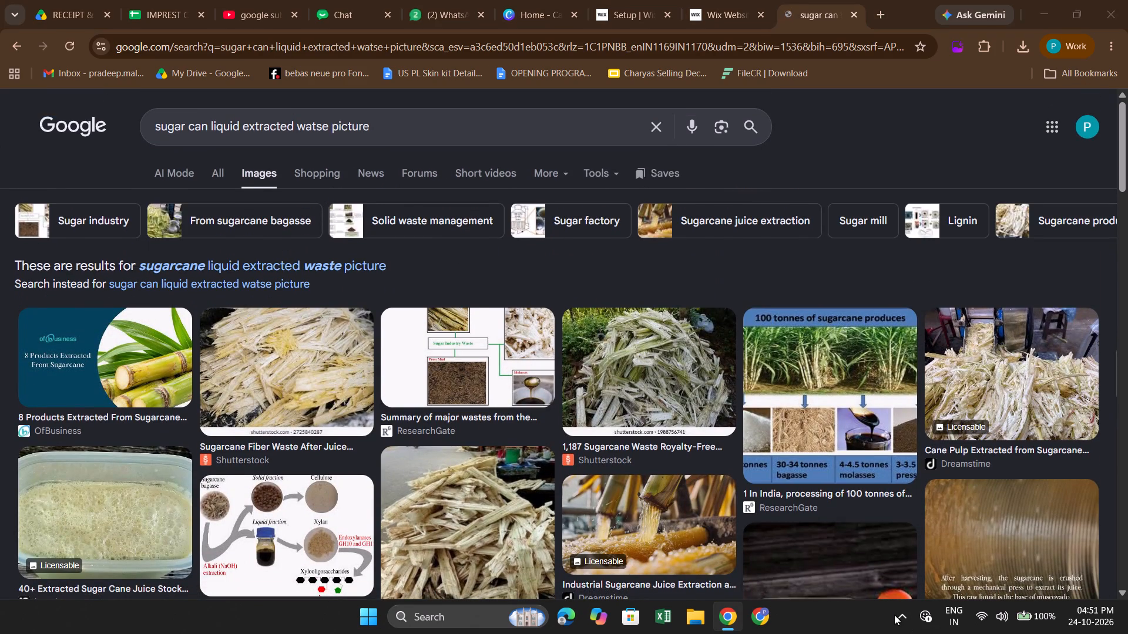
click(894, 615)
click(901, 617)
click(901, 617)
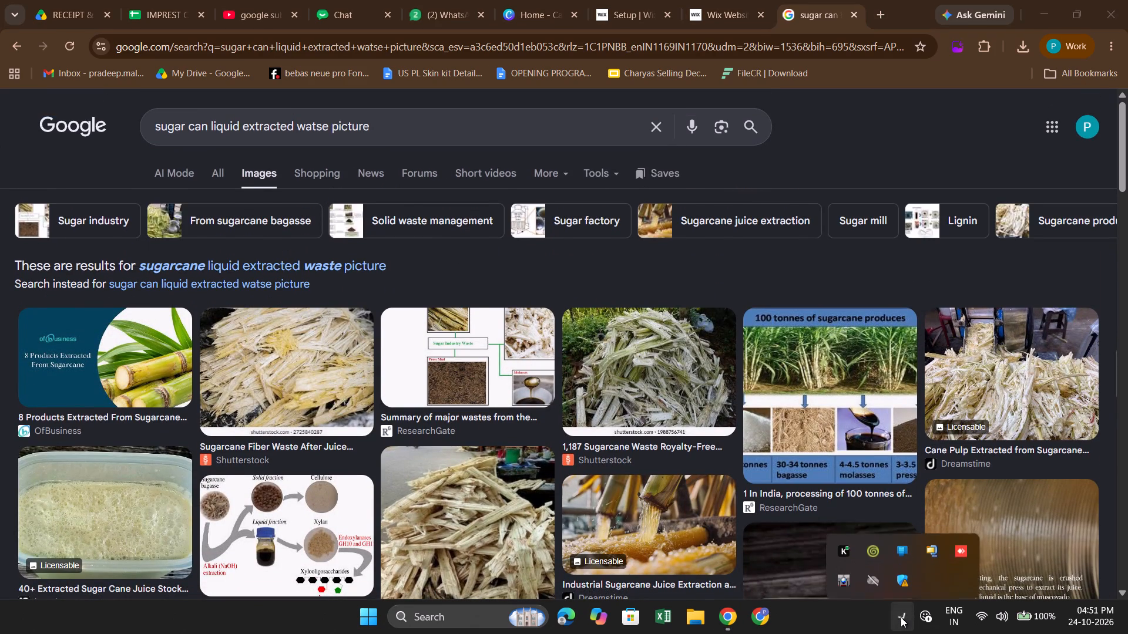
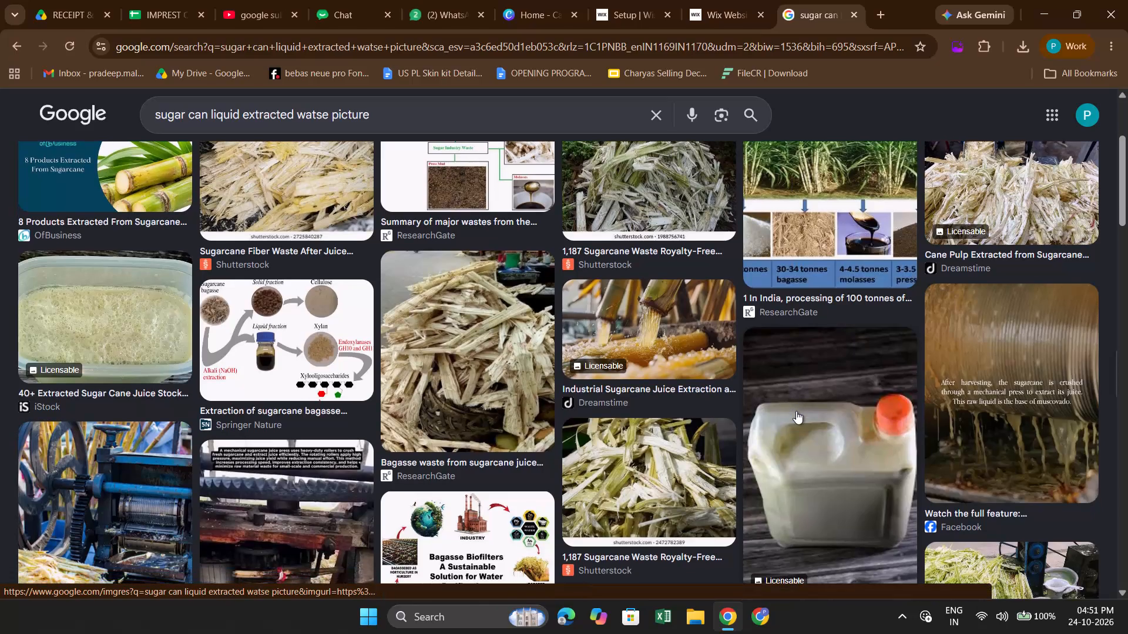
Examine the rest of the image results for pictures showing sugarcane liquid extraction and its waste.
scroll(796, 411, down, 1)
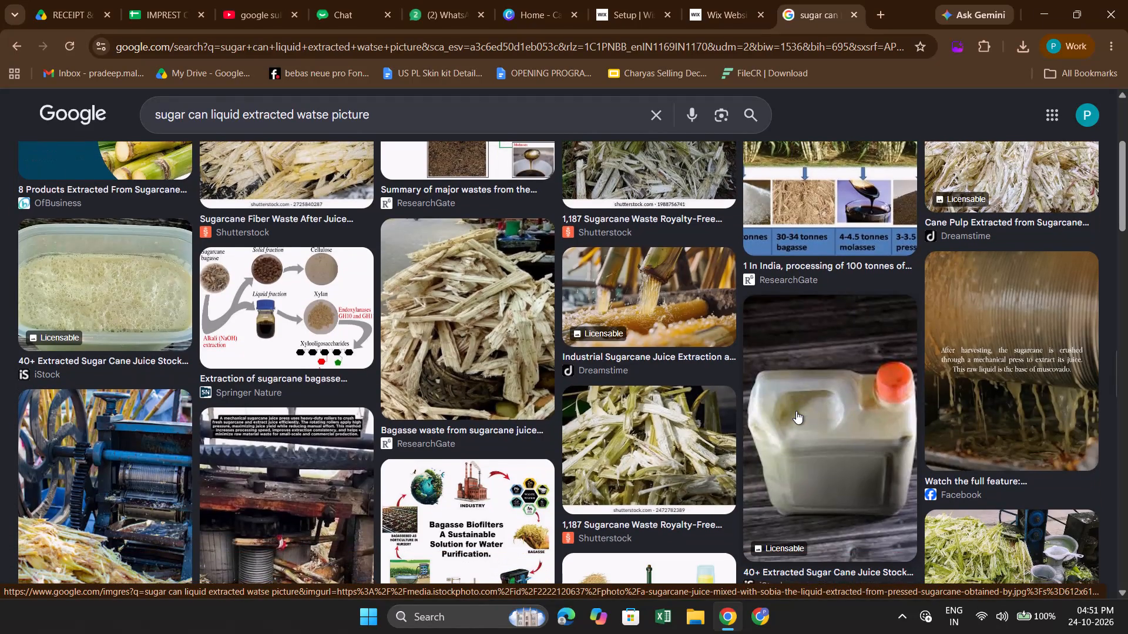
scroll(796, 411, up, 2)
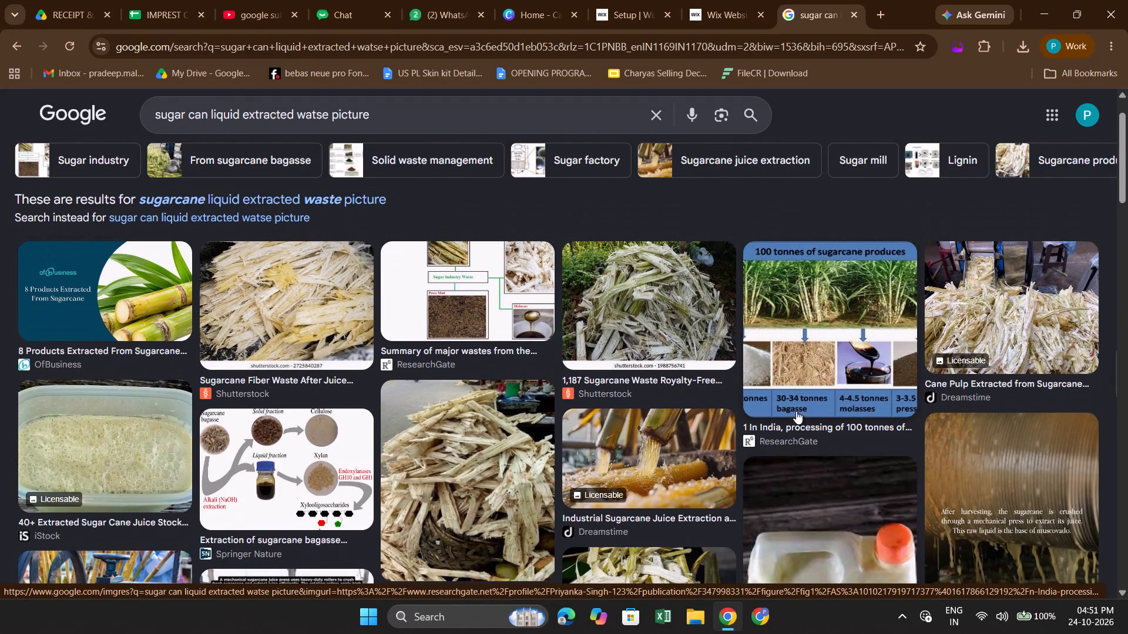
scroll(796, 411, down, 1)
scroll(881, 410, down, 1)
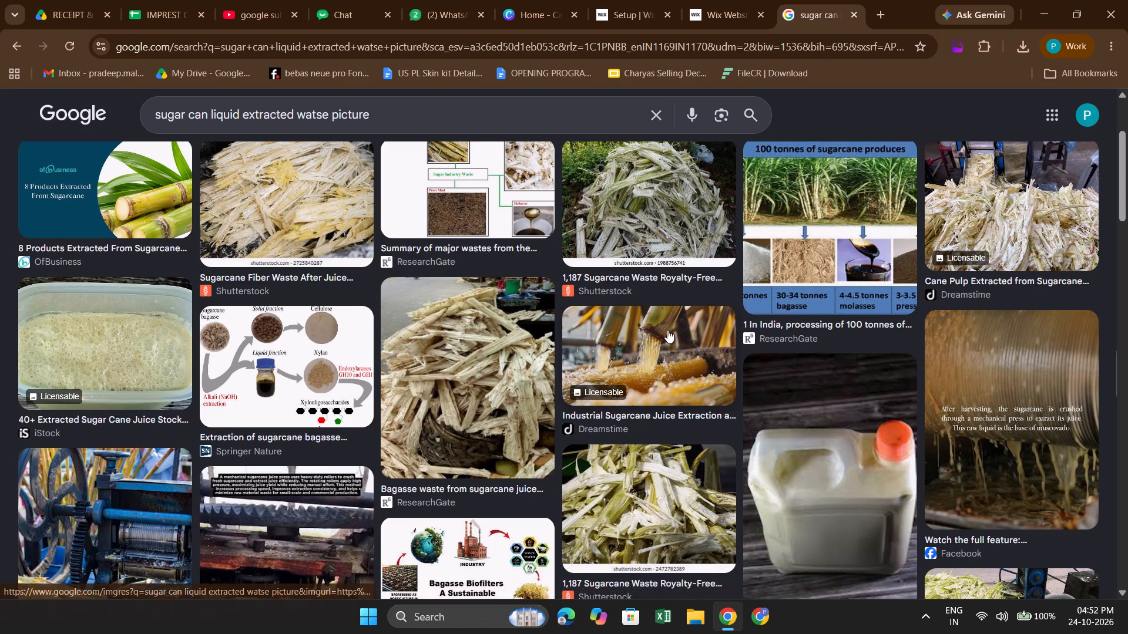
scroll(667, 330, up, 1)
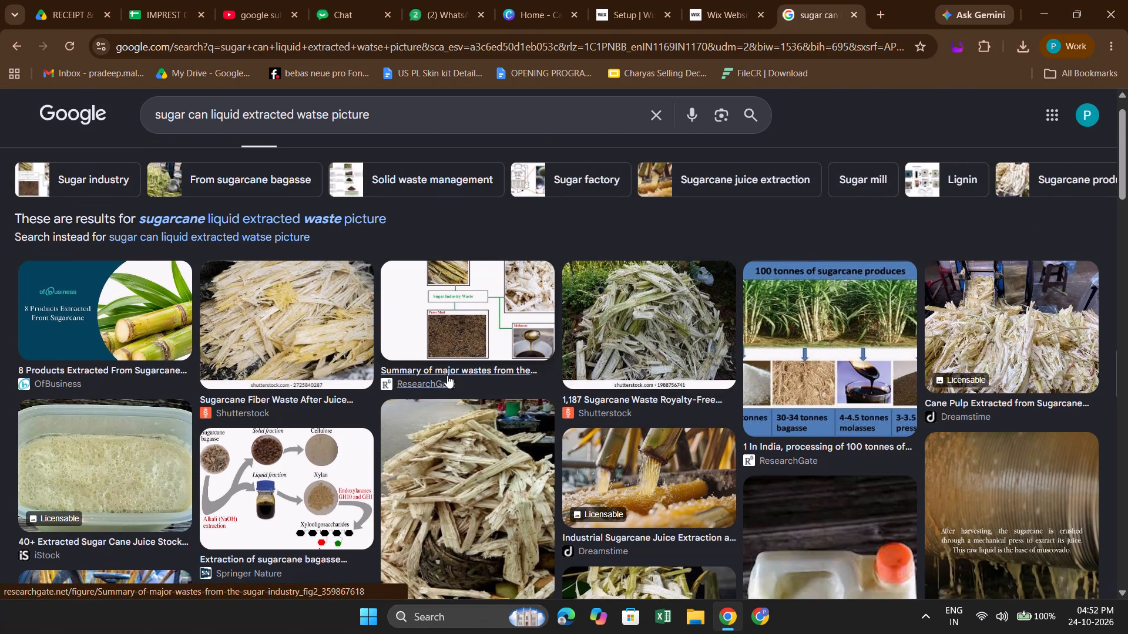
scroll(615, 408, down, 4)
scroll(521, 460, down, 2)
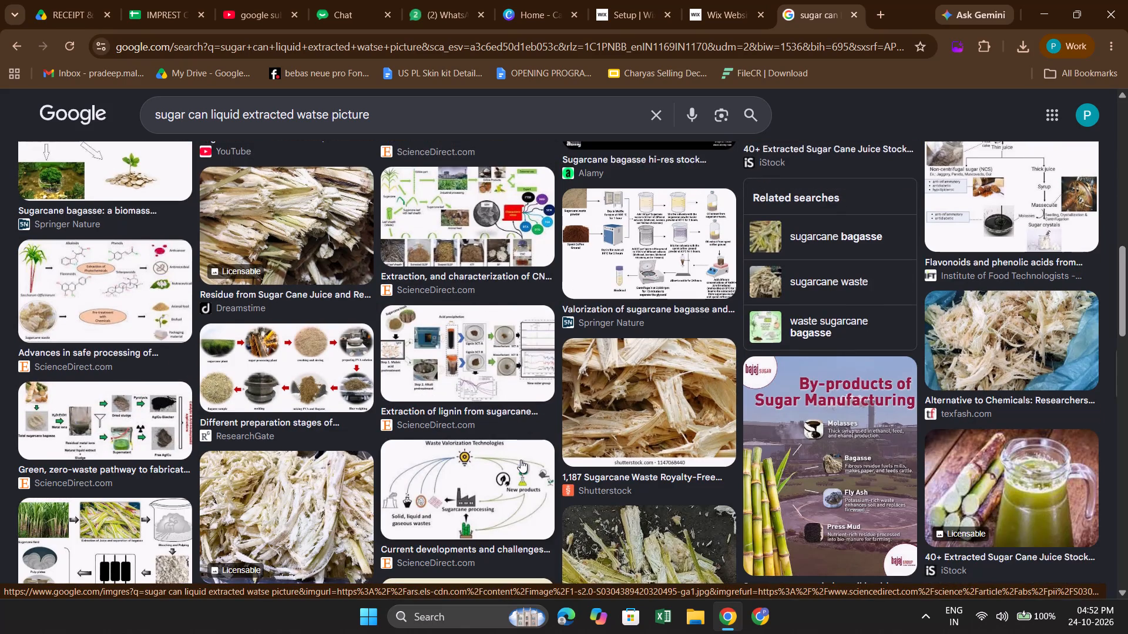
scroll(521, 460, down, 2)
scroll(521, 460, up, 2)
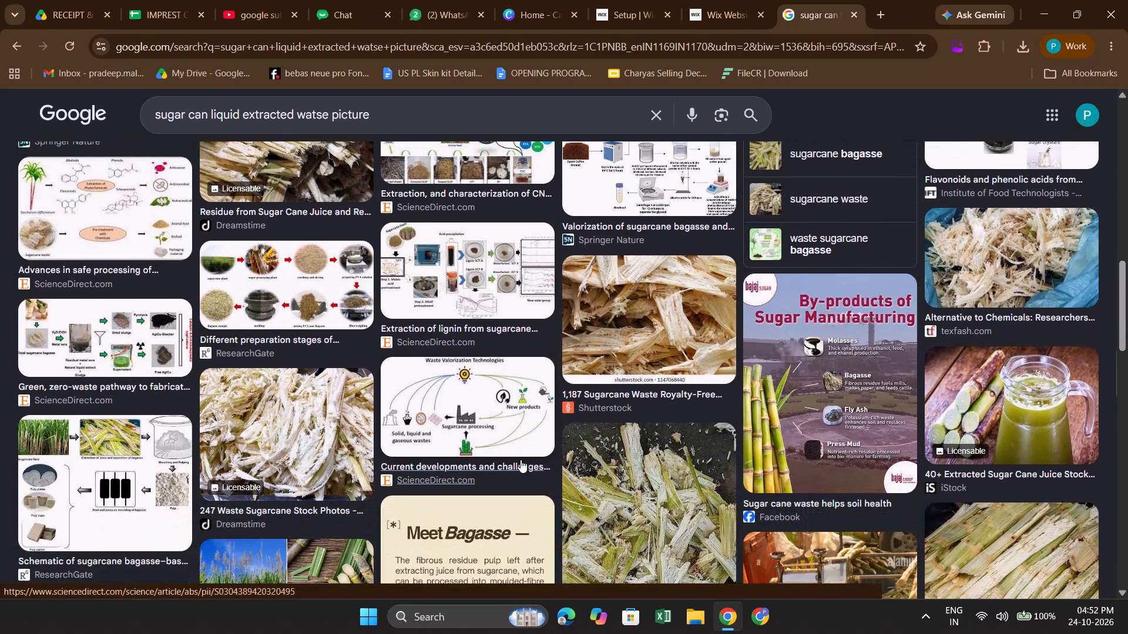
scroll(521, 460, up, 4)
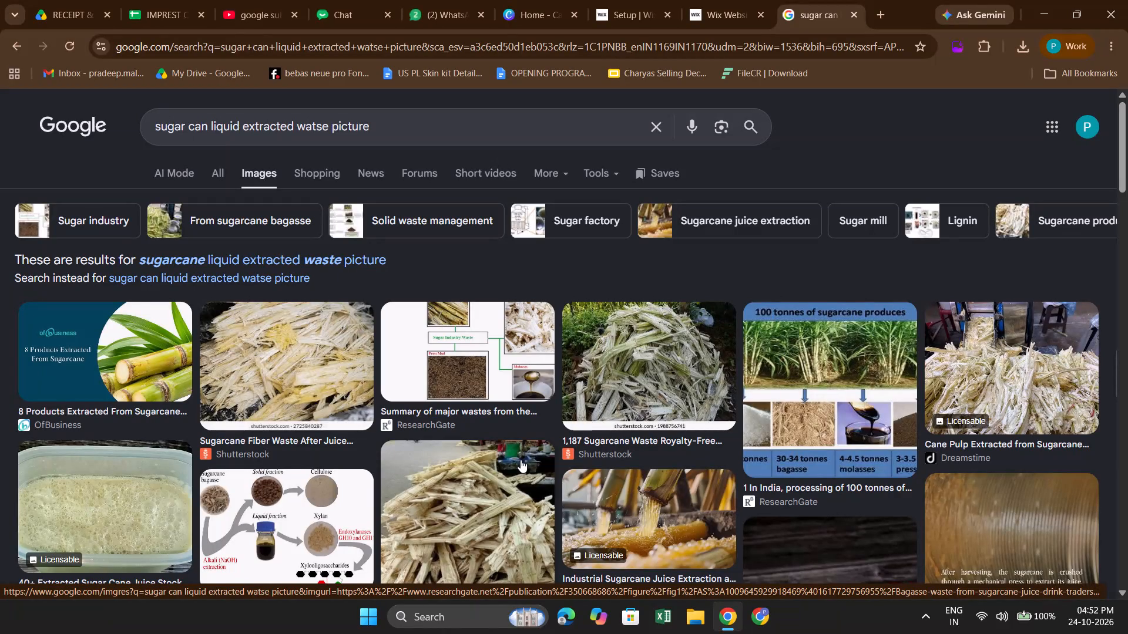
scroll(607, 394, down, 1)
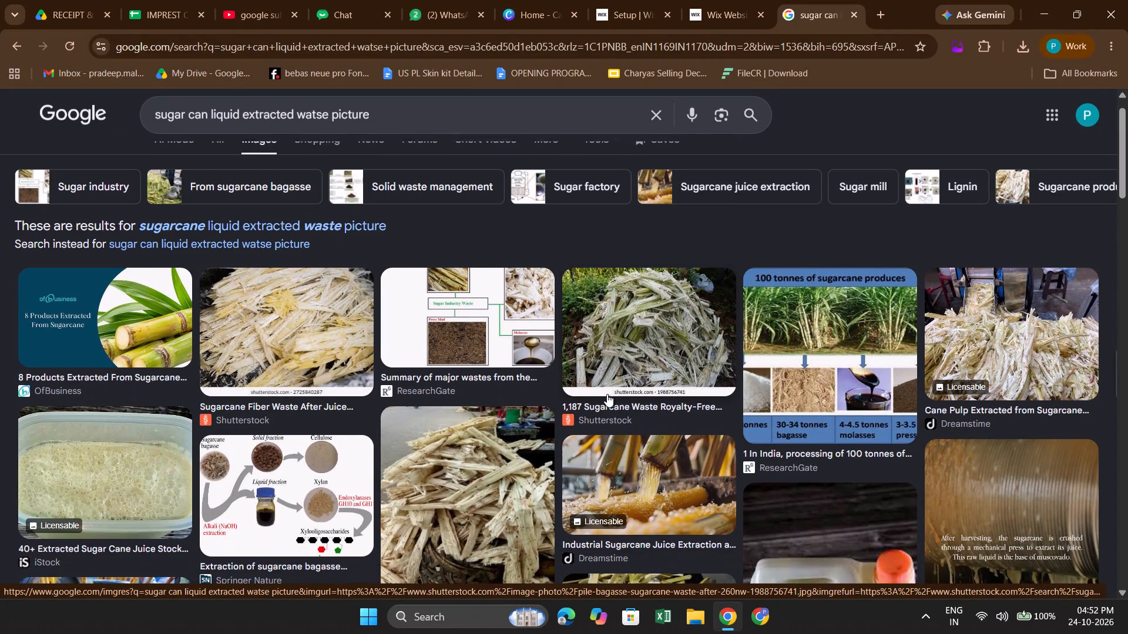
scroll(867, 341, down, 1)
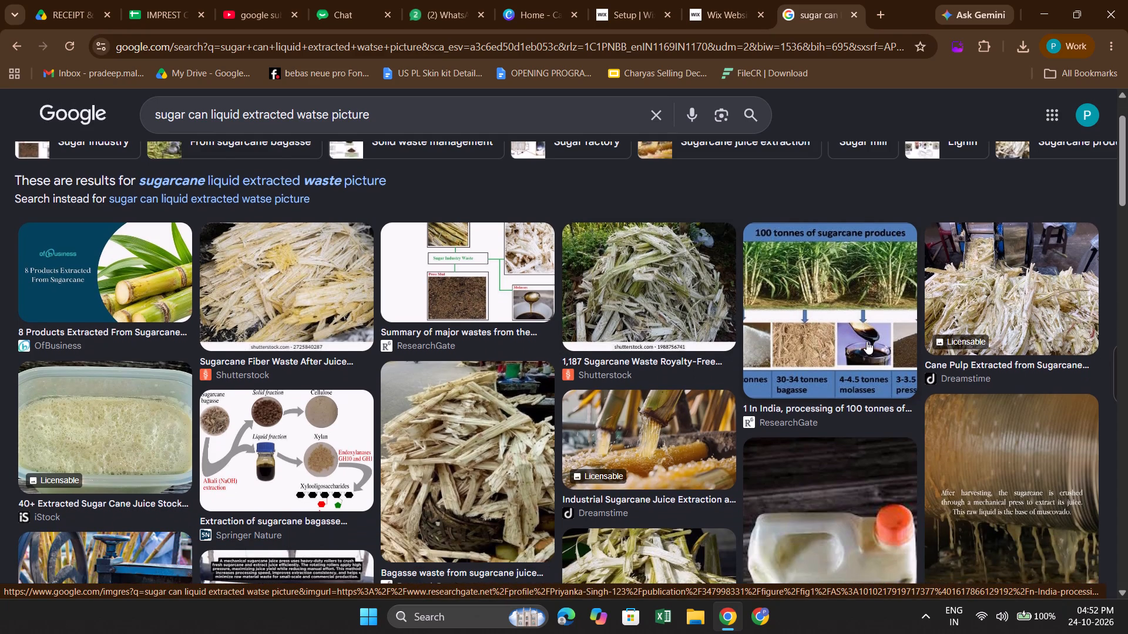
scroll(867, 341, down, 1)
scroll(733, 341, down, 3)
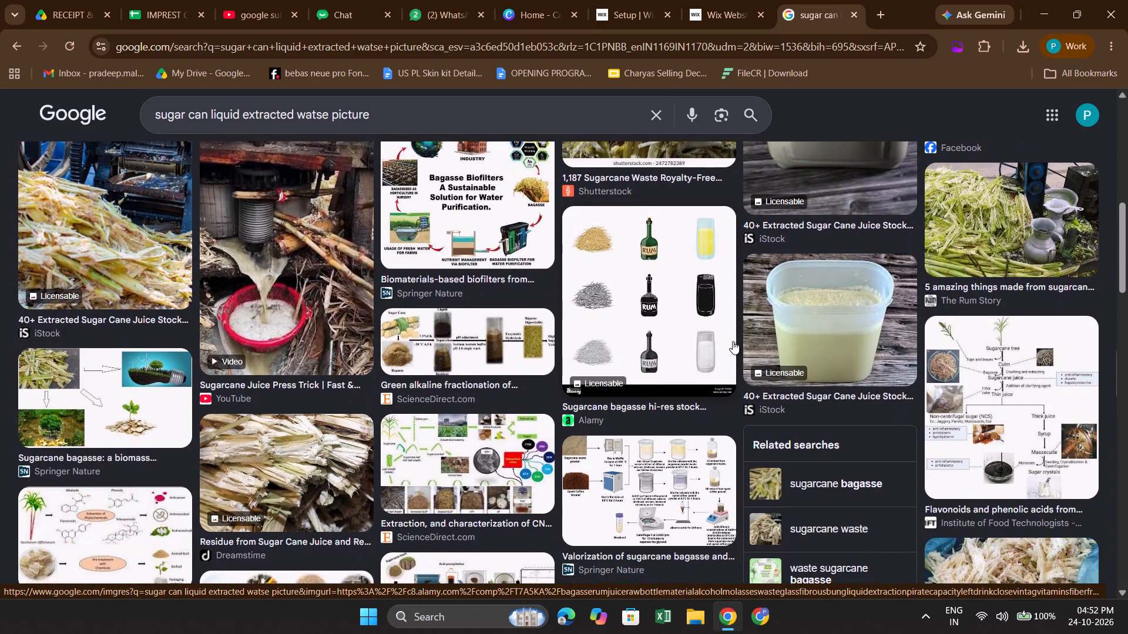
scroll(815, 331, down, 1)
scroll(611, 420, down, 1)
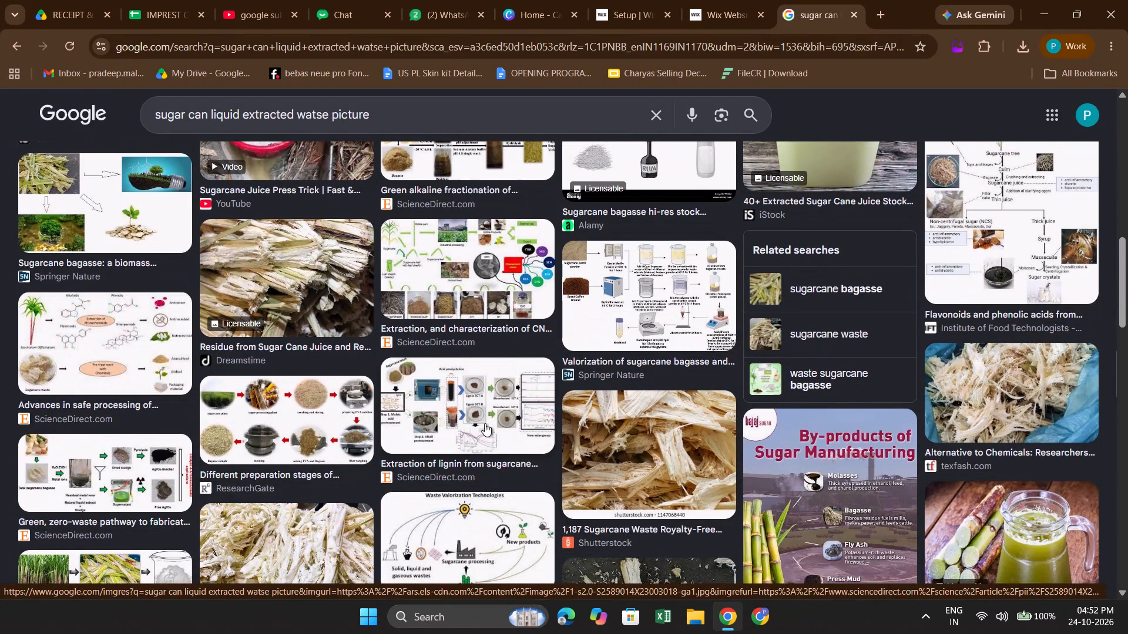
scroll(485, 423, down, 2)
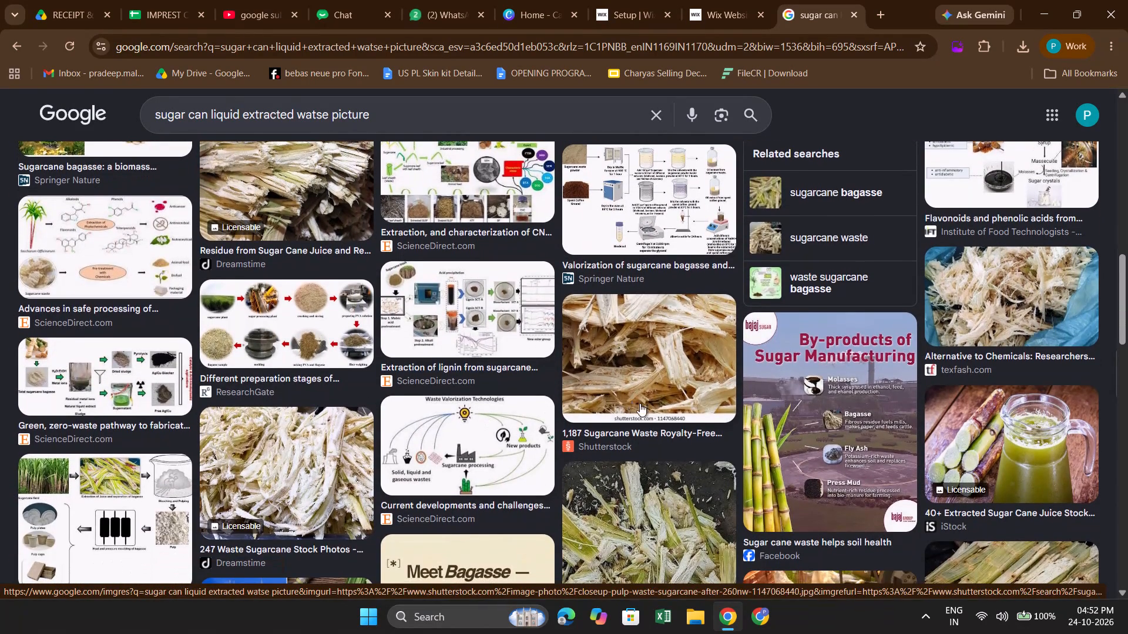
scroll(640, 403, down, 1)
scroll(583, 433, down, 1)
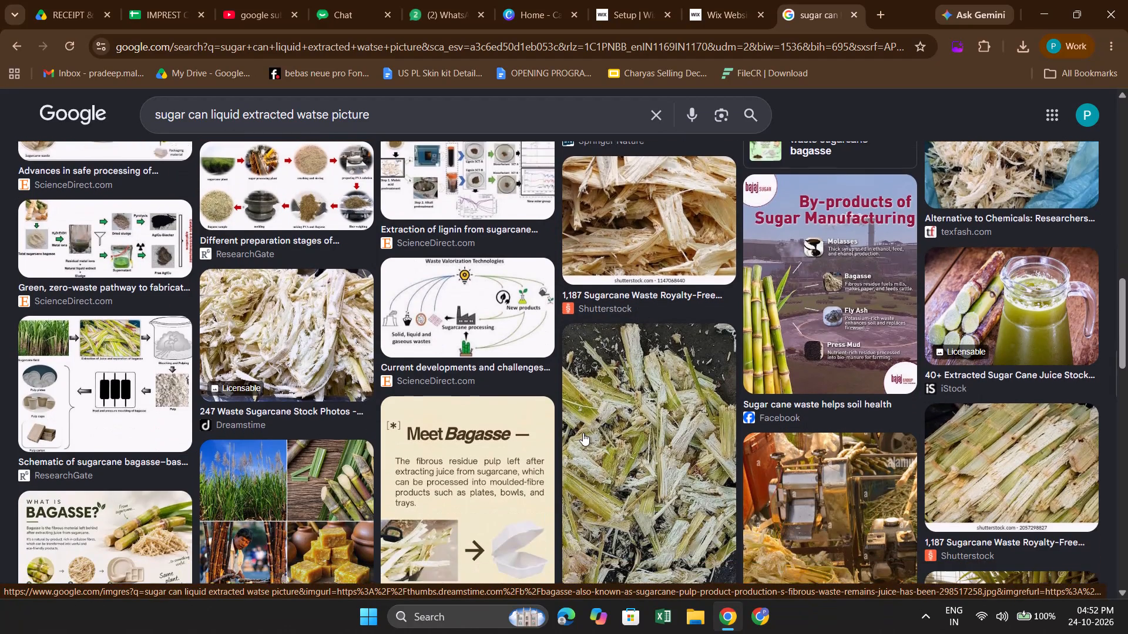
scroll(583, 433, down, 1)
scroll(496, 487, down, 1)
scroll(584, 393, down, 2)
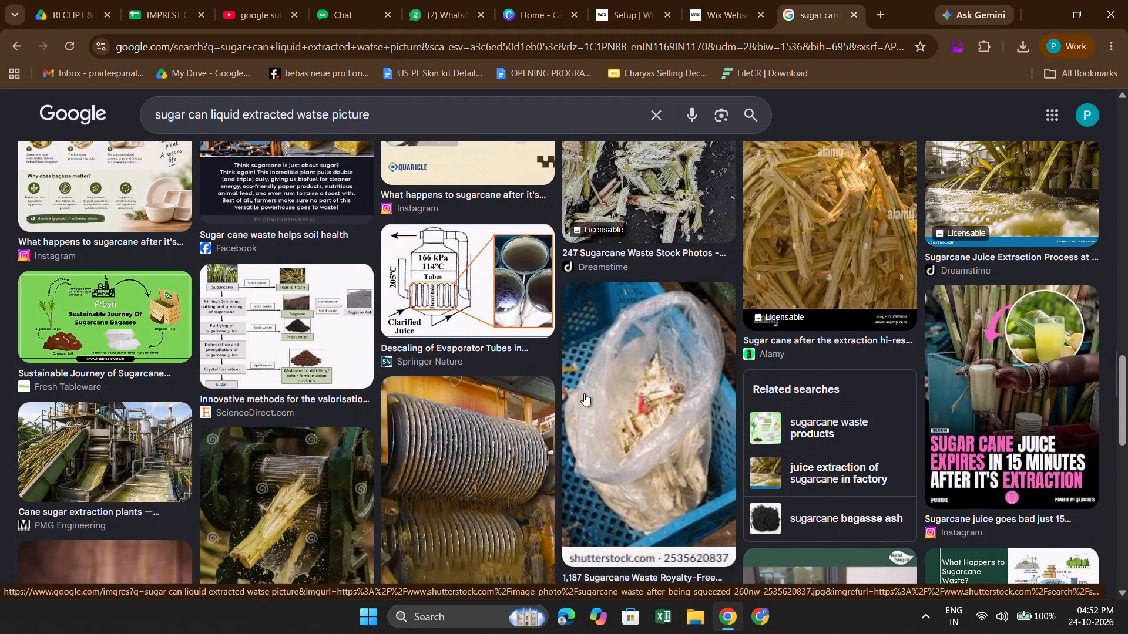
scroll(584, 393, down, 1)
scroll(407, 458, down, 4)
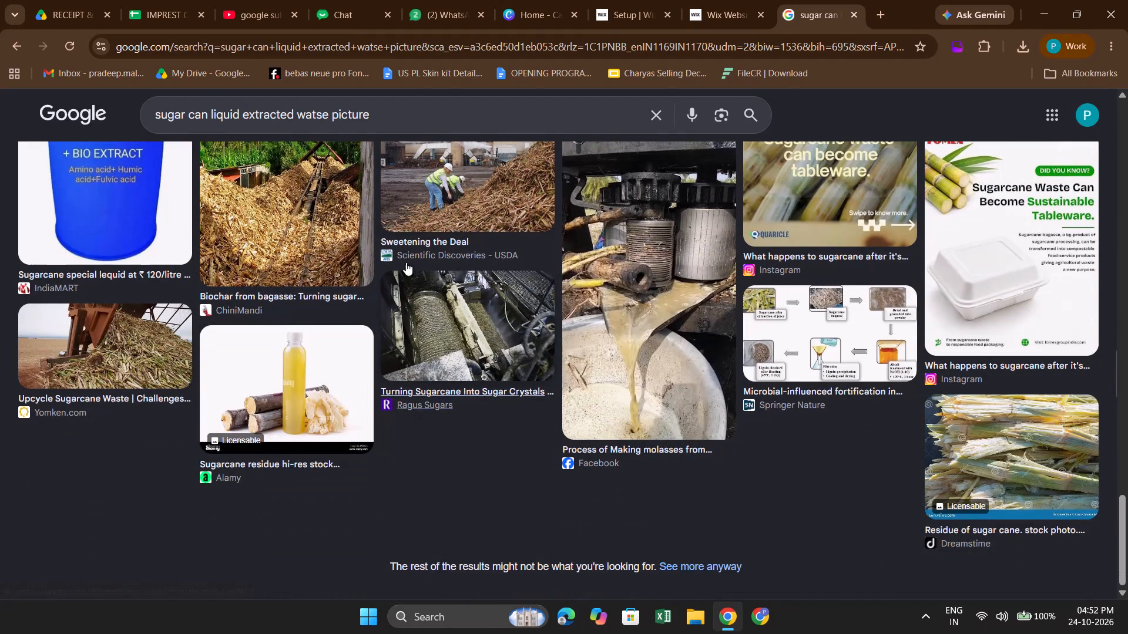
Extend the image search to "sugar can liquid extracted watse picture in good way" and look through the resulting pictures.
click(407, 105)
key(space)
text(in good)
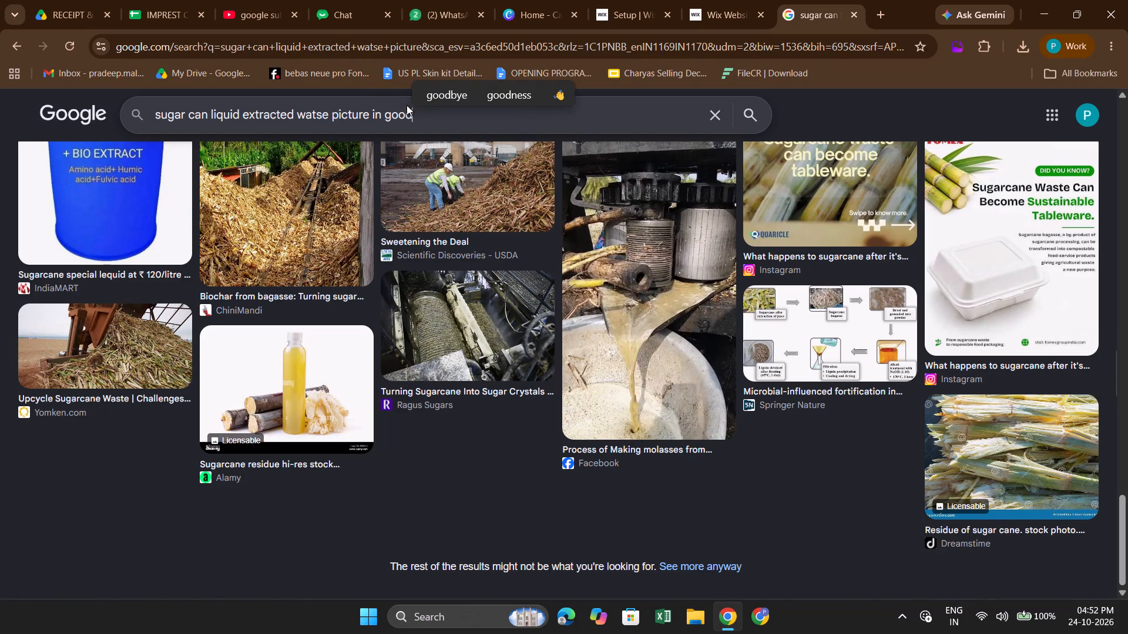
key(space)
text(way)
key(Return)
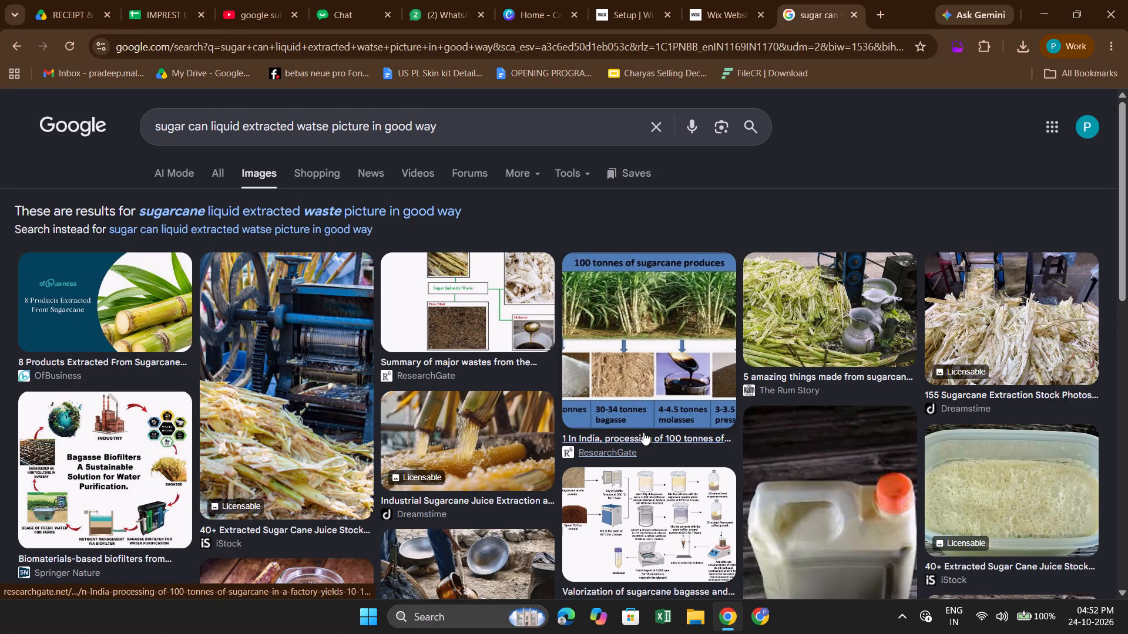
scroll(657, 385, down, 1)
scroll(492, 419, down, 1)
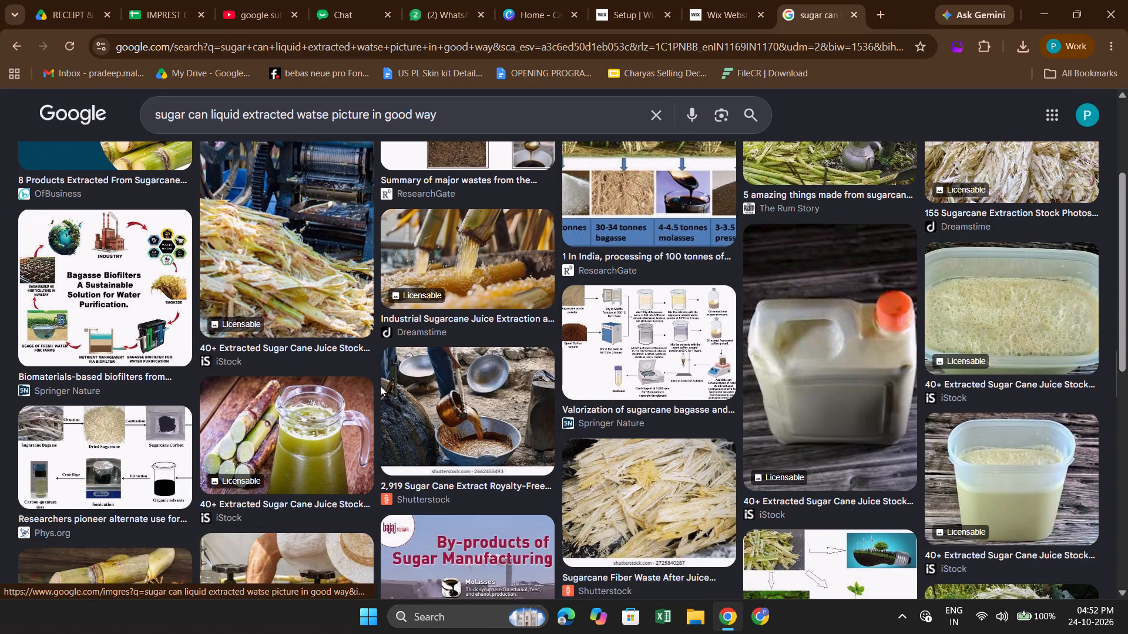
scroll(380, 386, down, 2)
scroll(605, 390, down, 2)
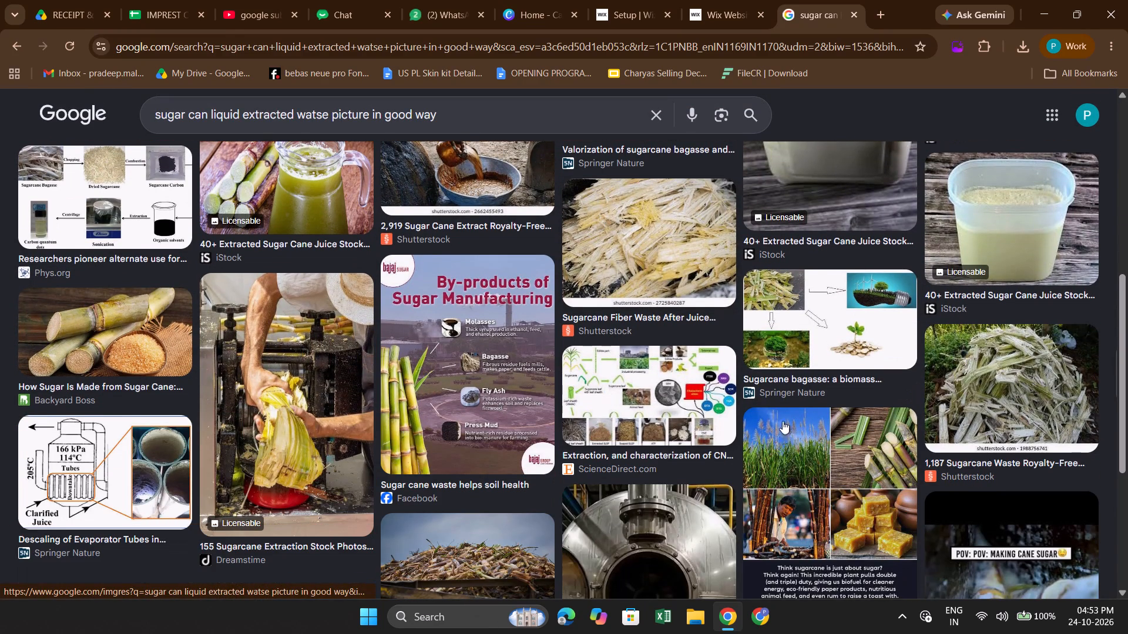
scroll(837, 445, down, 2)
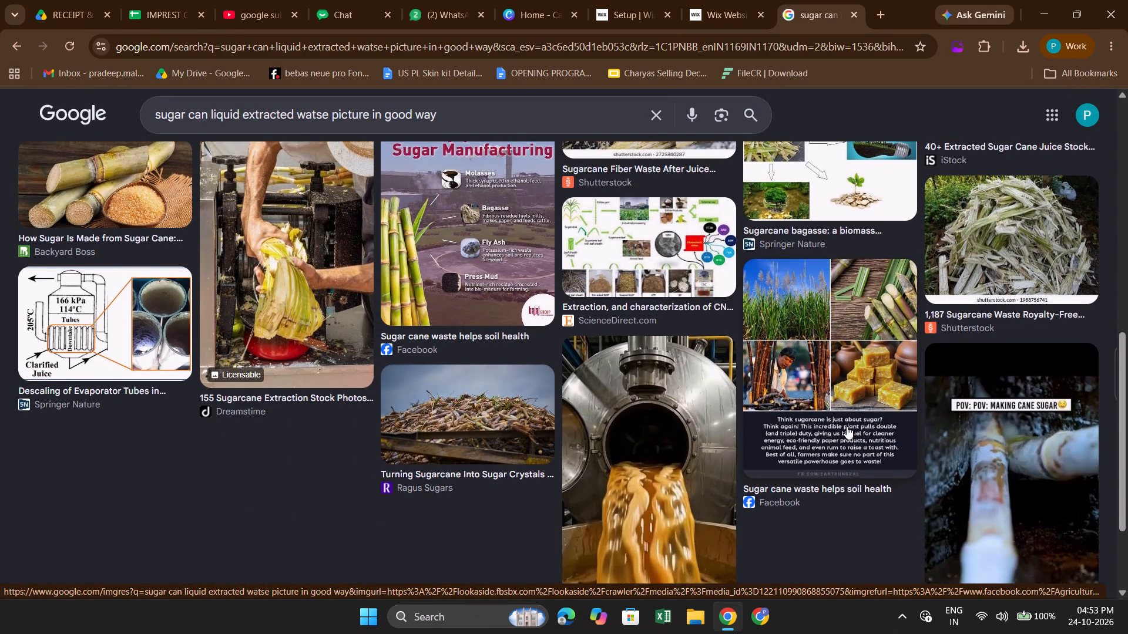
scroll(678, 447, down, 2)
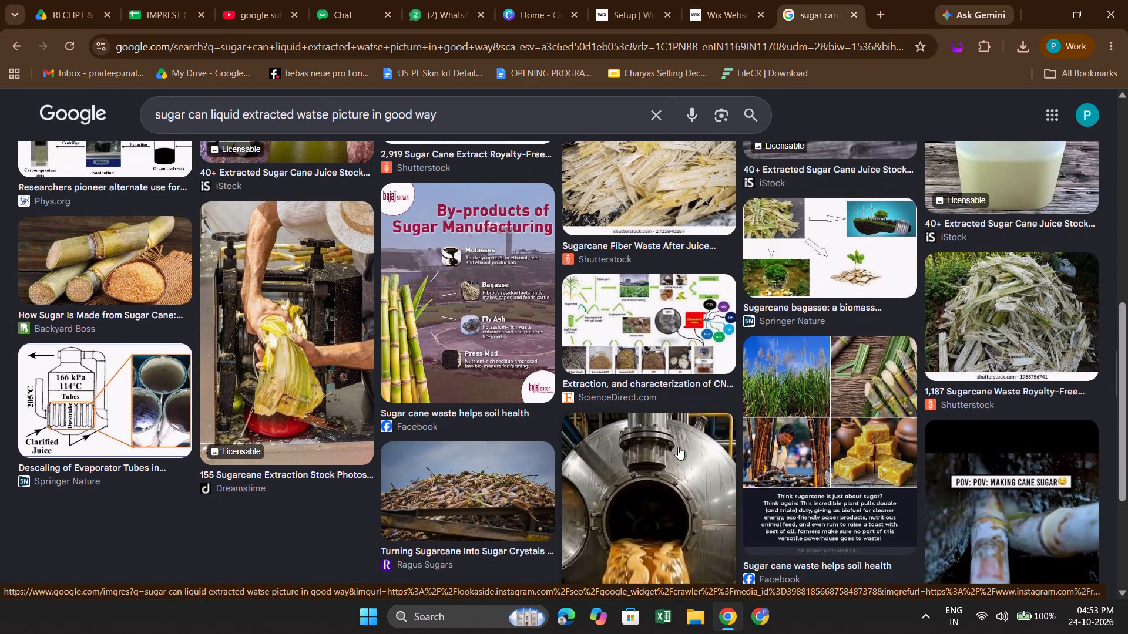
scroll(678, 447, down, 3)
scroll(549, 441, down, 2)
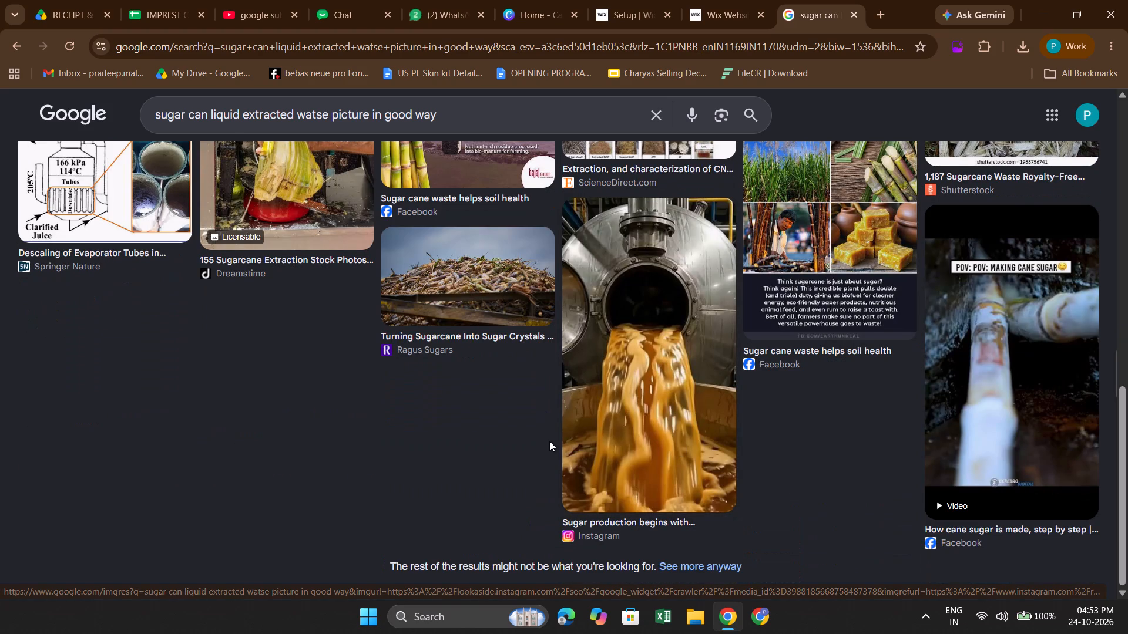
scroll(549, 441, down, 1)
scroll(549, 441, up, 2)
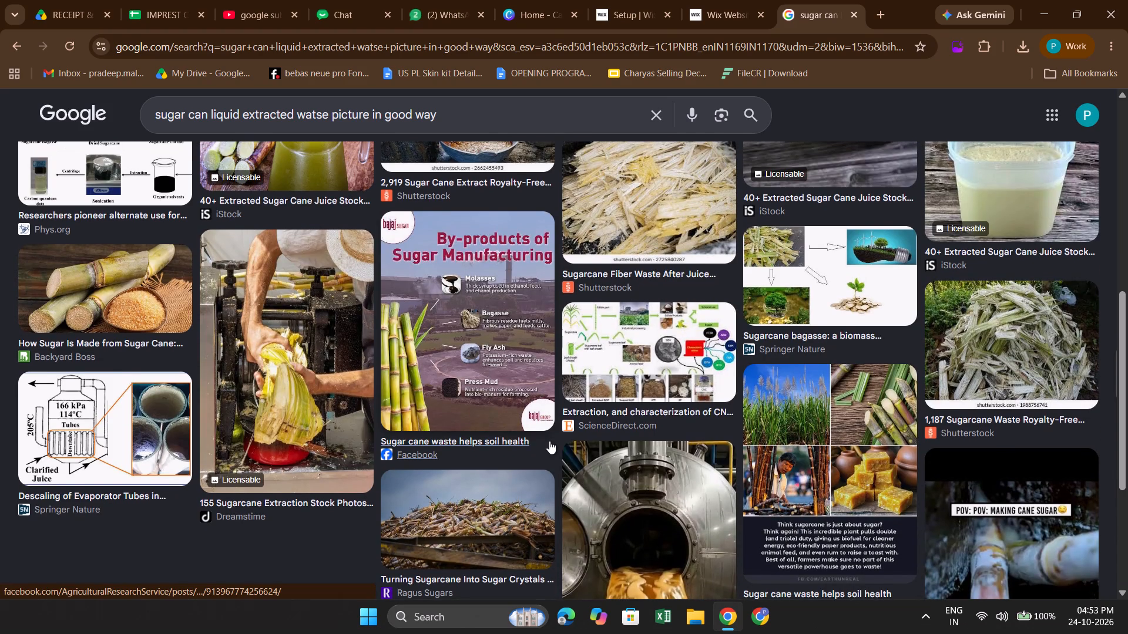
scroll(549, 441, up, 1)
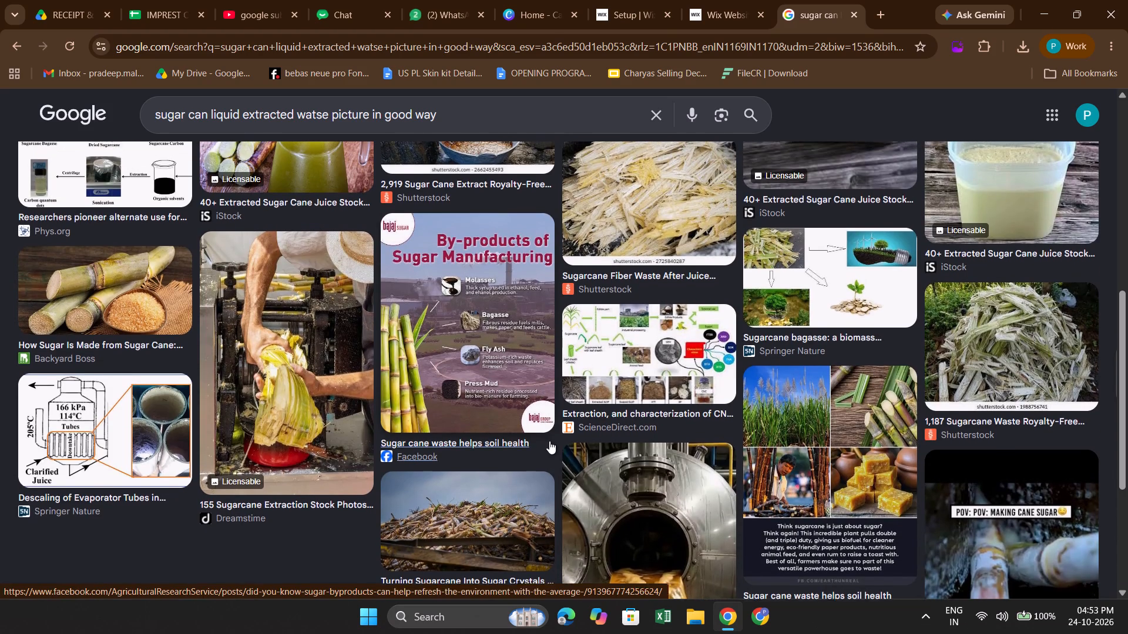
scroll(549, 441, up, 1)
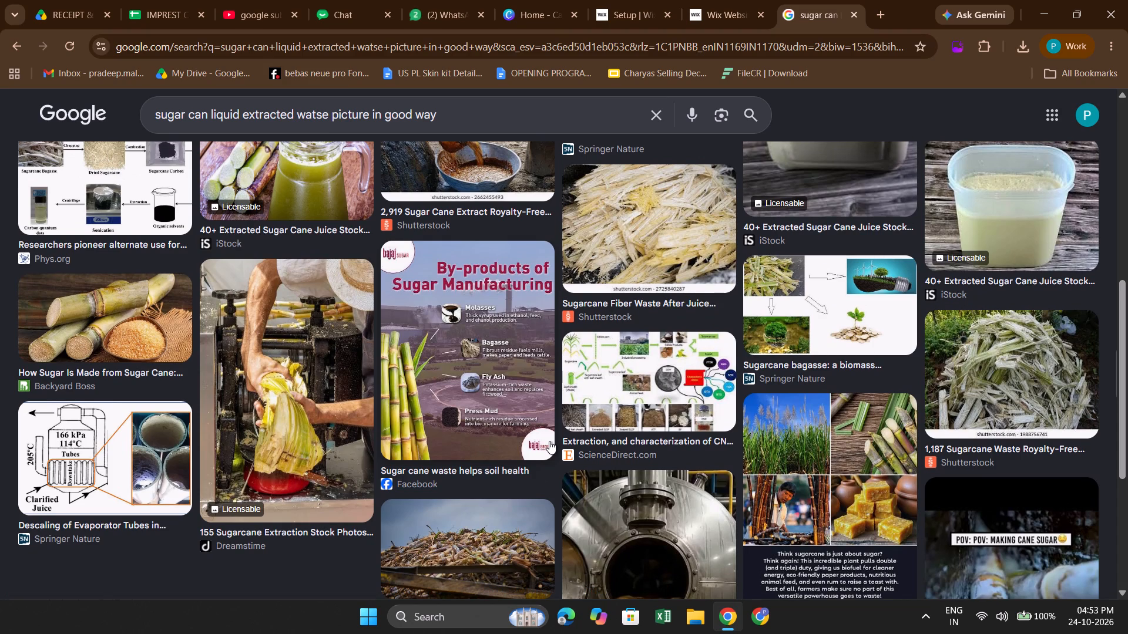
scroll(549, 441, down, 4)
scroll(530, 404, up, 11)
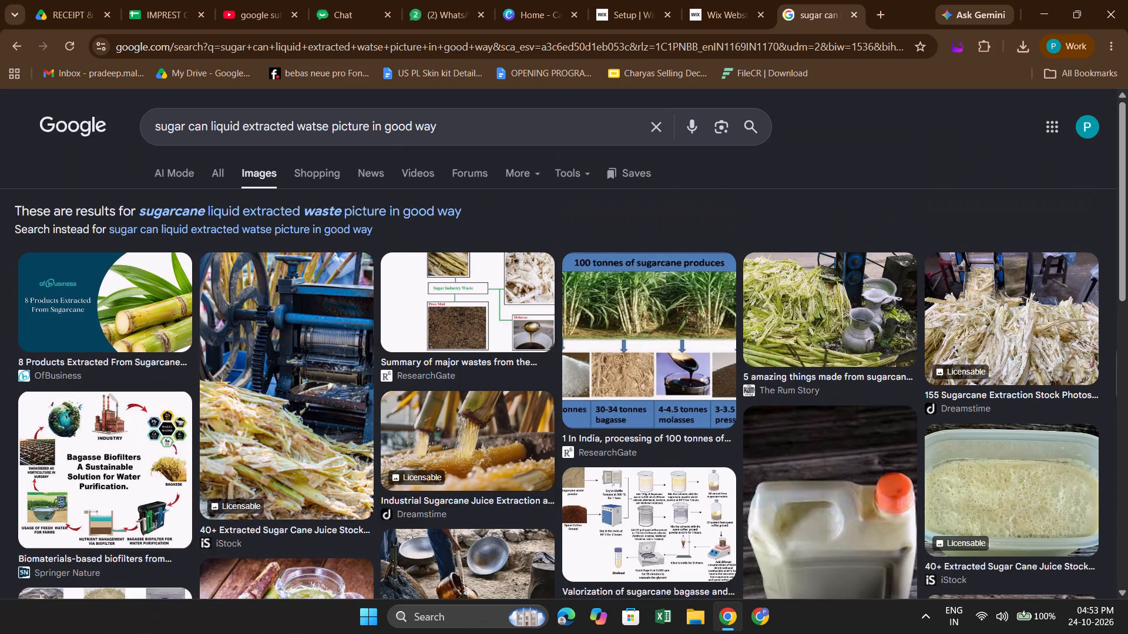
Shorten the image search back to "sugar can liquid extracted watse picture" and look through the pictures again.
click(482, 131)
key(BackSpace)
key(BackSpace)
key(BackSpace)
key(BackSpace)
key(BackSpace)
key(BackSpace)
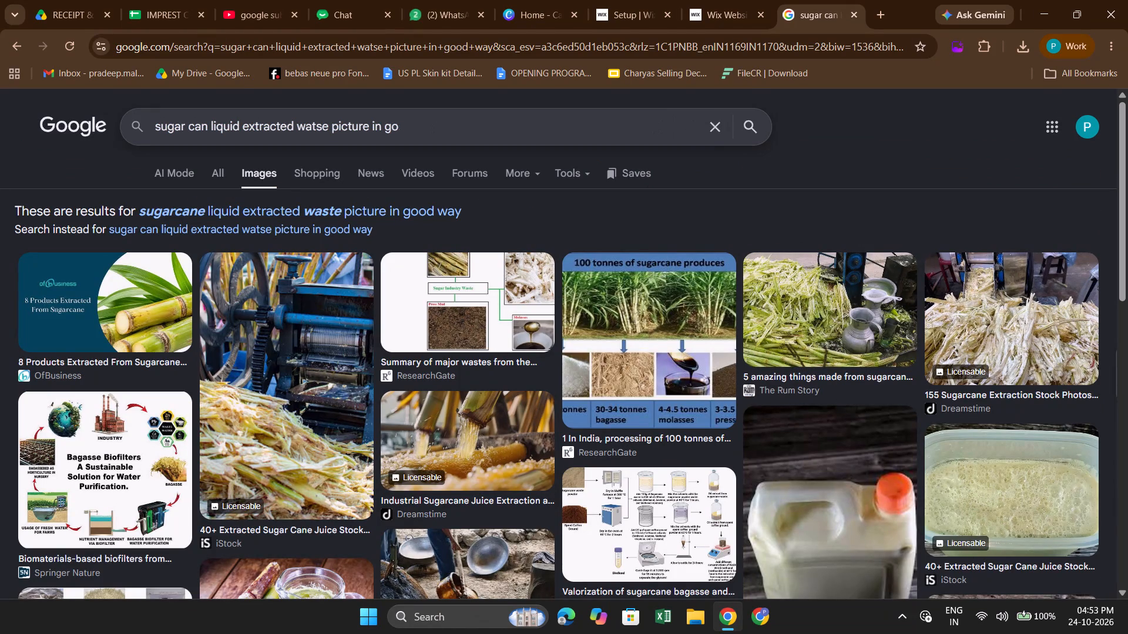
key(BackSpace)
key(BackSpace)
key(BackSpace)
key(BackSpace)
key(BackSpace)
key(BackSpace)
key(Return)
scroll(461, 406, down, 1)
scroll(404, 454, down, 1)
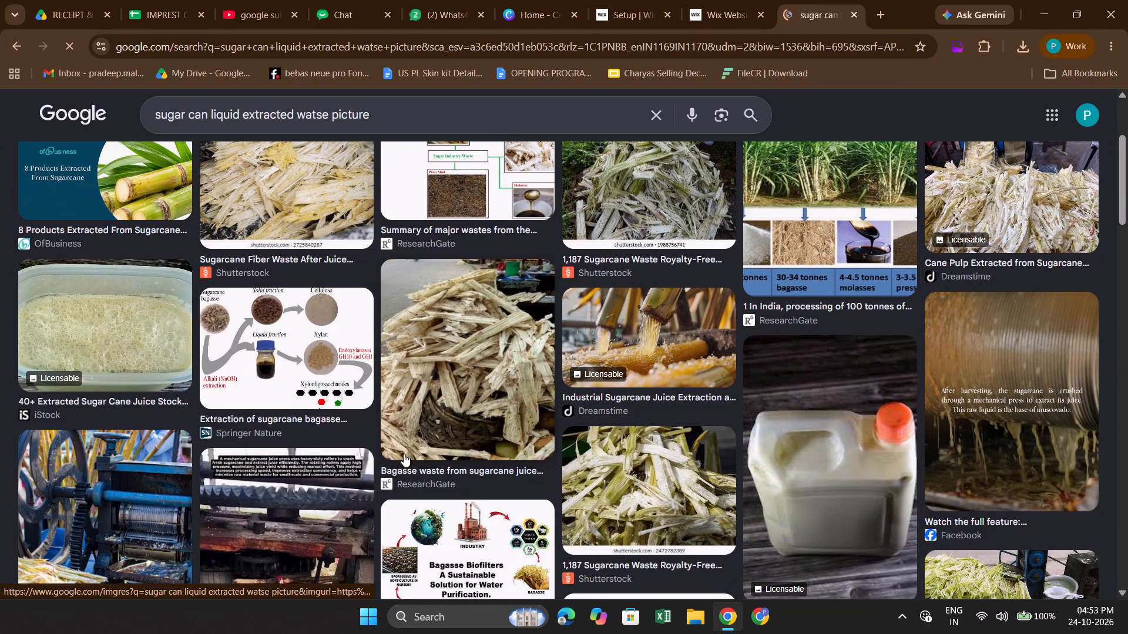
scroll(458, 361, down, 2)
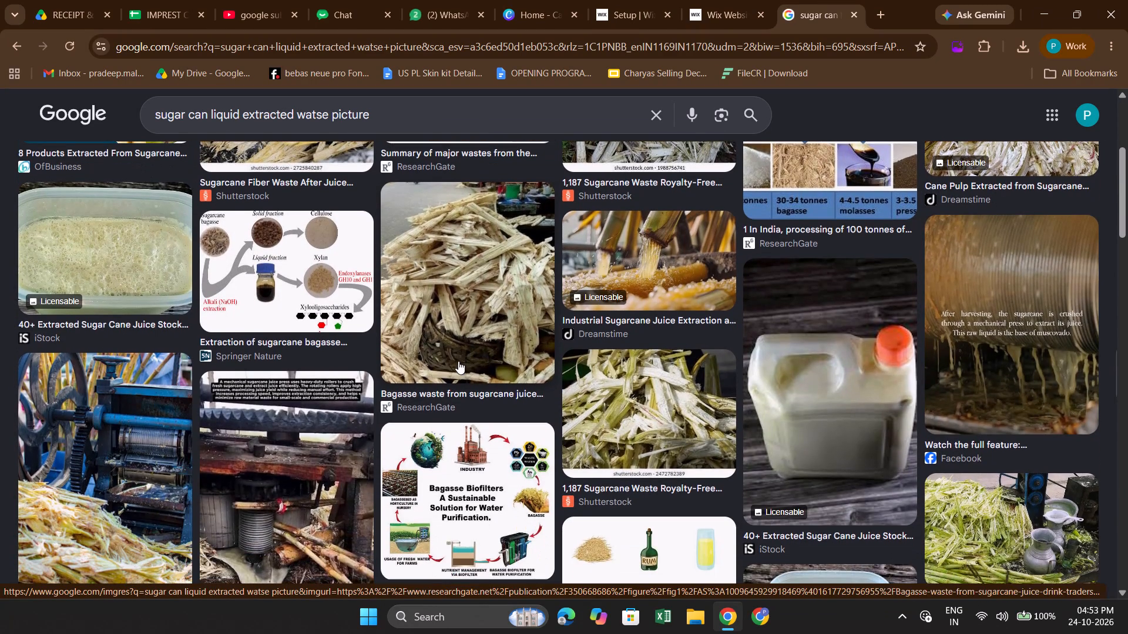
scroll(458, 361, down, 4)
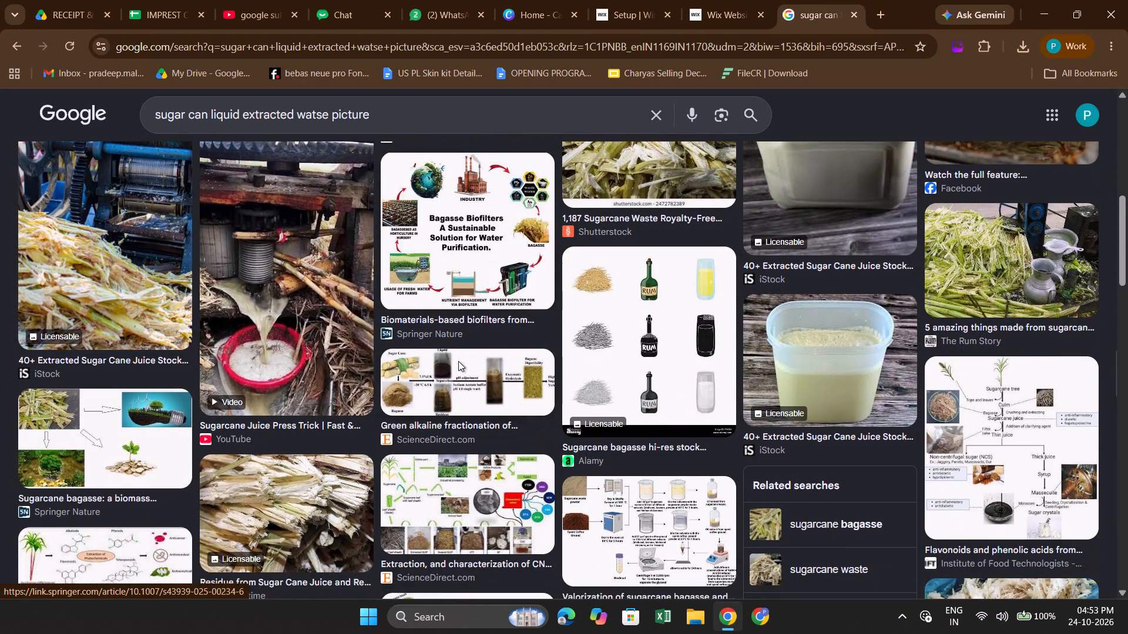
scroll(327, 468, down, 2)
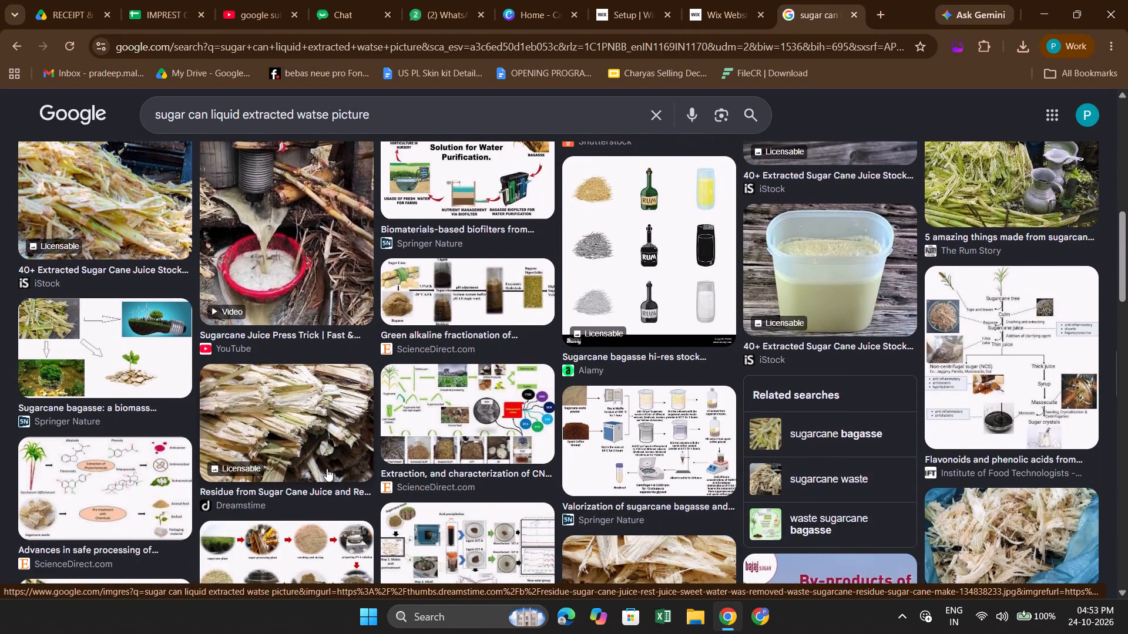
scroll(327, 468, down, 4)
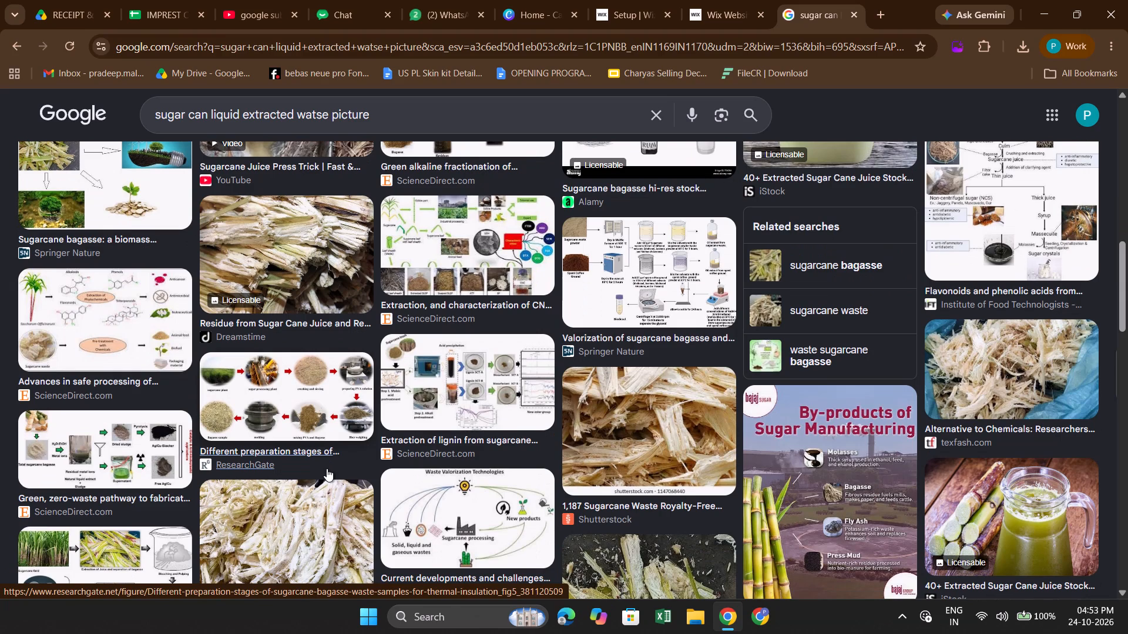
scroll(327, 468, up, 3)
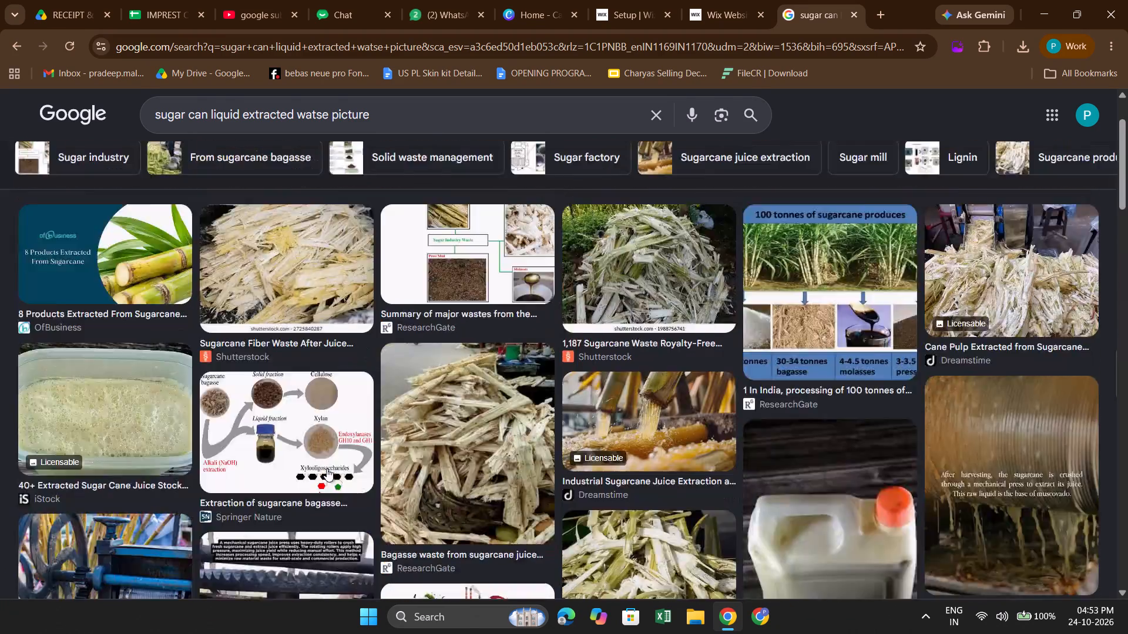
Replace the image search with "sugar fermented cane fiber" and look through the resulting pictures.
click(411, 123)
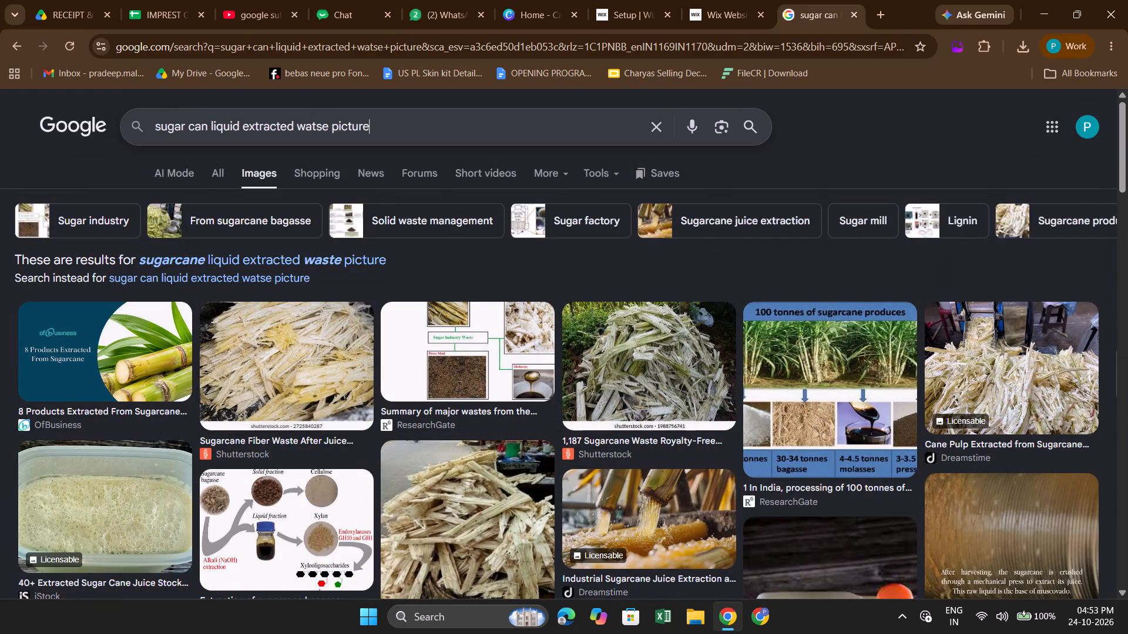
key(ctrl+a)
text(sugar fermented cane fiber)
key(space)
key(Return)
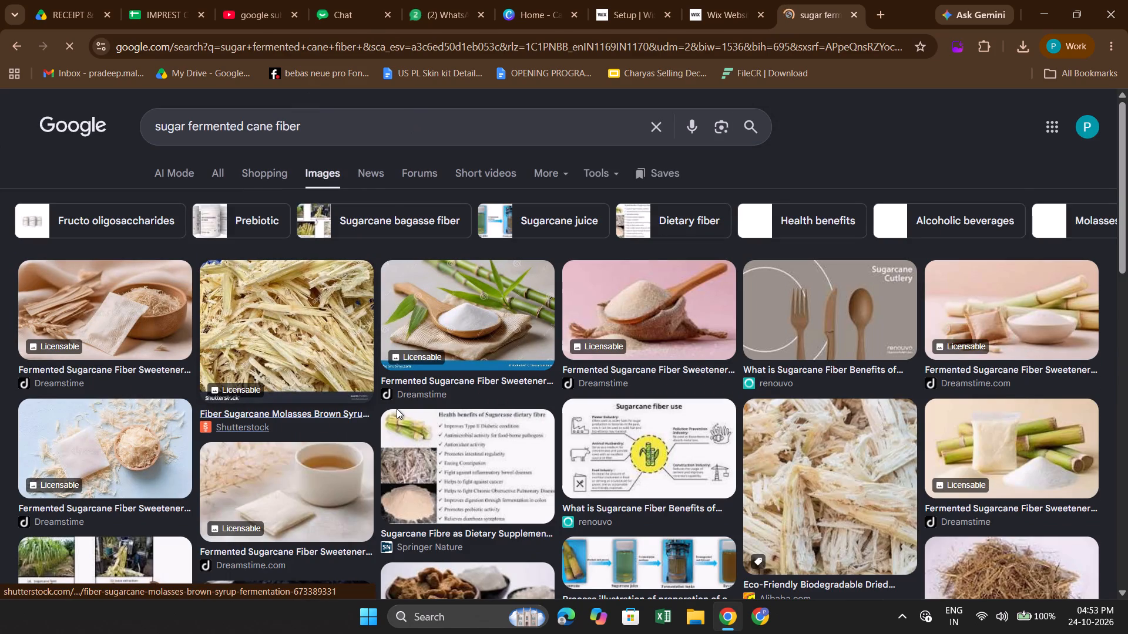
scroll(397, 409, down, 2)
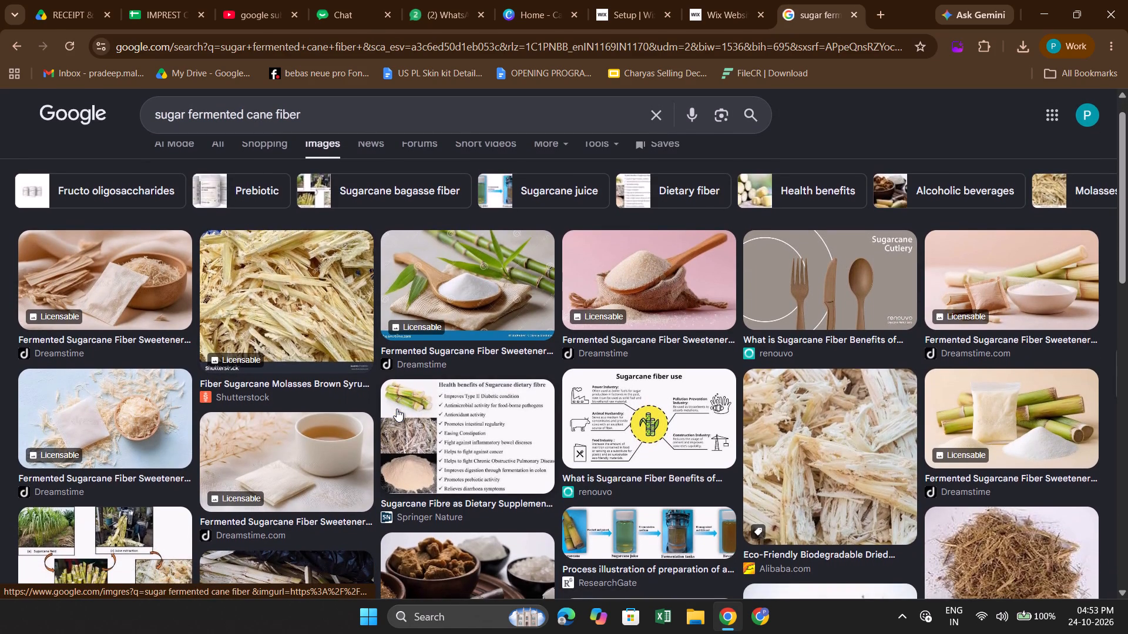
scroll(397, 409, down, 1)
scroll(763, 417, down, 1)
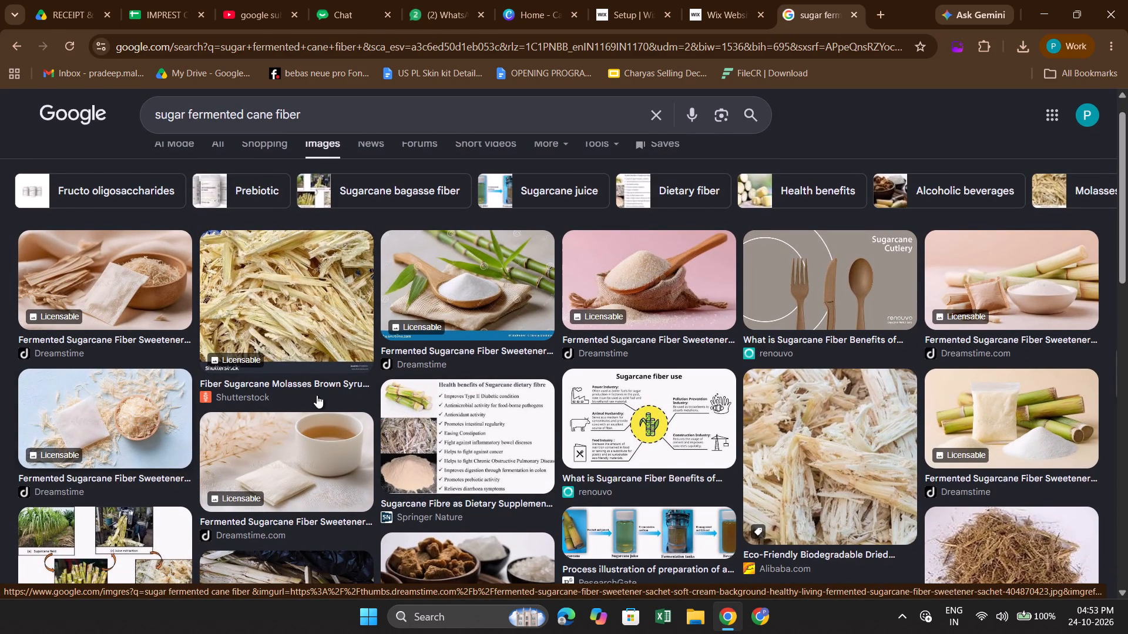
scroll(317, 395, down, 1)
scroll(797, 332, down, 1)
scroll(437, 330, up, 1)
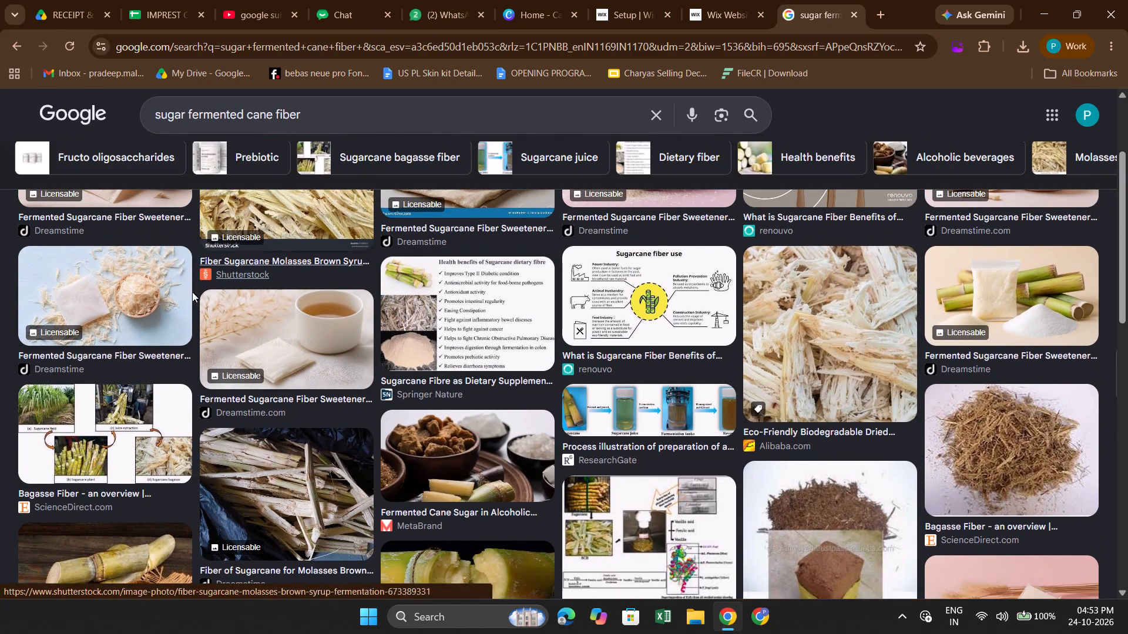
Preview the Dreamstime picture of a sachet and a bowl of shredded fiber on light blue, and look through its related images.
click(155, 305)
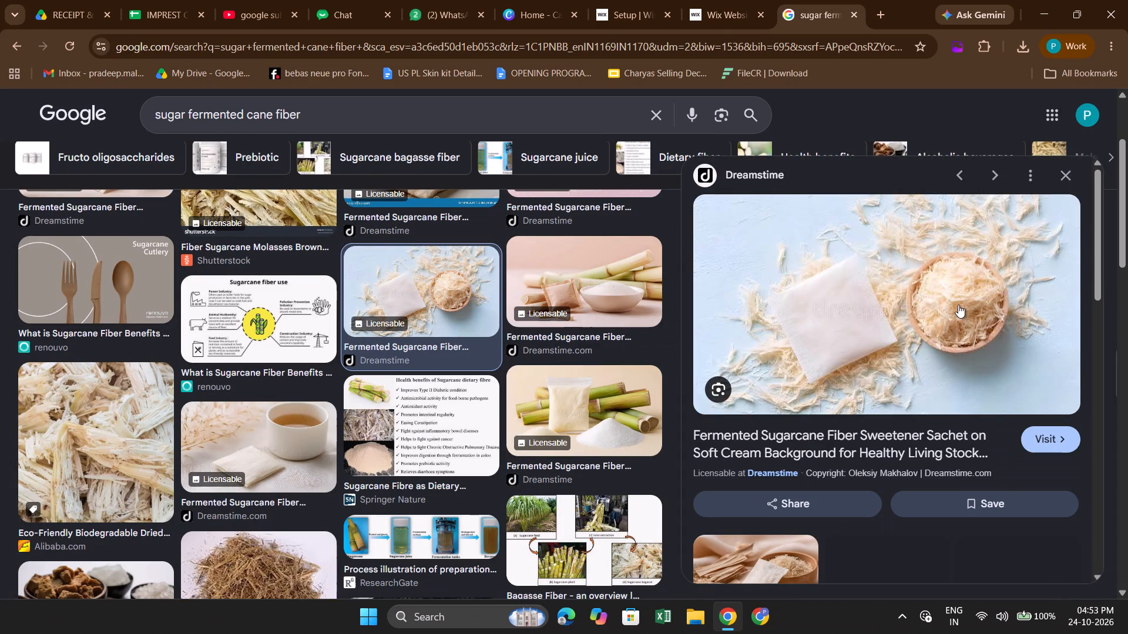
scroll(923, 339, down, 4)
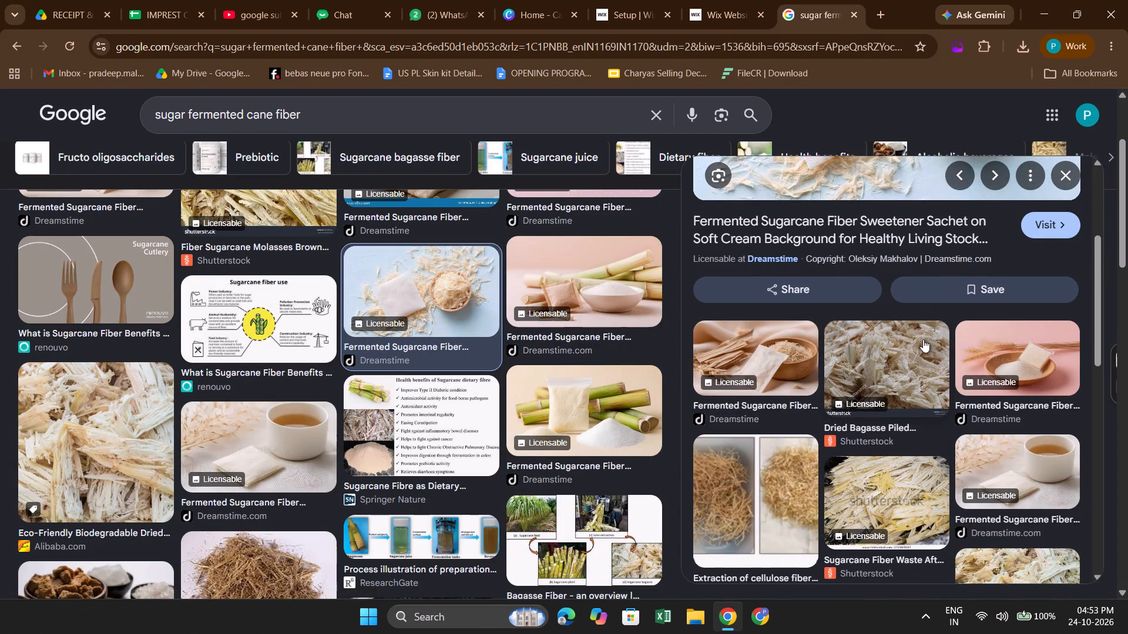
scroll(862, 401, right, 1)
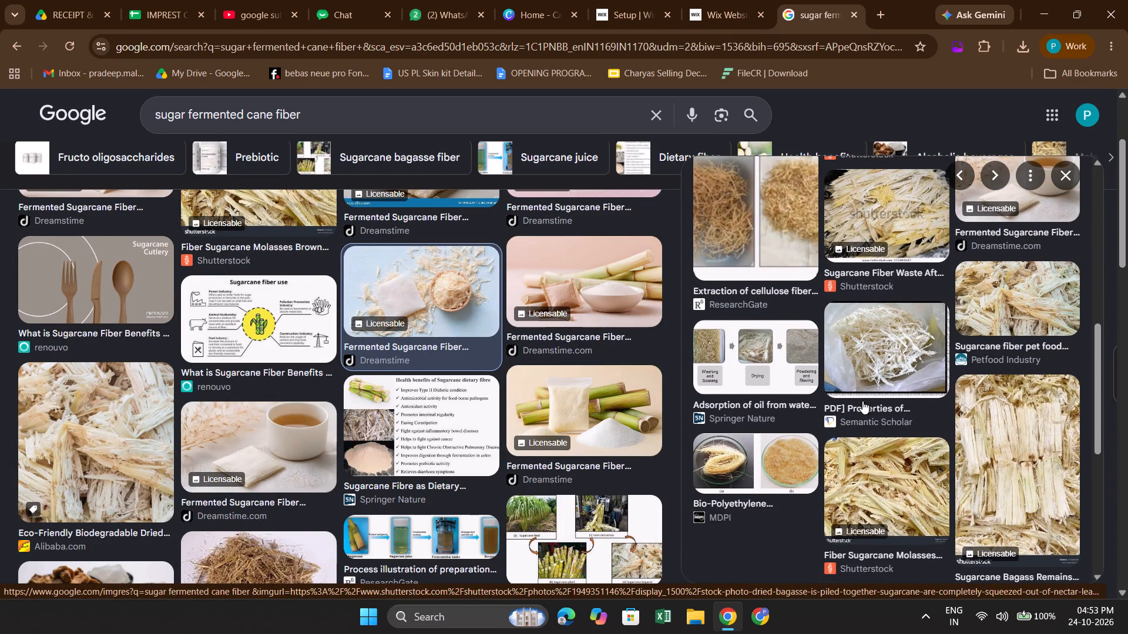
scroll(862, 401, right, 1)
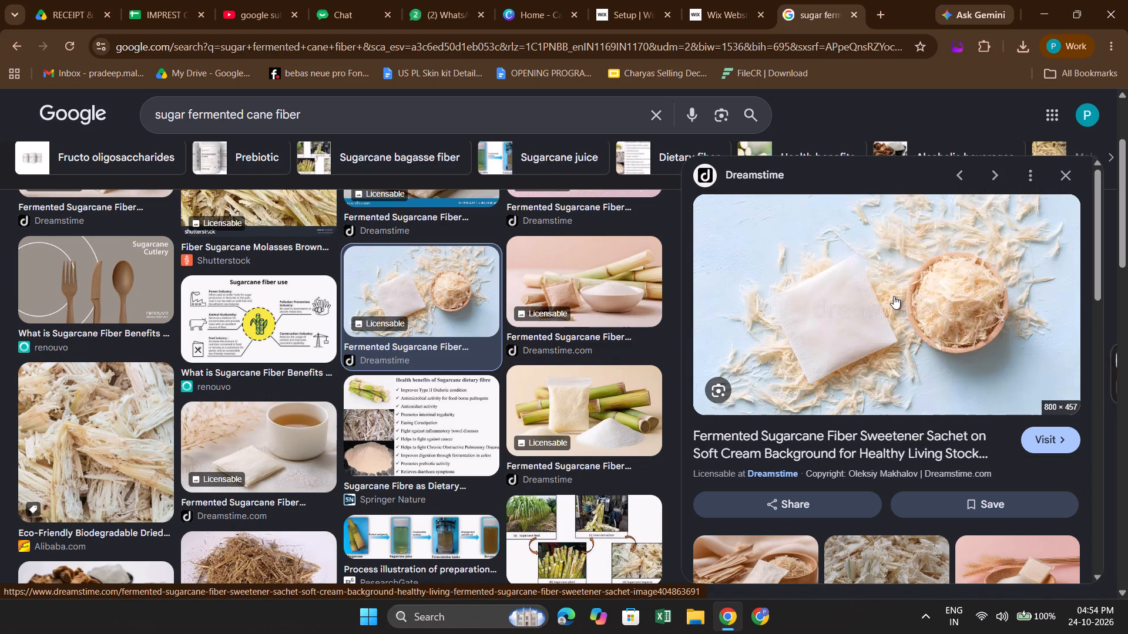
scroll(894, 296, down, 3)
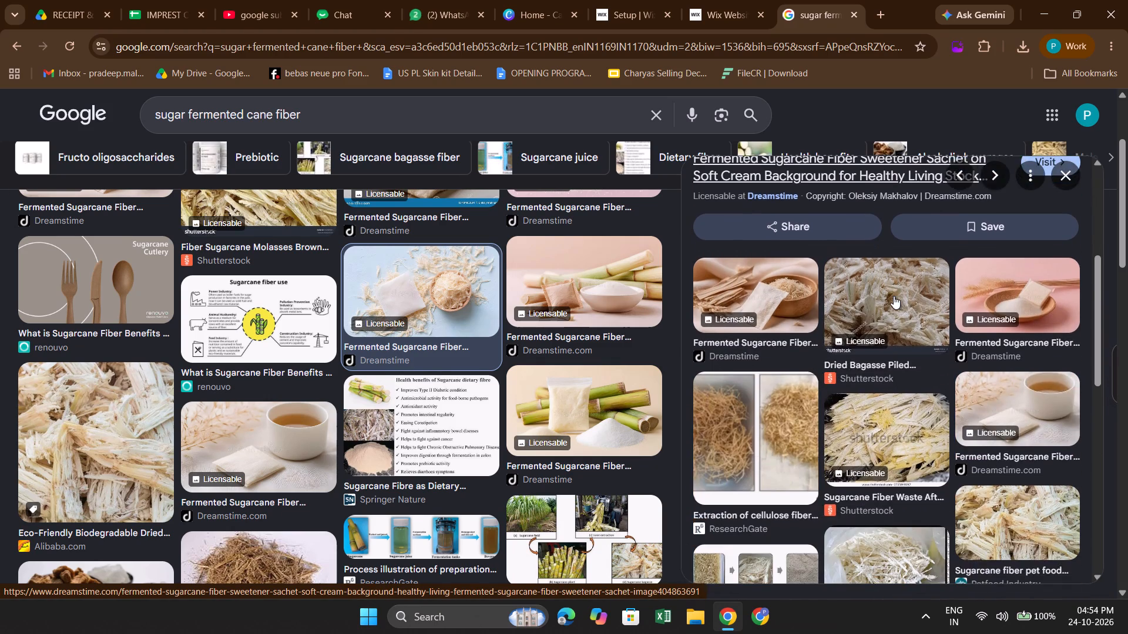
scroll(894, 296, down, 1)
scroll(805, 371, up, 1)
scroll(805, 371, down, 2)
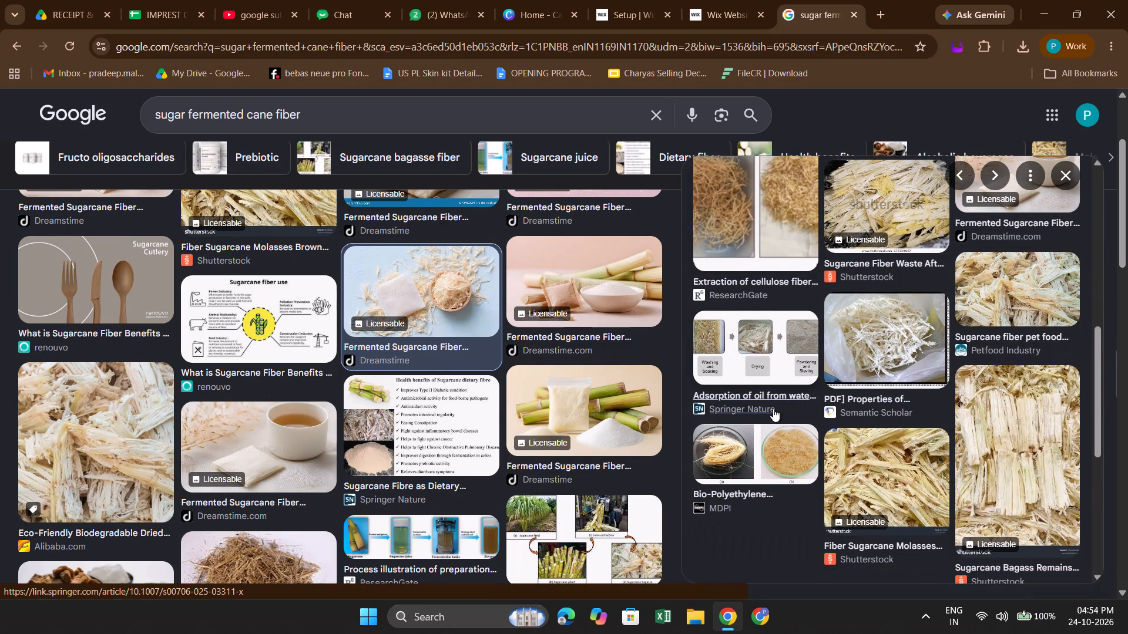
scroll(773, 409, down, 1)
scroll(843, 335, up, 4)
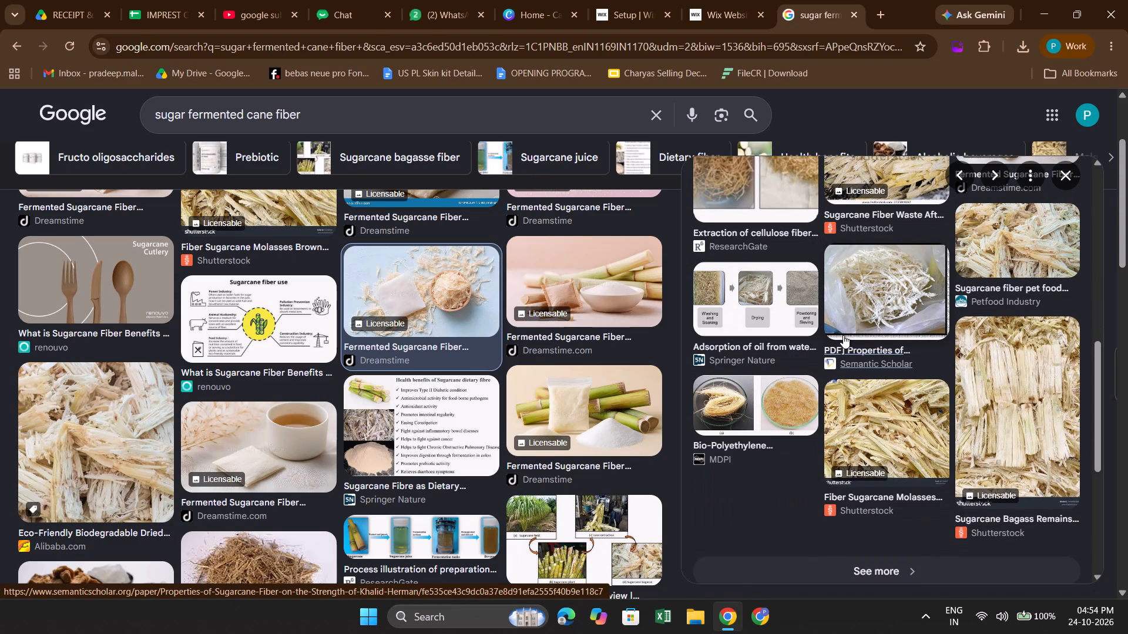
scroll(843, 335, up, 3)
Visit the previewed picture's Dreamstime page, dismiss the account sign-up form and look through the similar stock images.
click(907, 286)
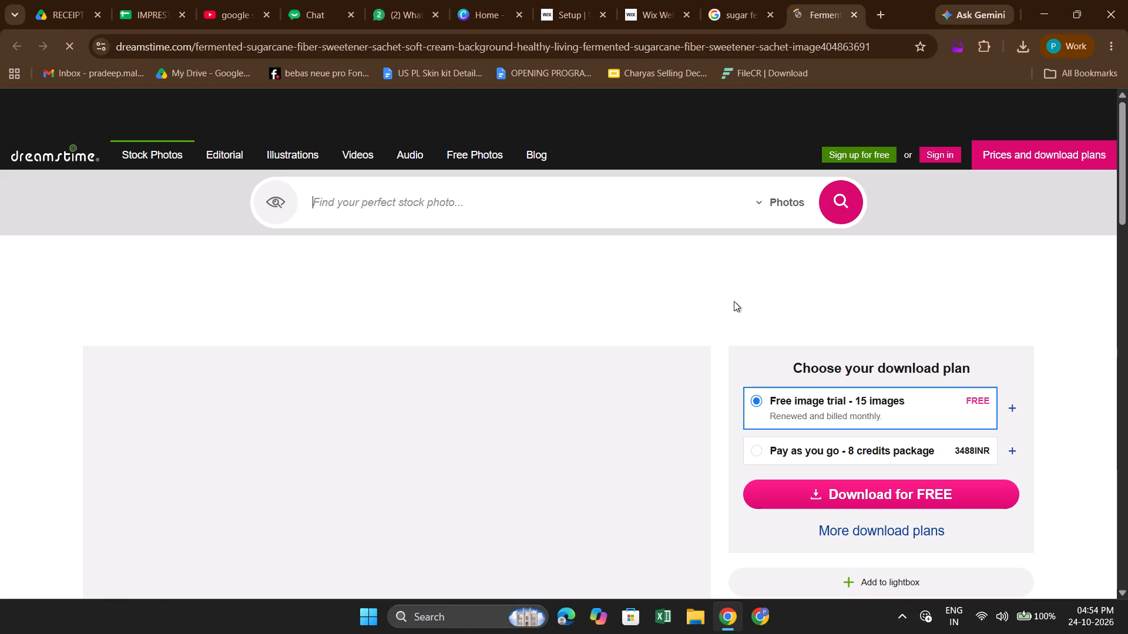
scroll(509, 443, down, 1)
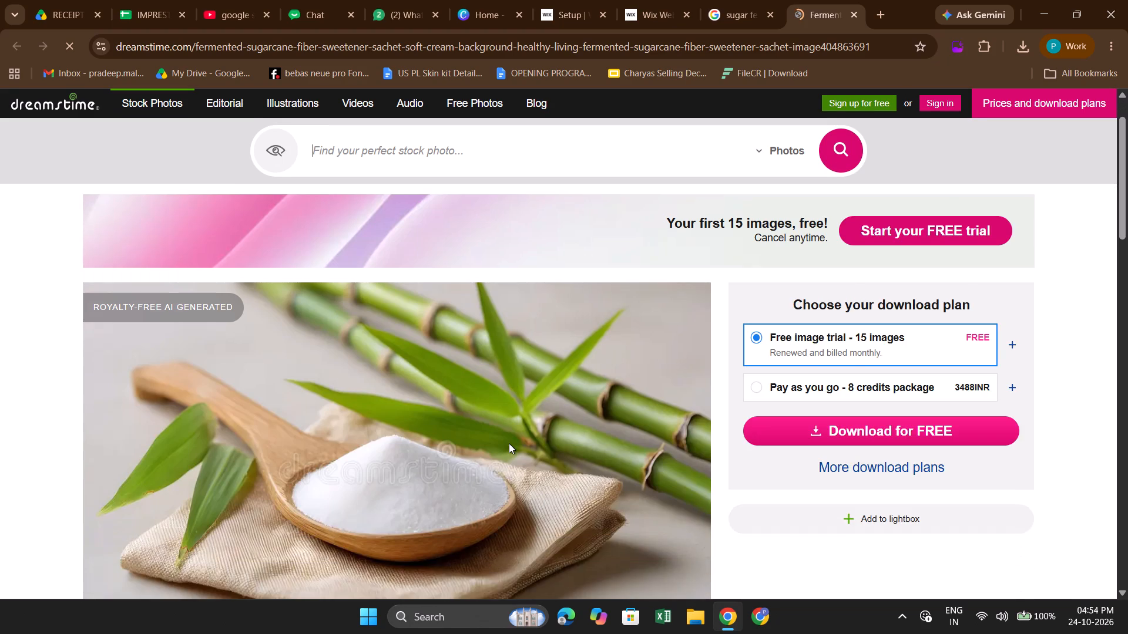
scroll(509, 443, down, 4)
scroll(663, 308, down, 2)
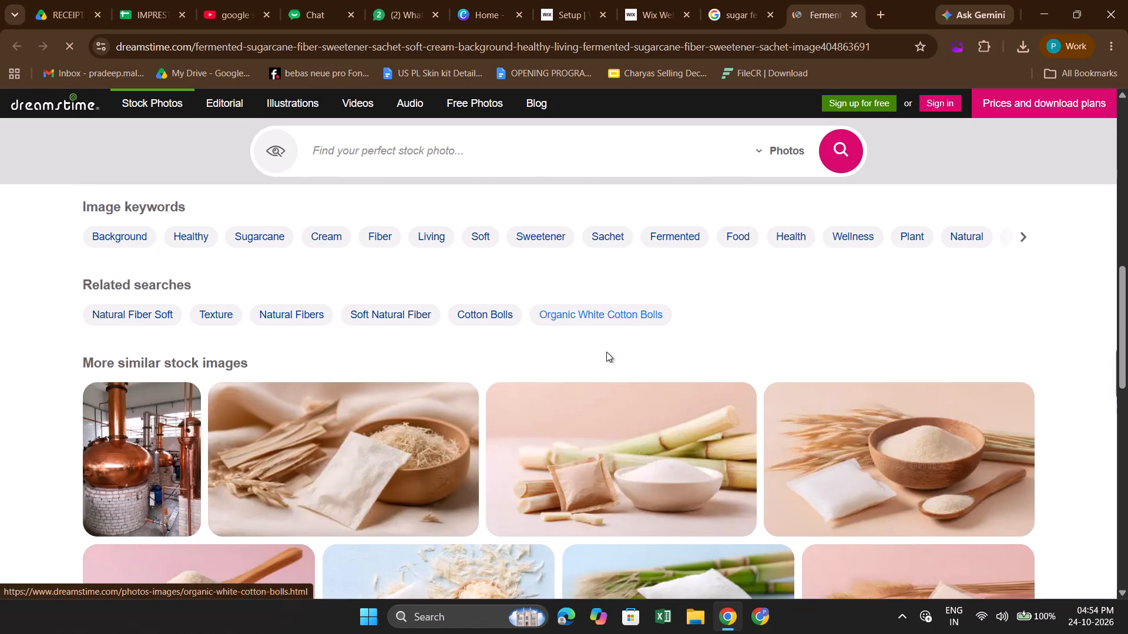
scroll(551, 407, down, 3)
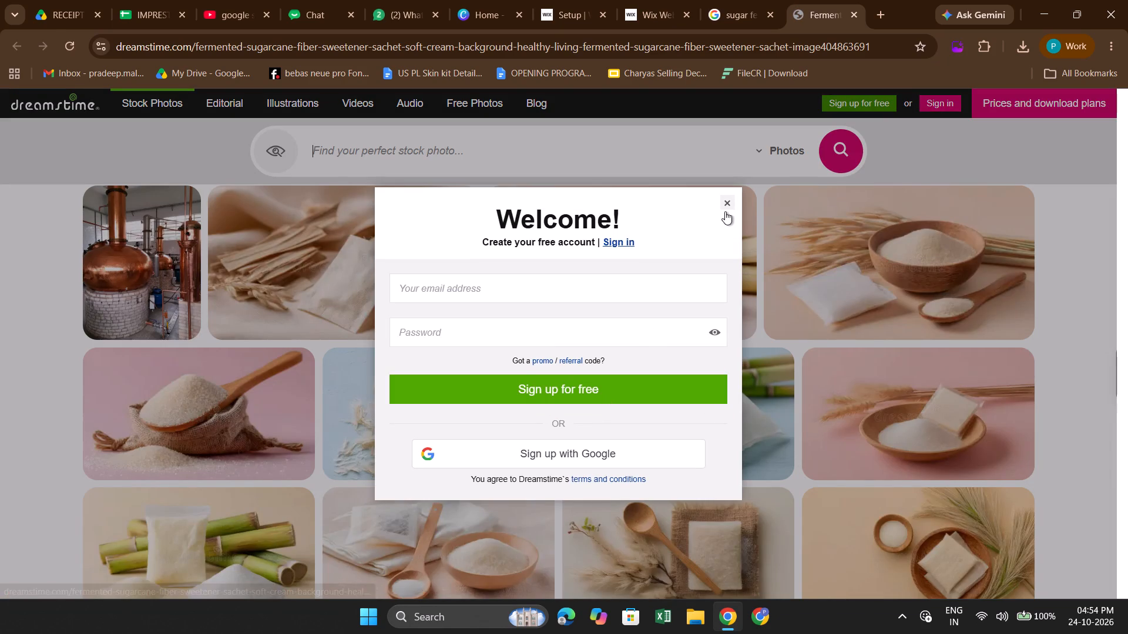
click(727, 210)
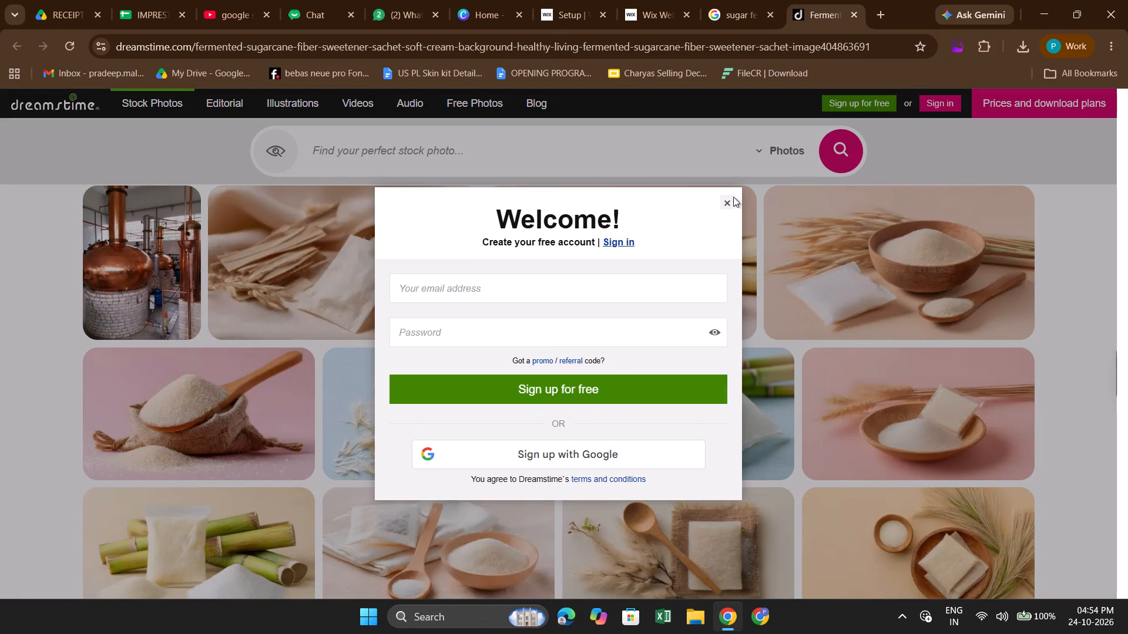
click(730, 198)
scroll(620, 331, down, 1)
scroll(484, 394, down, 2)
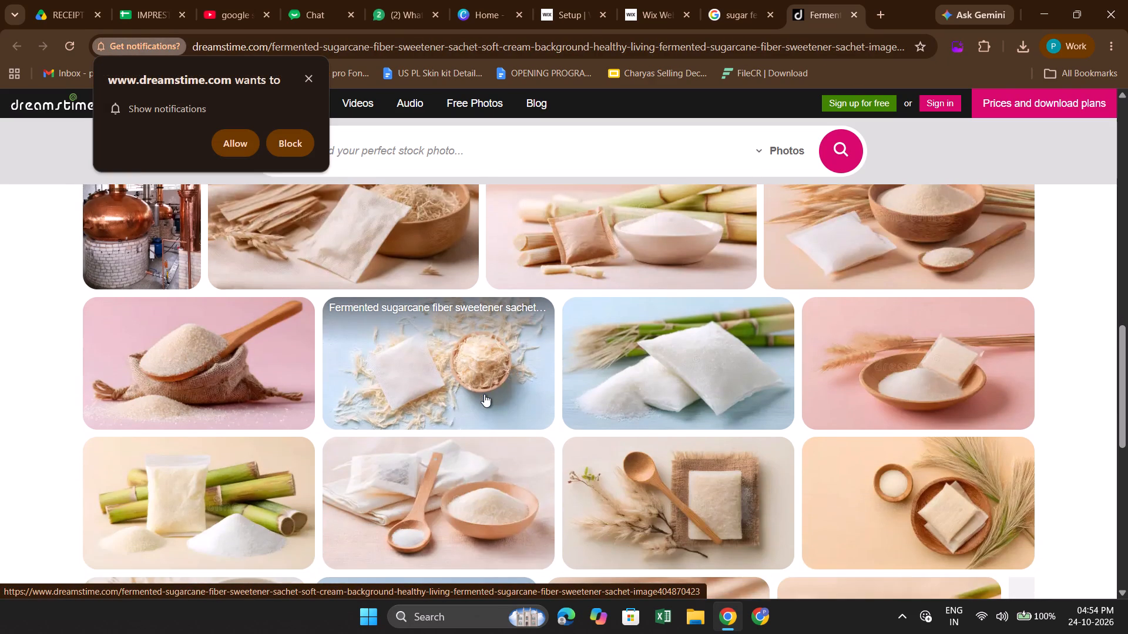
scroll(506, 335, right, 1)
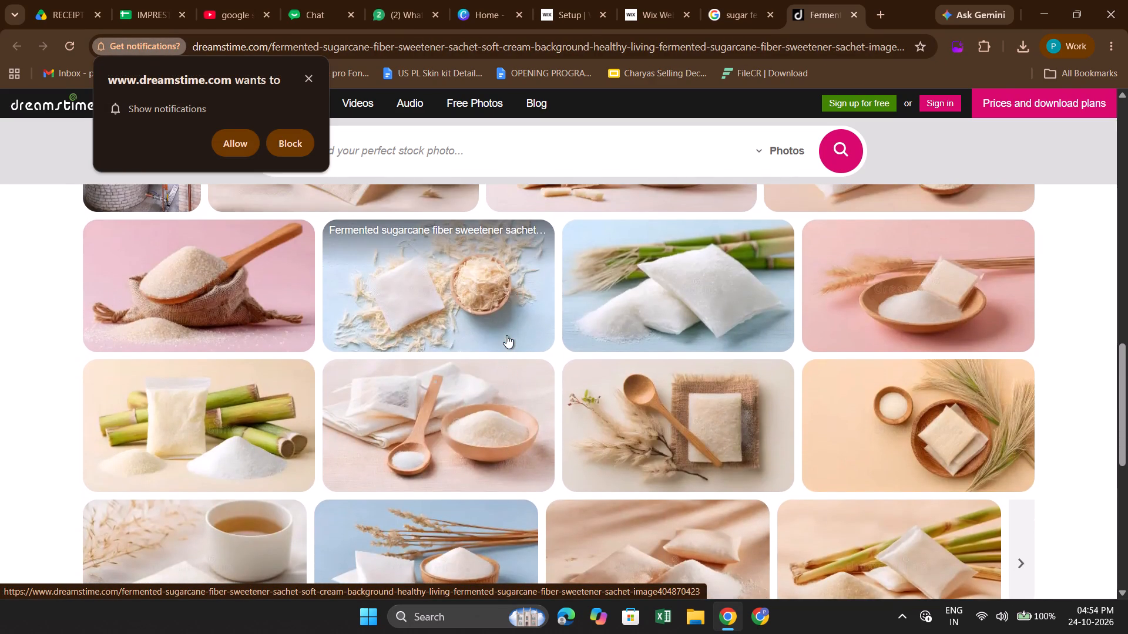
Open the light-blue stock image with the sachet and bowl of shredded fiber, and save it as a JPG.
click(509, 305)
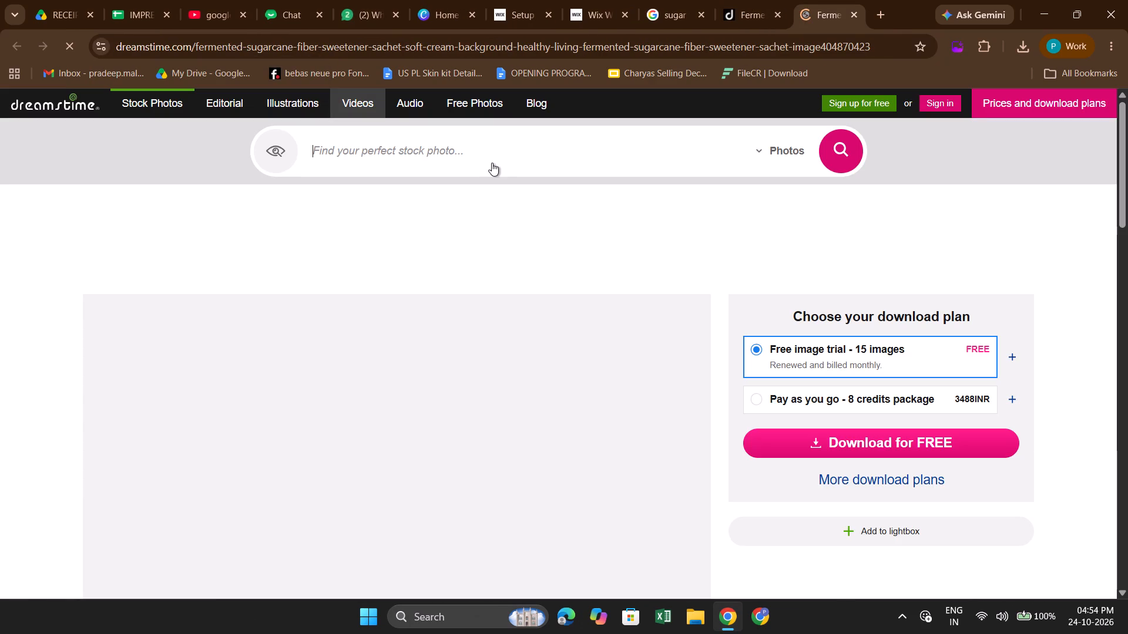
scroll(490, 427, right, 1)
right_click(446, 397)
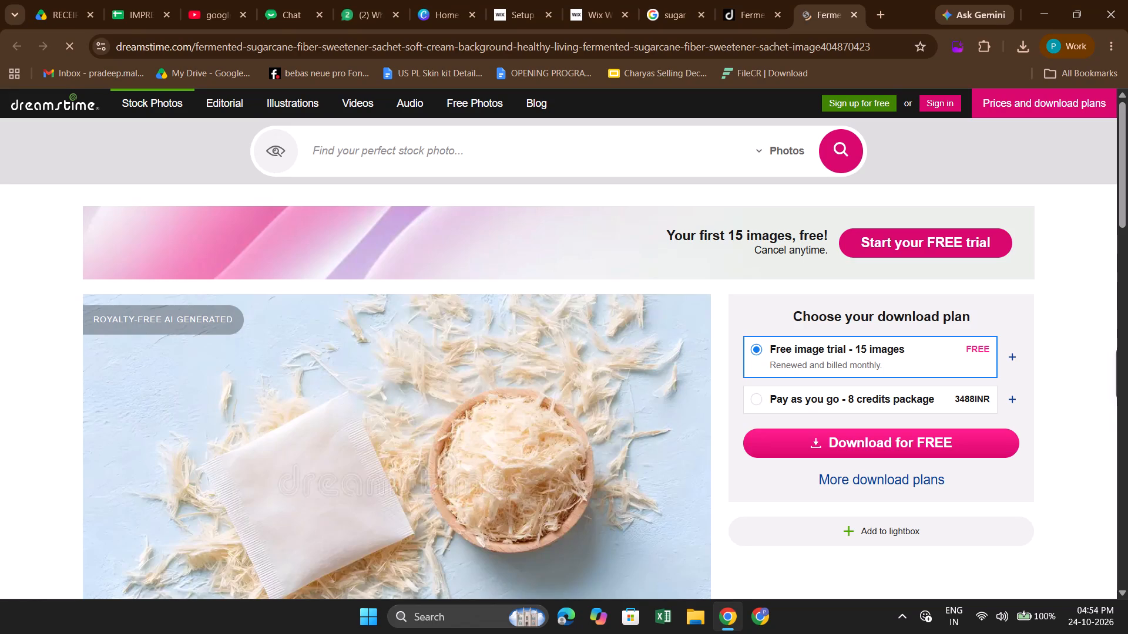
right_click(446, 397)
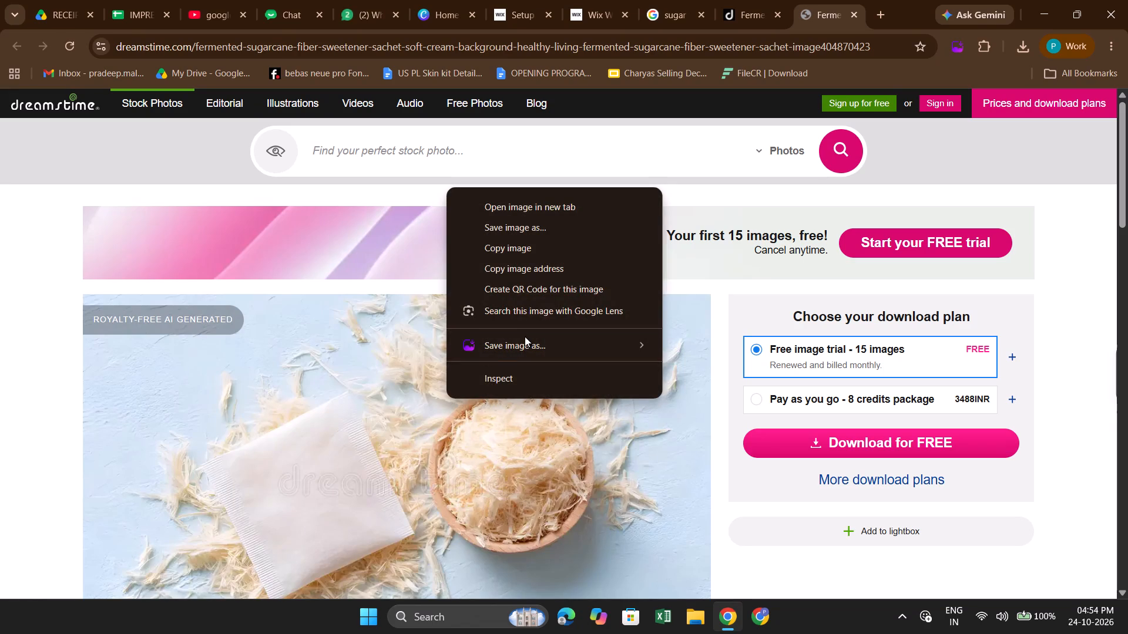
click(562, 341)
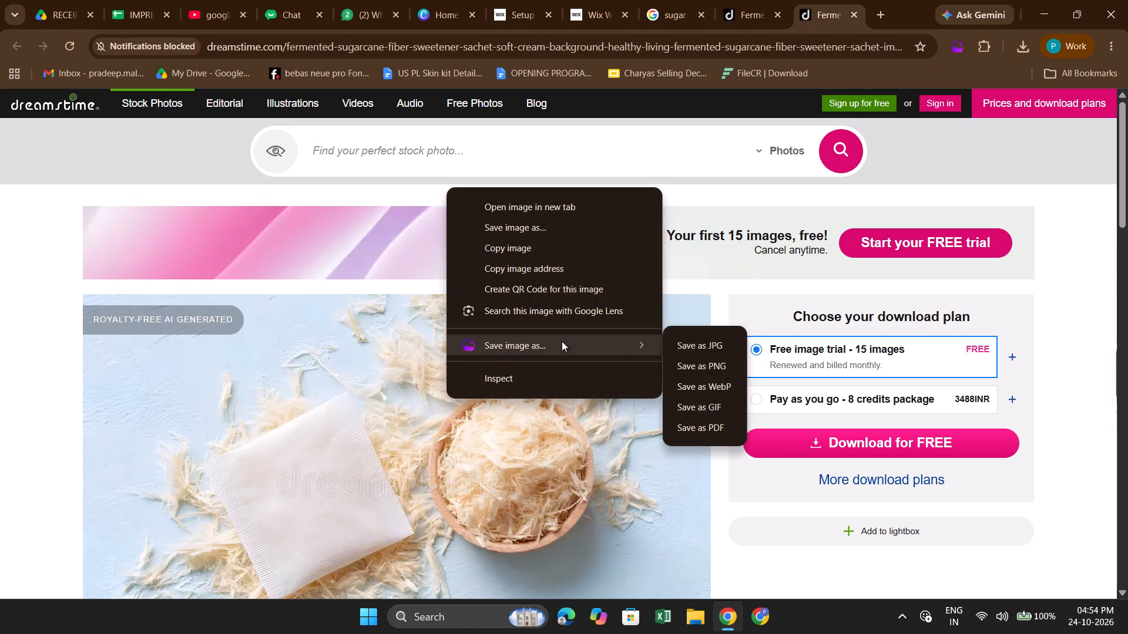
click(708, 345)
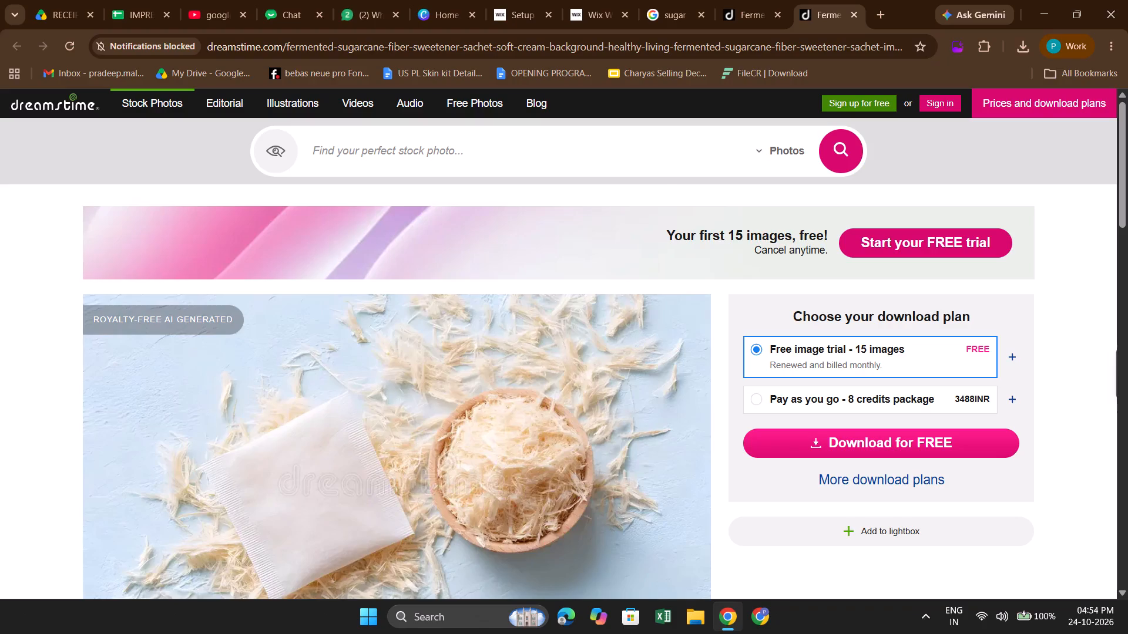
View the downloaded JPG in Photos and close it.
click(895, 87)
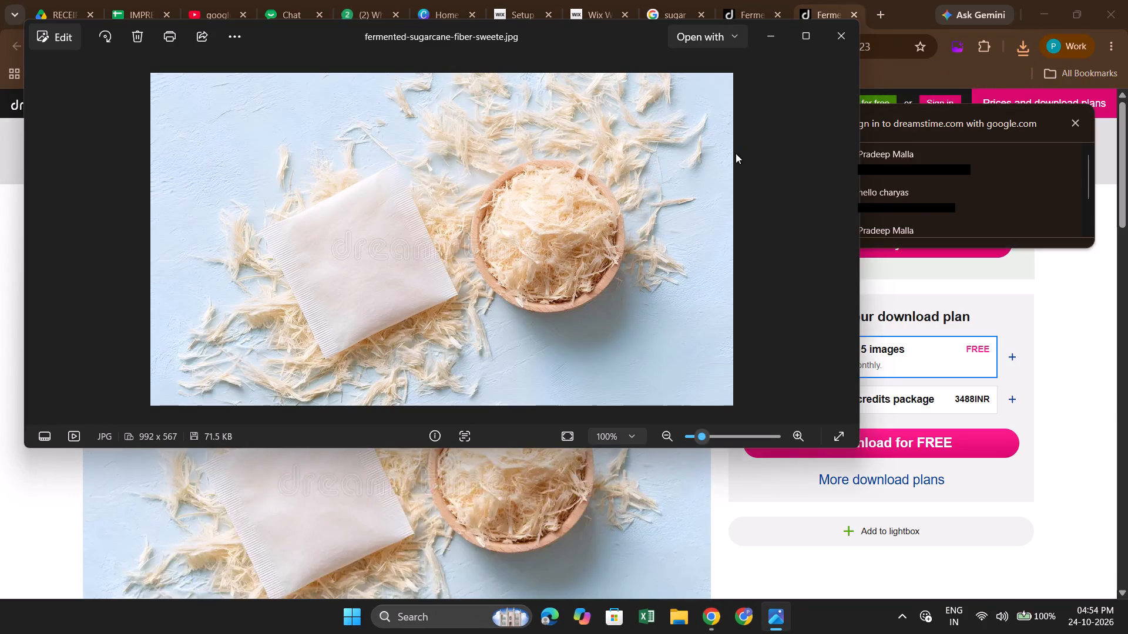
click(834, 33)
Look through the similar stock images below the saved picture, dismissing the Google sign-in prompt, and close both Dreamstime pages.
scroll(632, 288, down, 3)
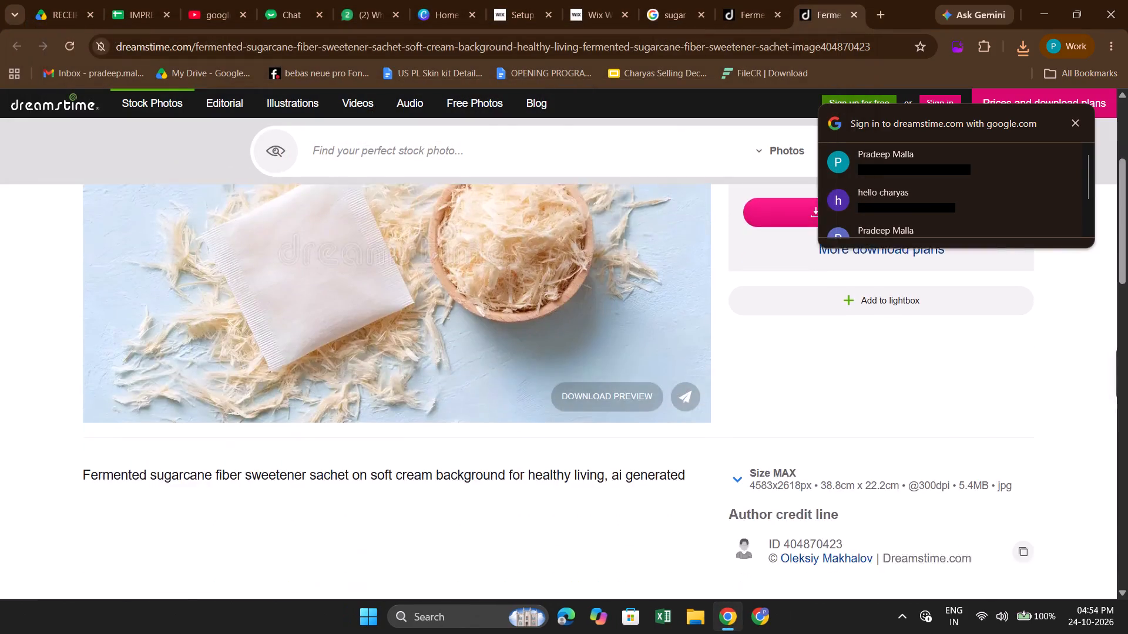
scroll(569, 387, down, 5)
click(1079, 122)
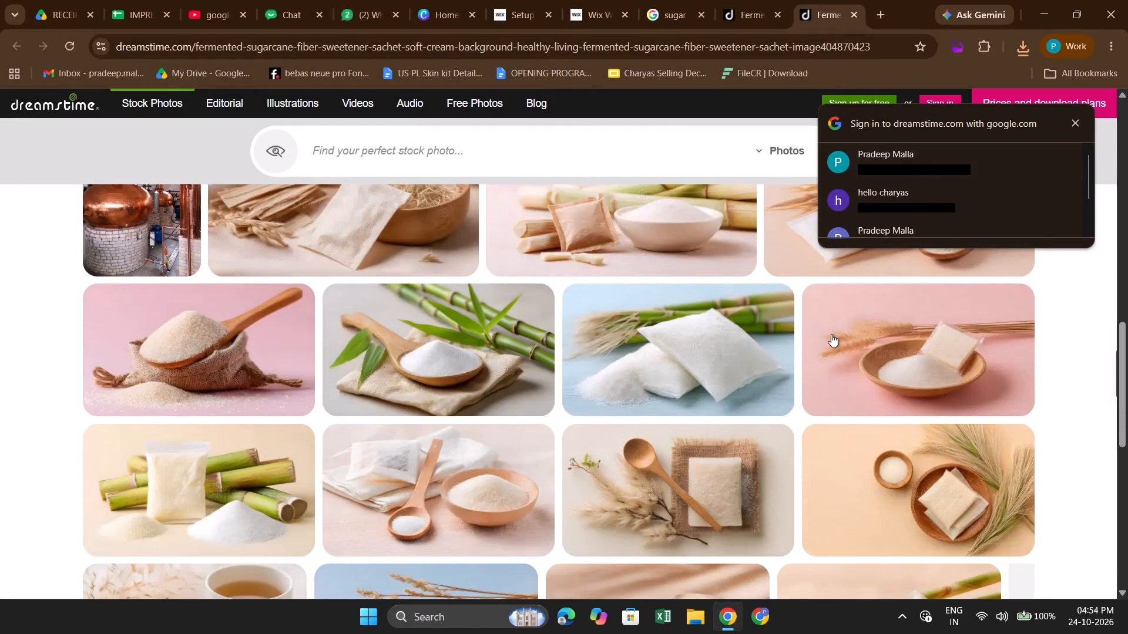
scroll(831, 334, down, 2)
scroll(714, 445, down, 1)
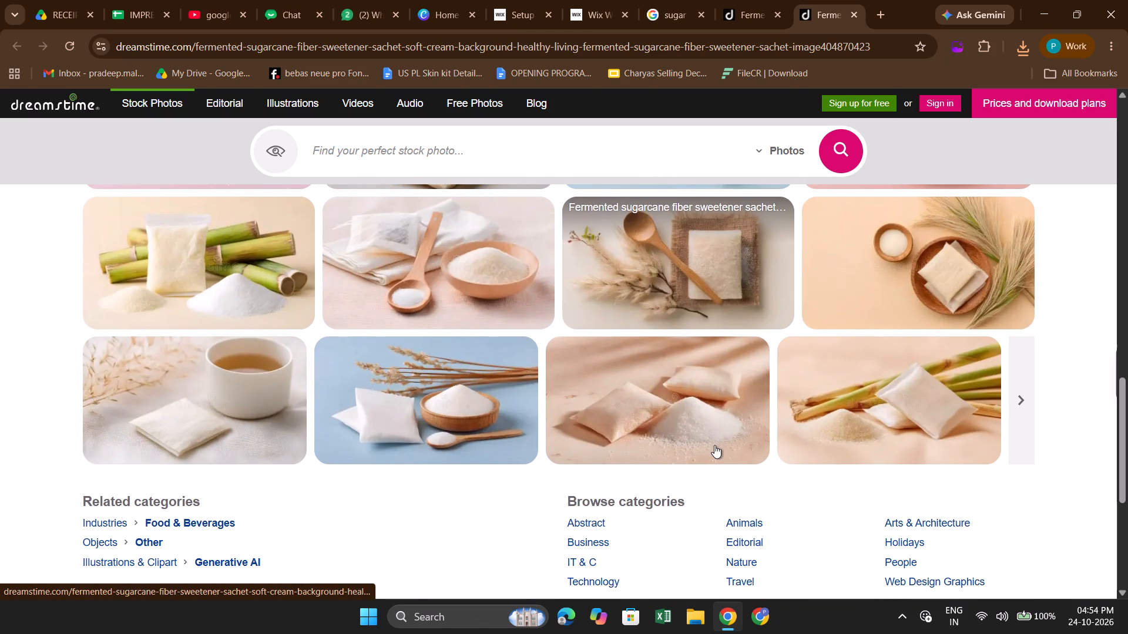
scroll(714, 445, down, 1)
scroll(714, 445, up, 9)
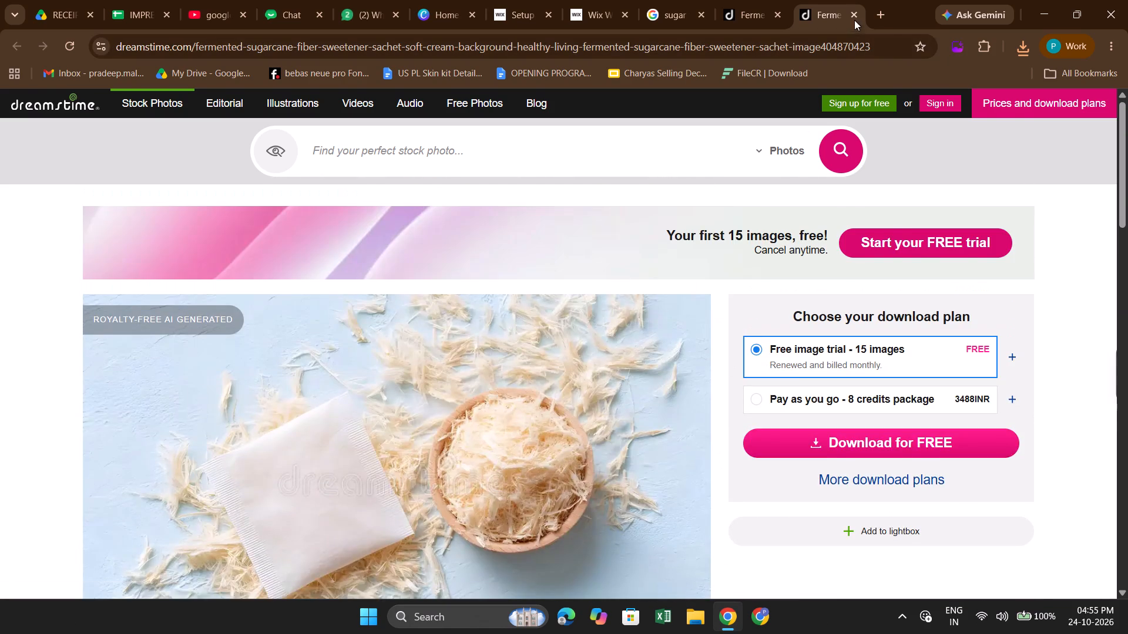
click(857, 14)
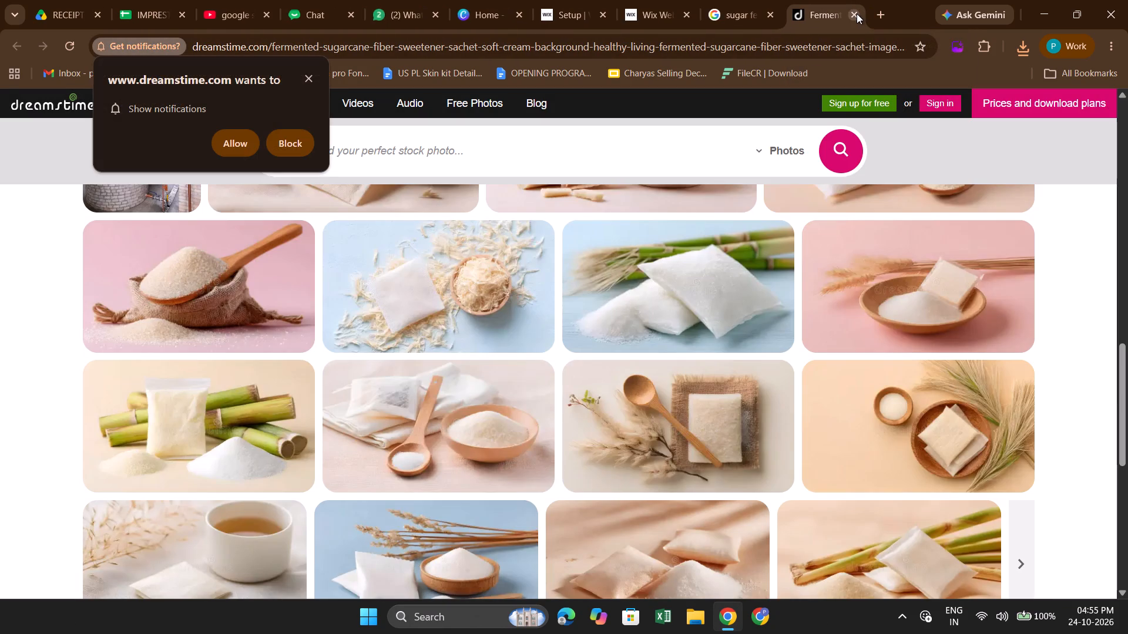
click(850, 12)
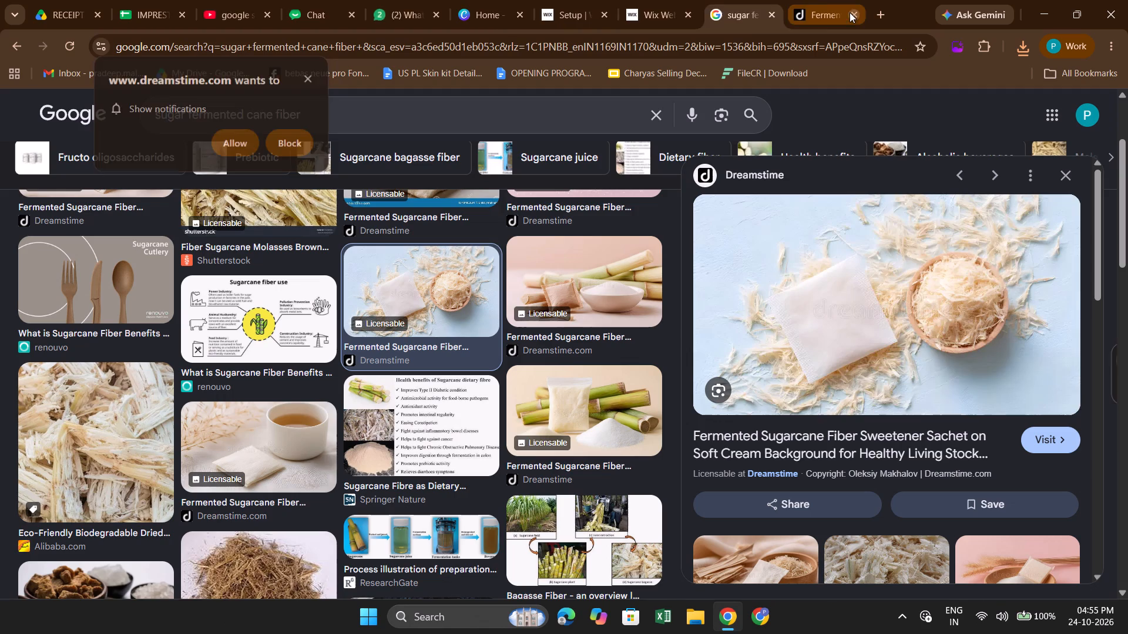
Look through the pictures related to the previewed light-blue sachet image, expanding them into the full set of related images.
scroll(662, 204, down, 1)
scroll(696, 385, down, 1)
scroll(889, 463, down, 1)
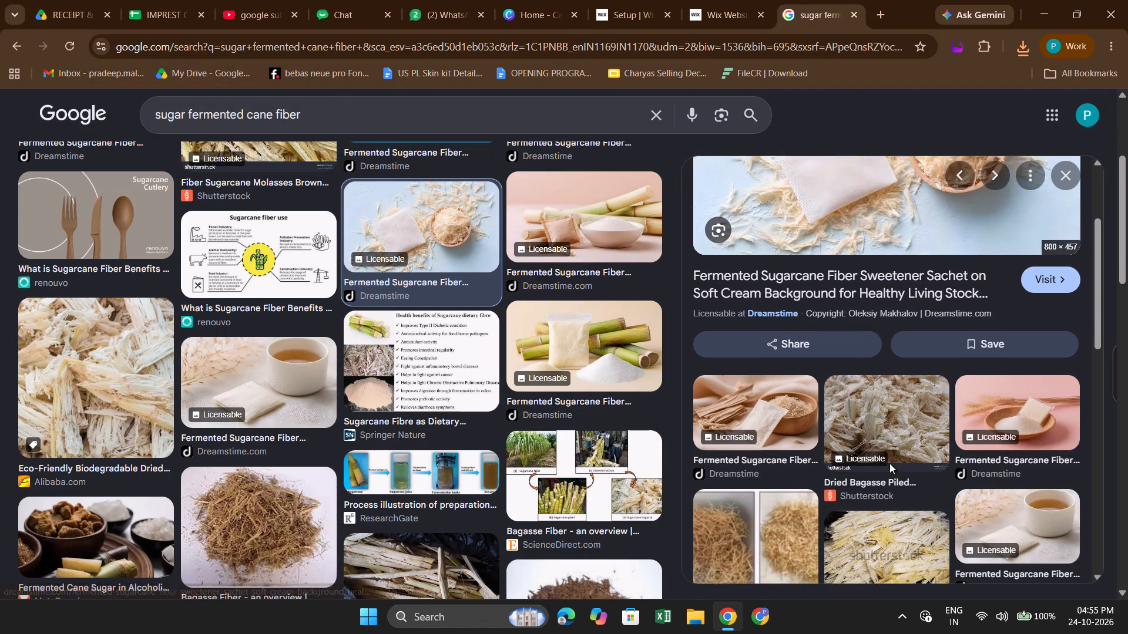
scroll(889, 463, down, 5)
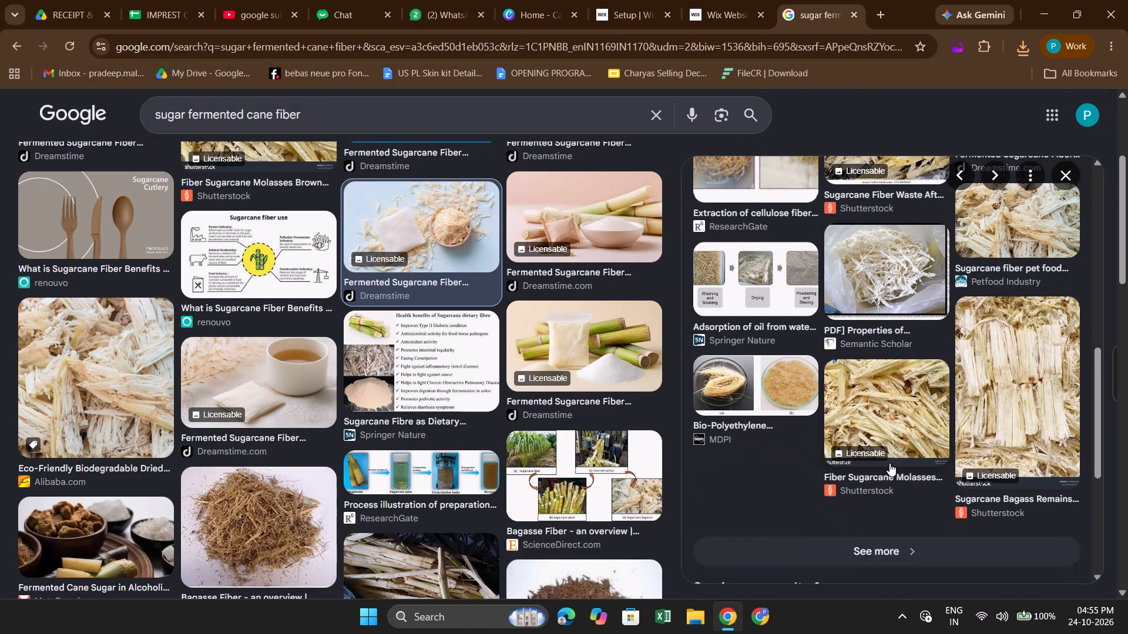
scroll(889, 463, down, 1)
click(887, 555)
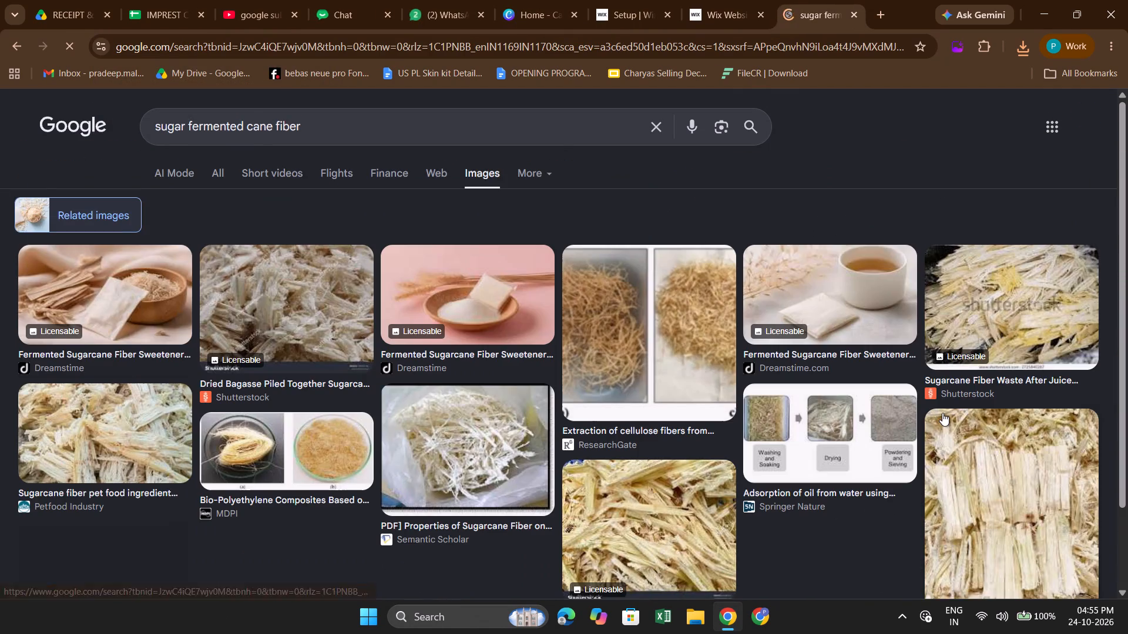
scroll(942, 413, down, 3)
scroll(772, 426, down, 1)
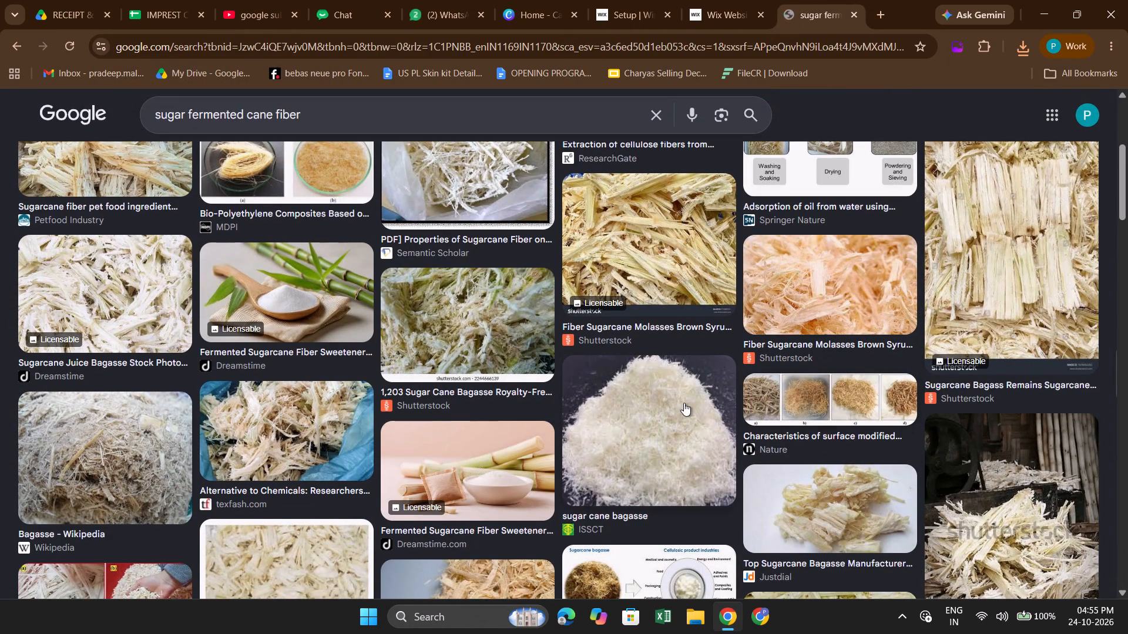
scroll(684, 403, down, 3)
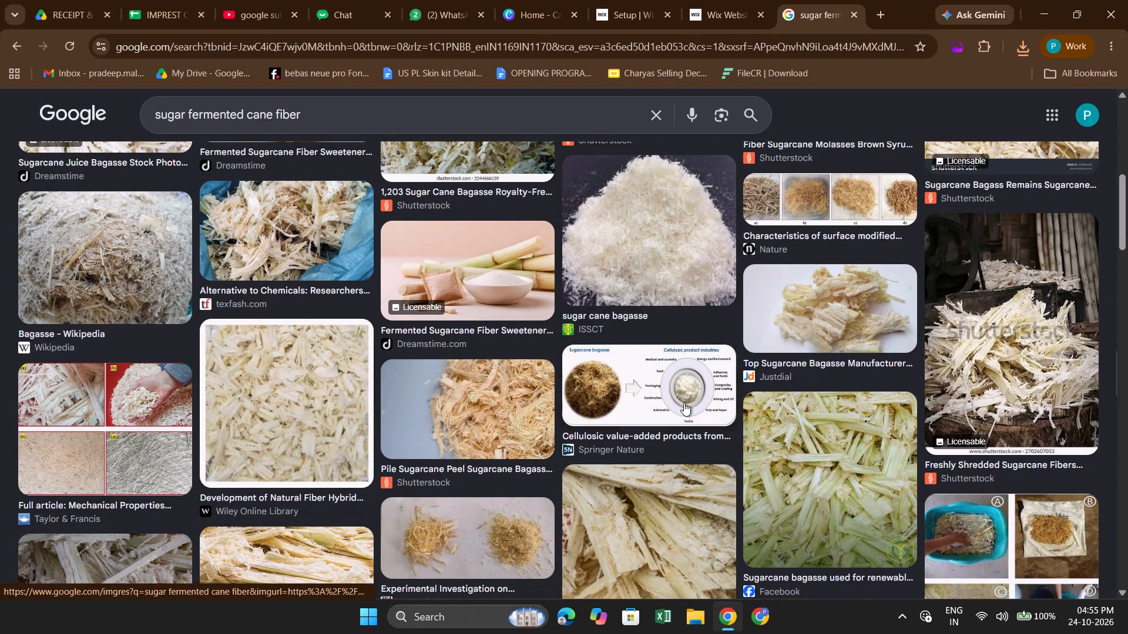
Preview the Justdial sugarcane bagasse picture, look through the manufacturer listings on its source page and close that page.
click(830, 315)
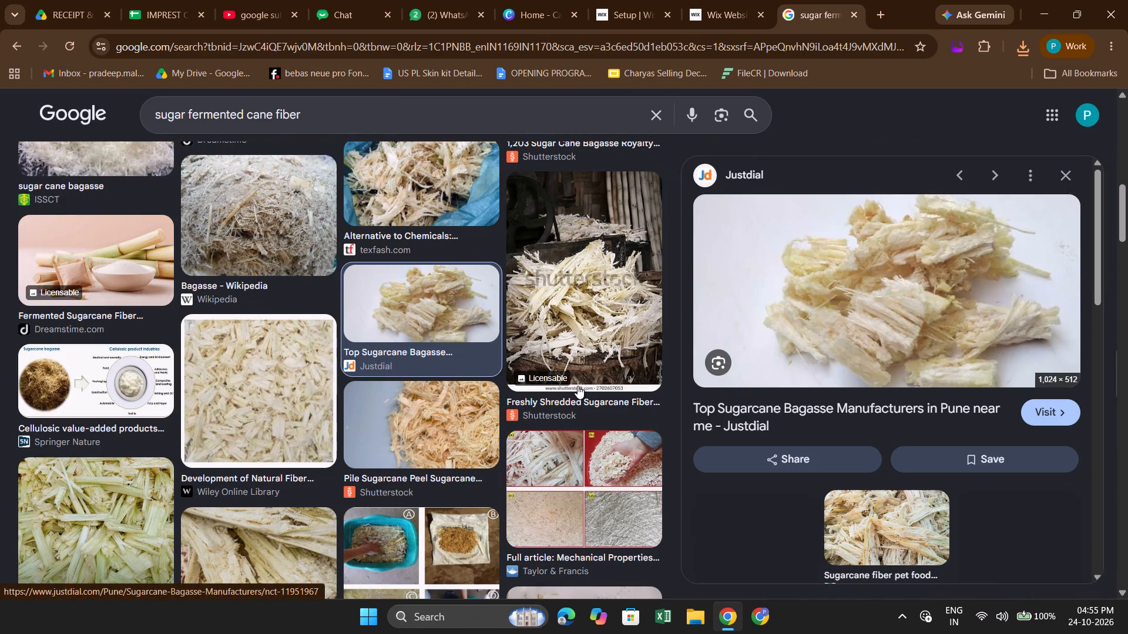
scroll(874, 339, down, 1)
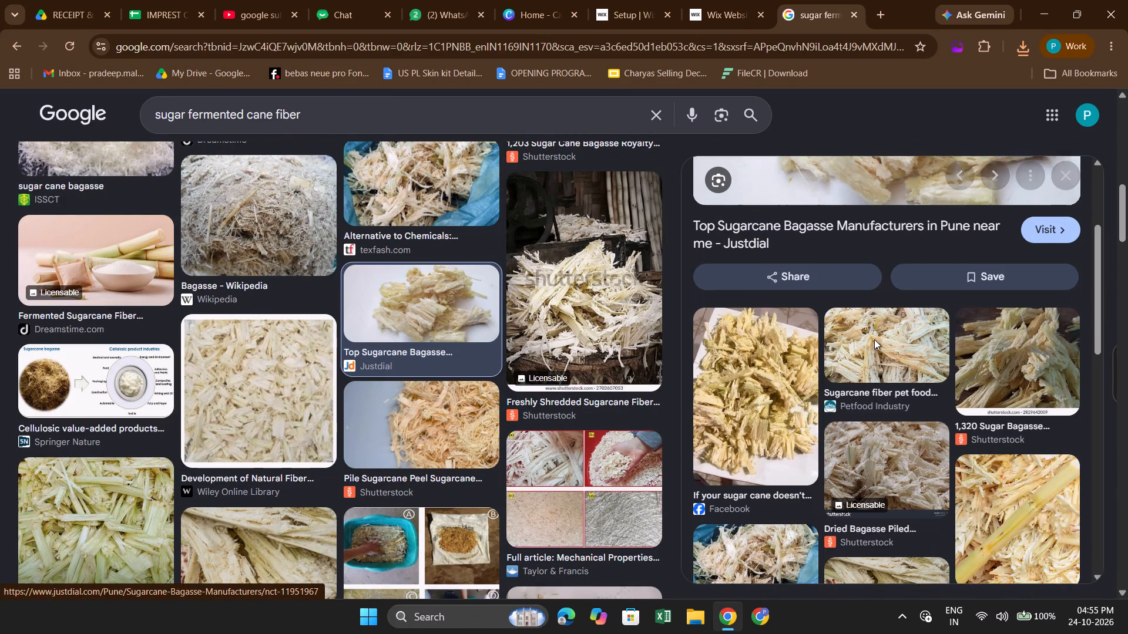
scroll(874, 339, down, 4)
scroll(874, 339, up, 1)
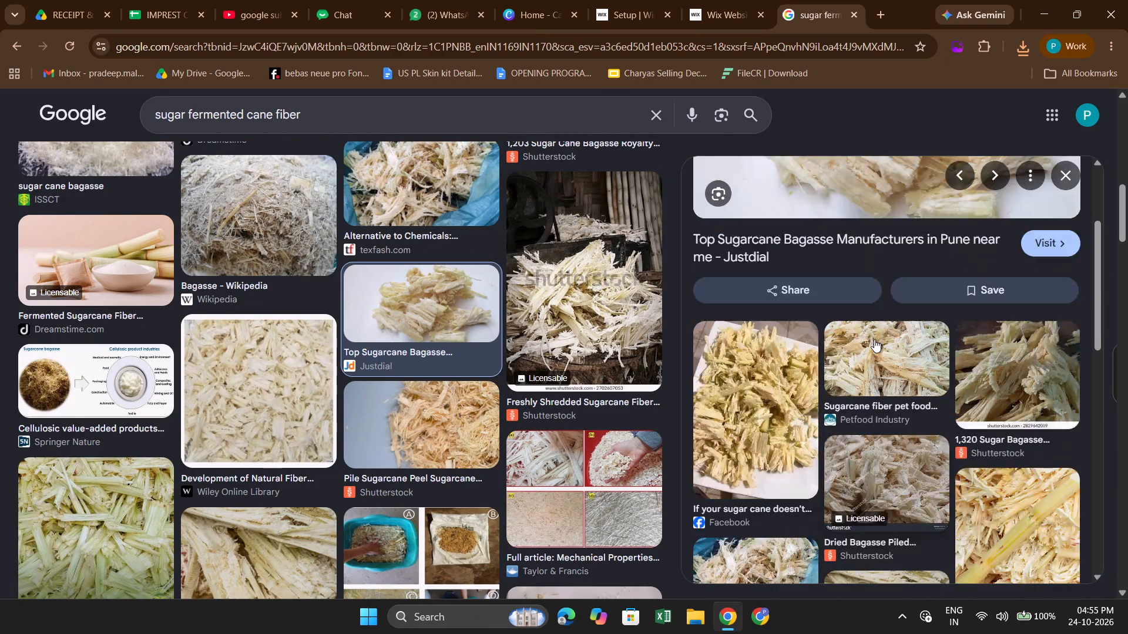
click(904, 260)
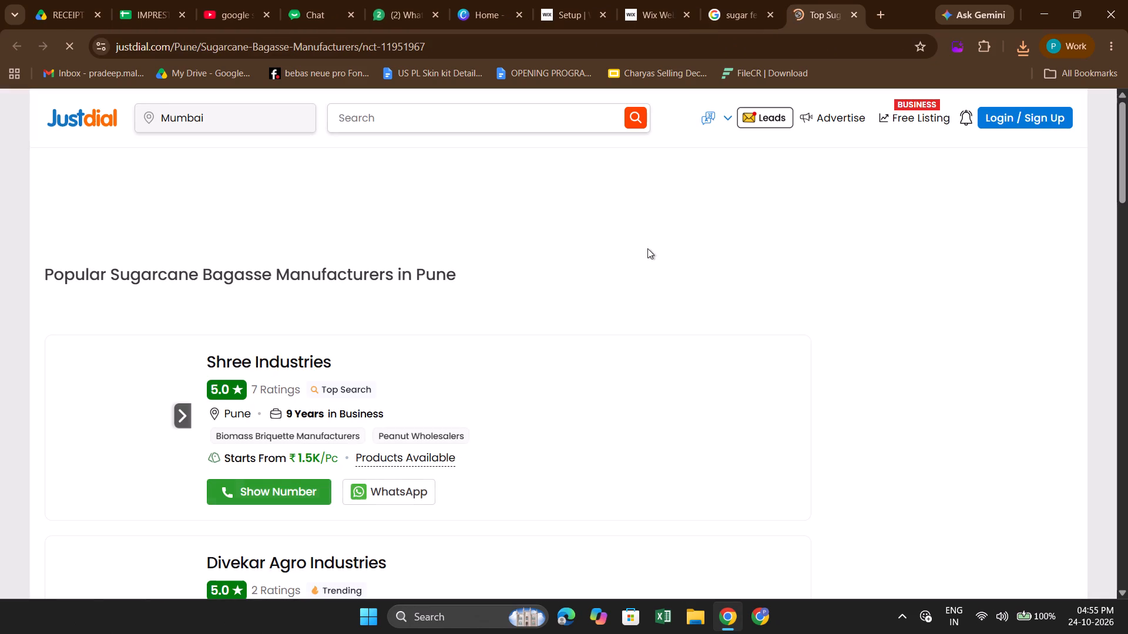
scroll(441, 380, right, 2)
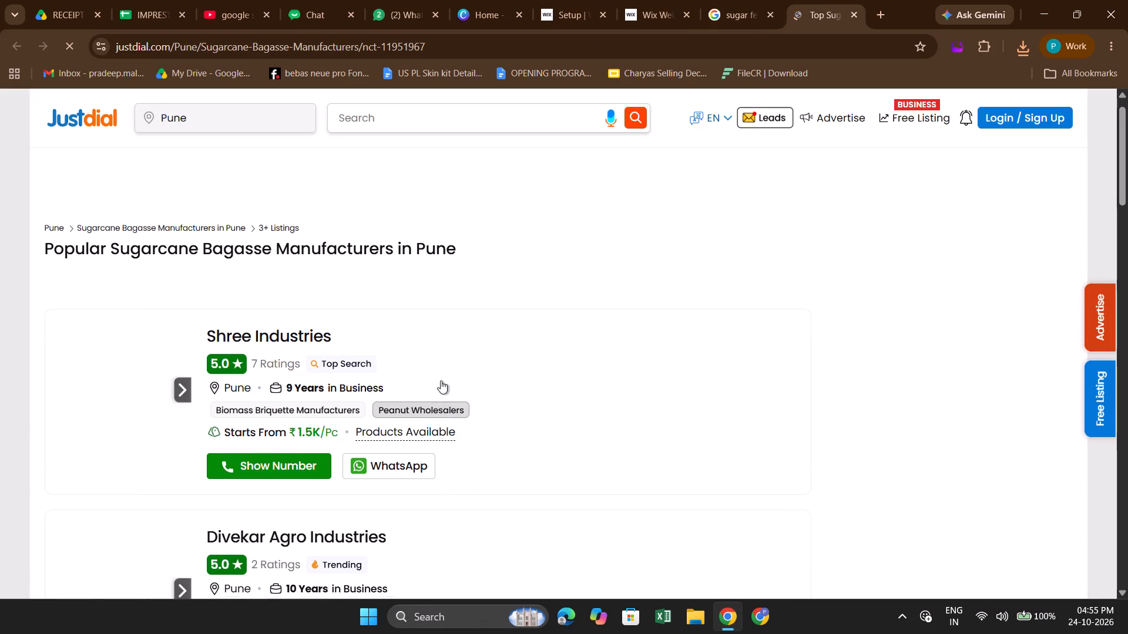
scroll(441, 380, right, 1)
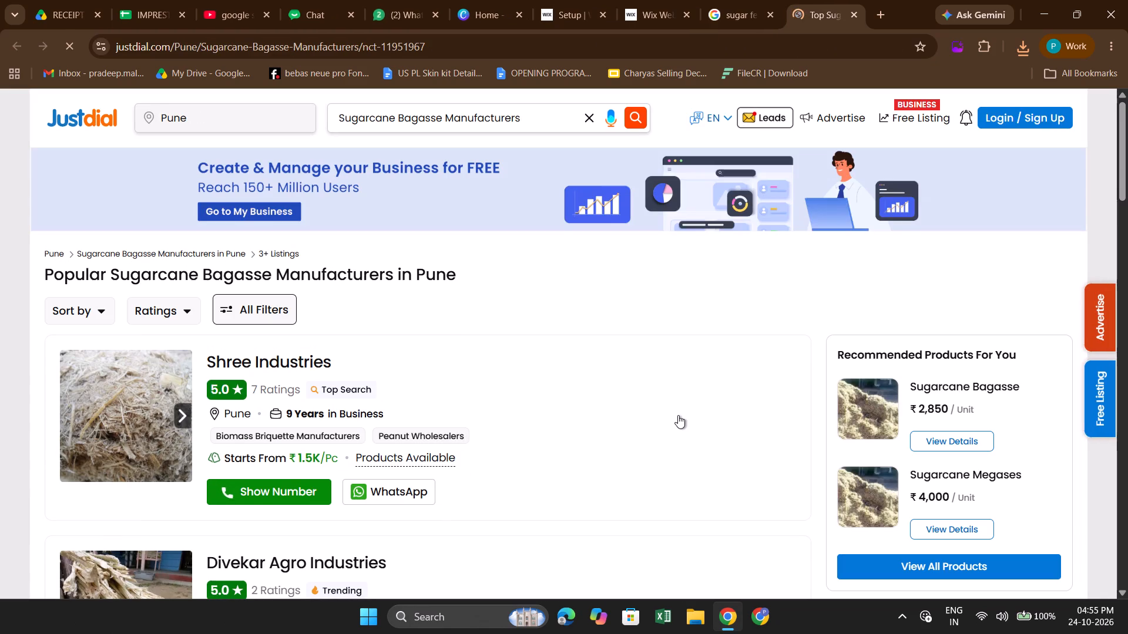
scroll(678, 414, down, 5)
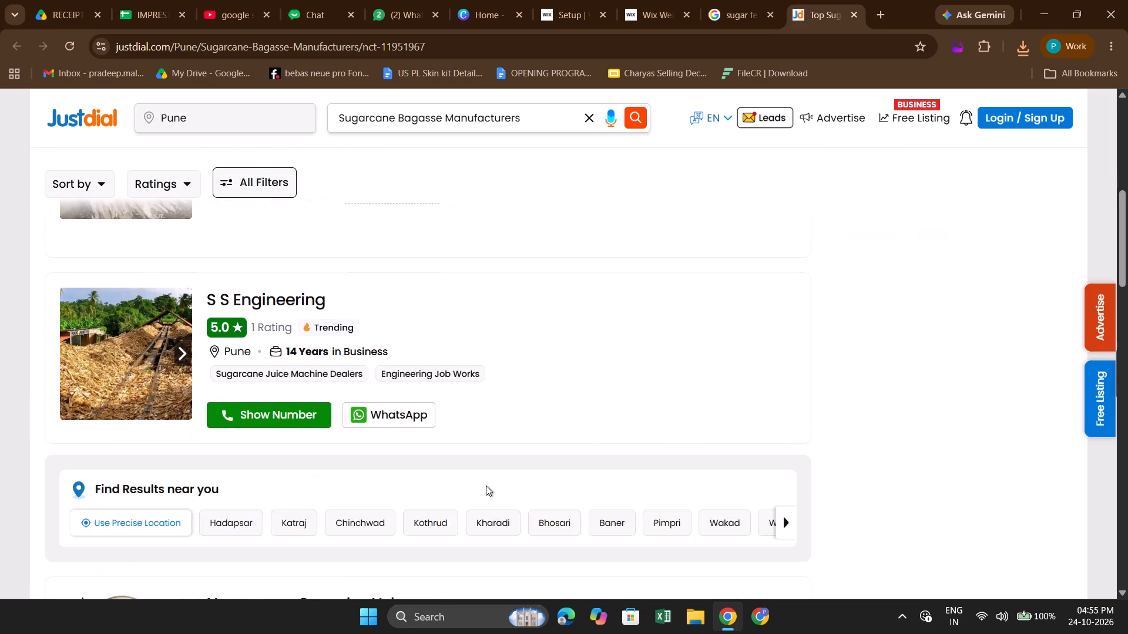
scroll(486, 485, down, 2)
scroll(486, 485, right, 6)
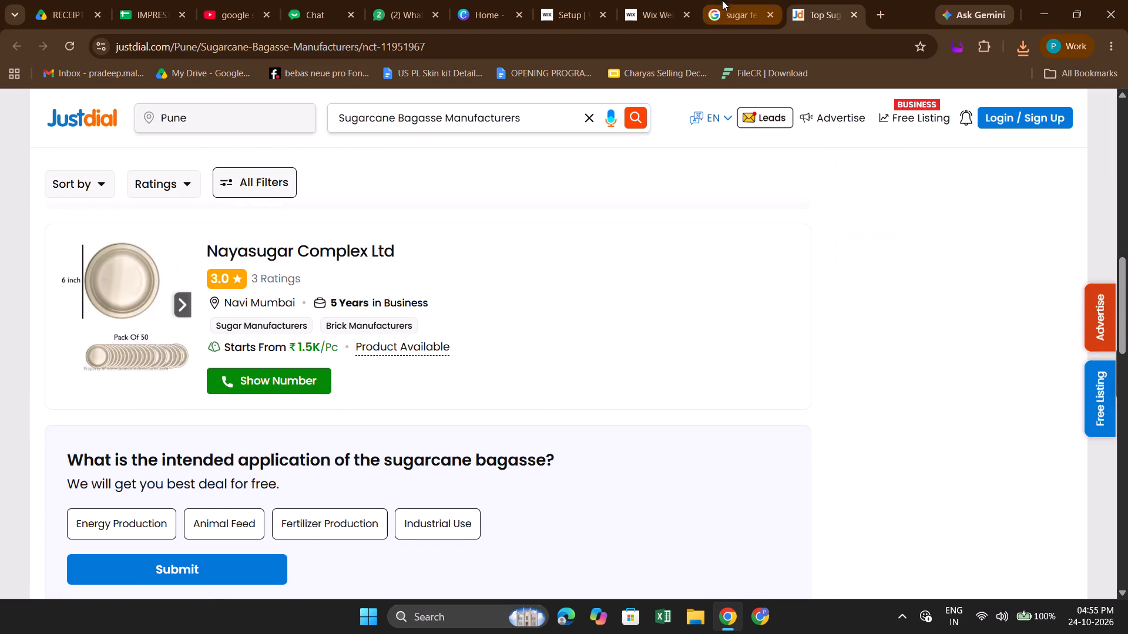
click(855, 14)
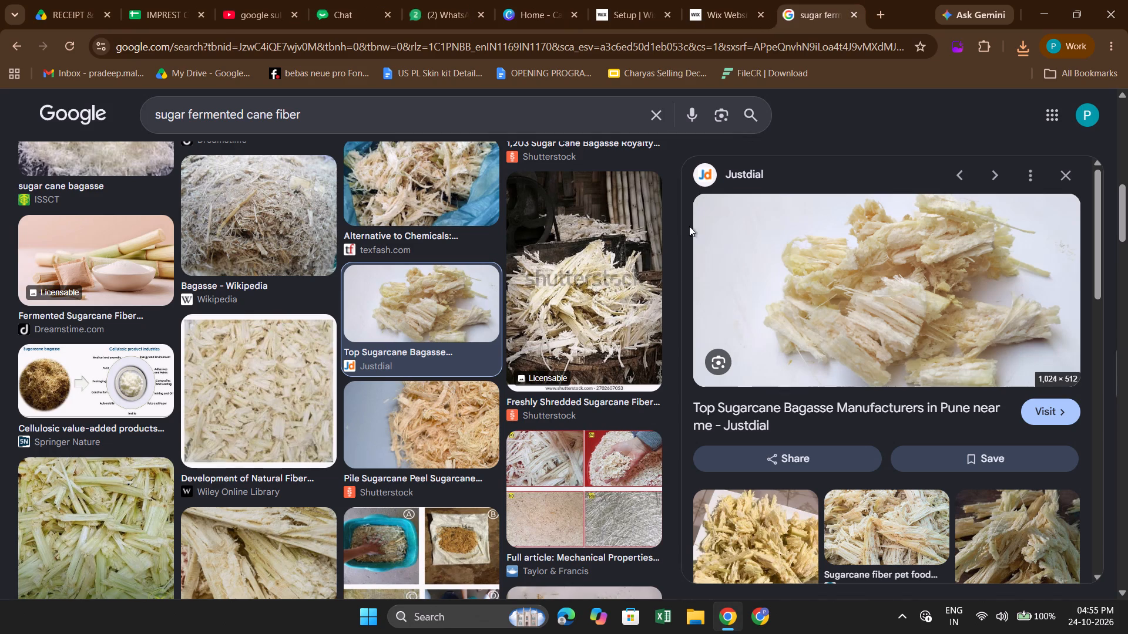
Save the previewed Justdial bagasse picture as a JPG and close the extension's rating page.
right_click(818, 274)
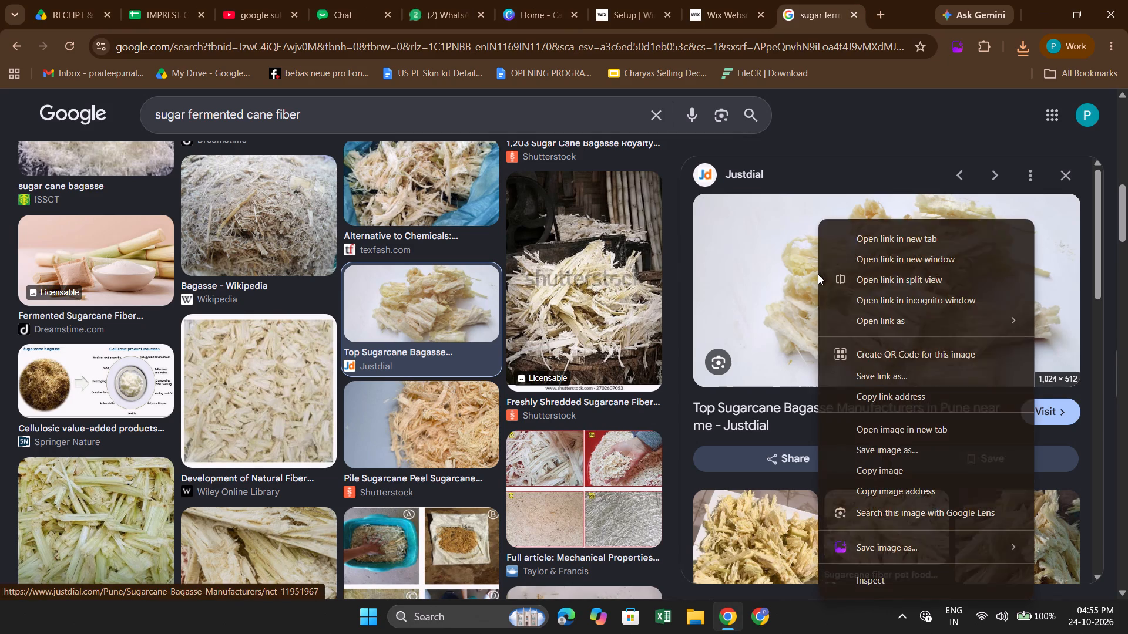
click(886, 544)
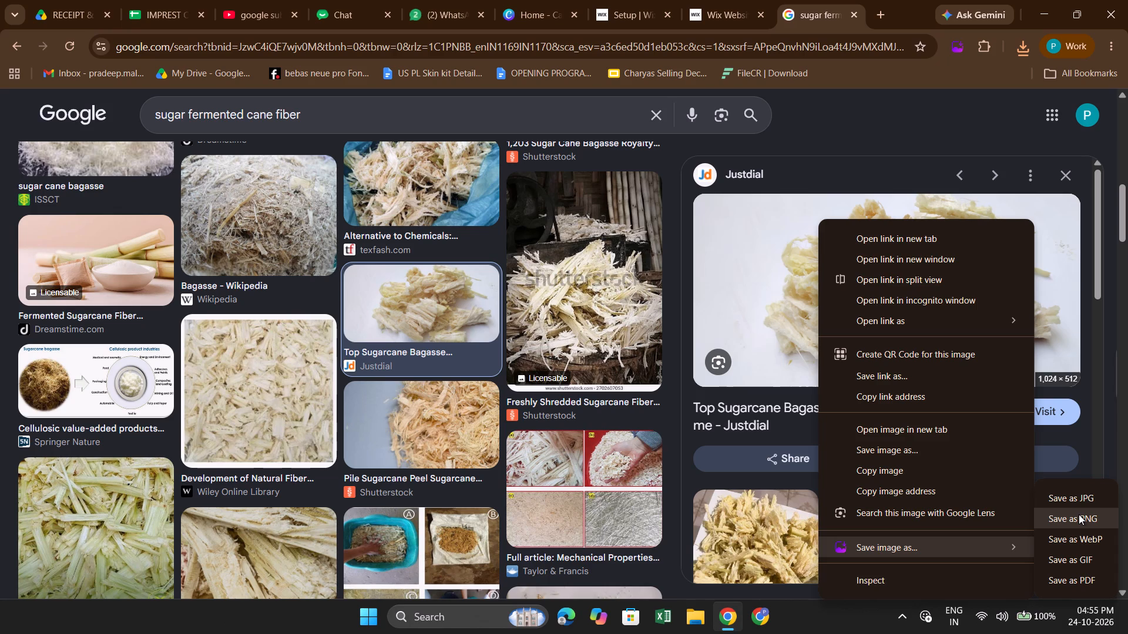
click(1079, 506)
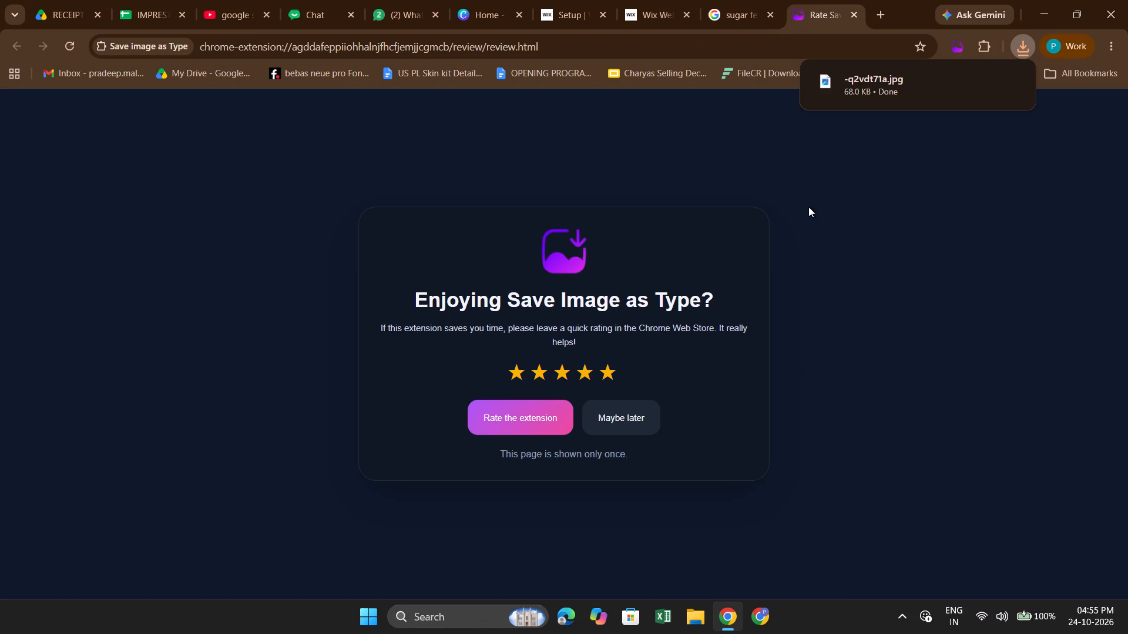
click(853, 14)
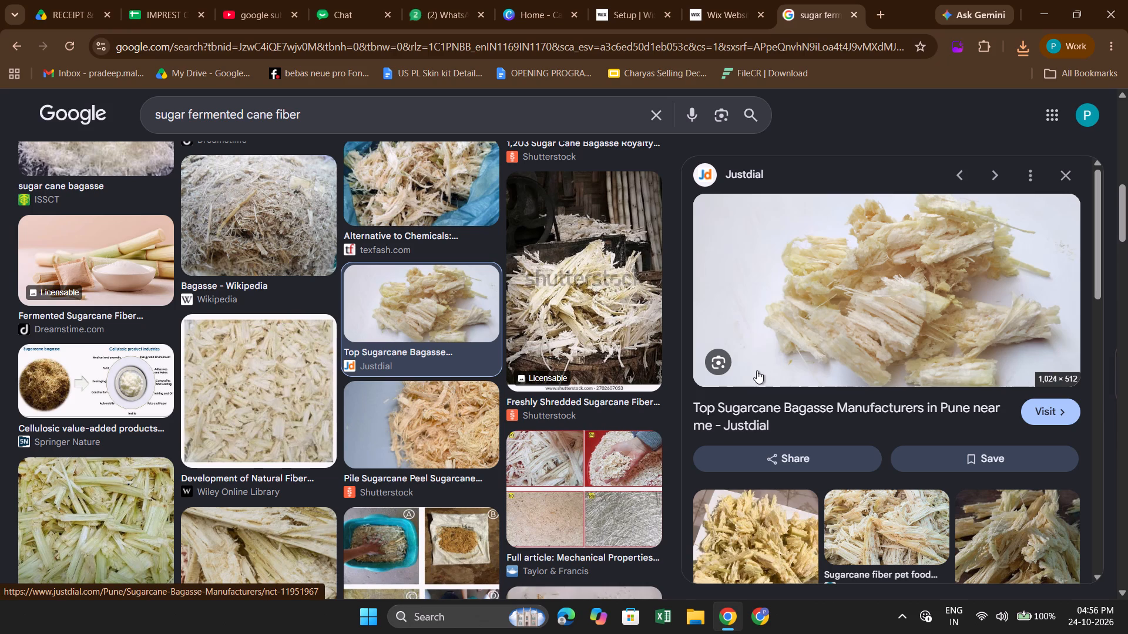
Look through more of the related bagasse images, and view the downloaded -q2vdt71a.jpg in Photos before closing it.
scroll(539, 423, down, 3)
scroll(425, 424, down, 1)
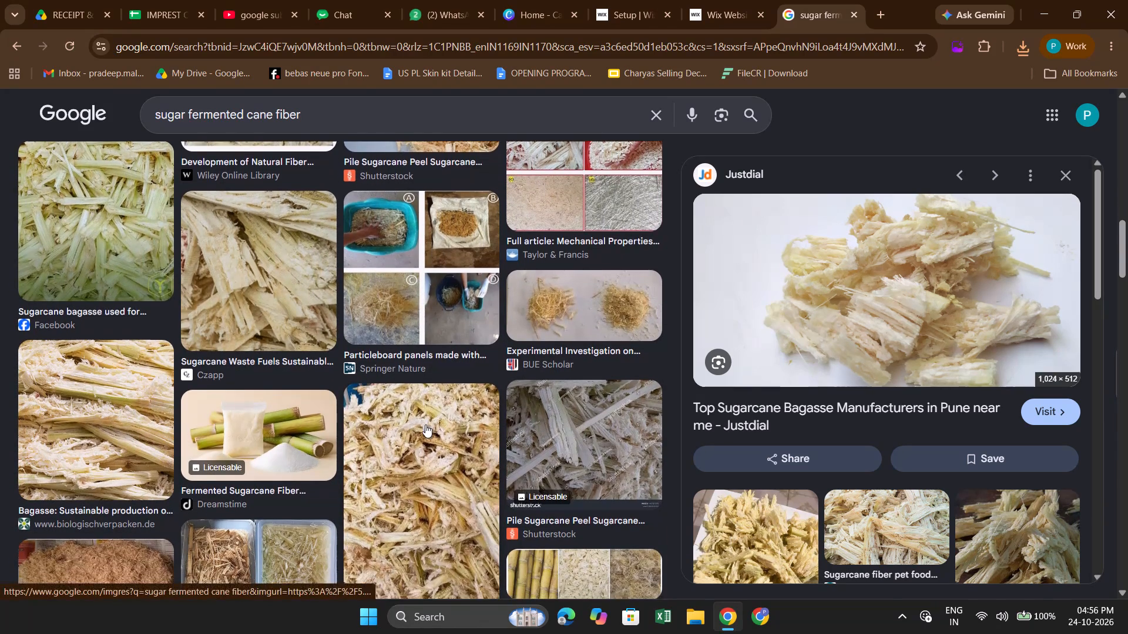
scroll(425, 424, down, 2)
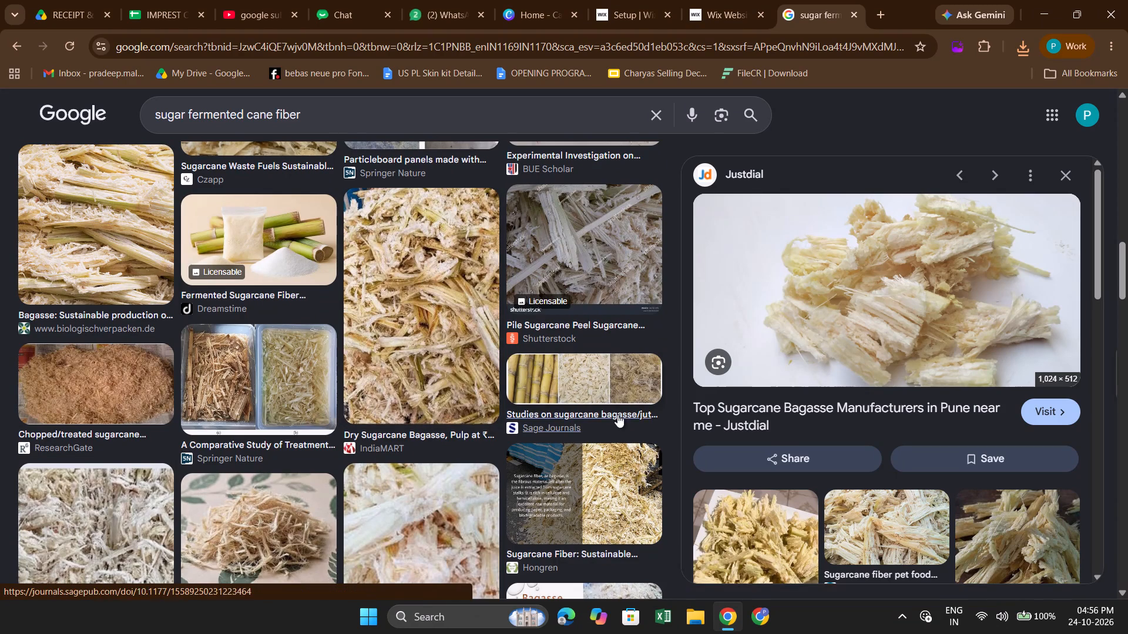
scroll(748, 414, down, 1)
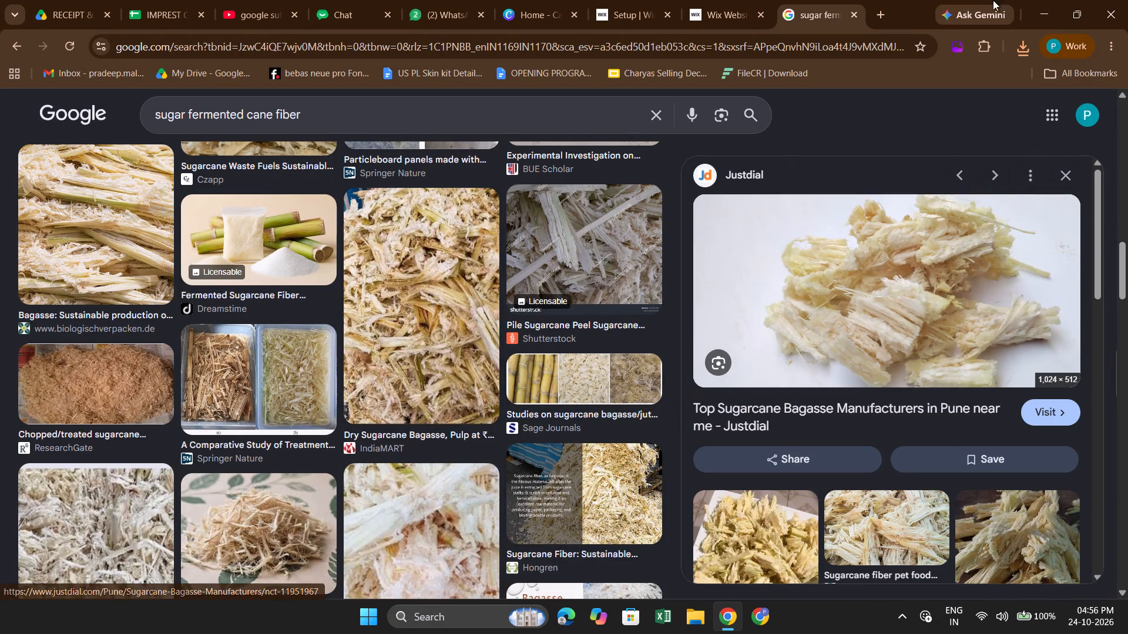
click(1020, 48)
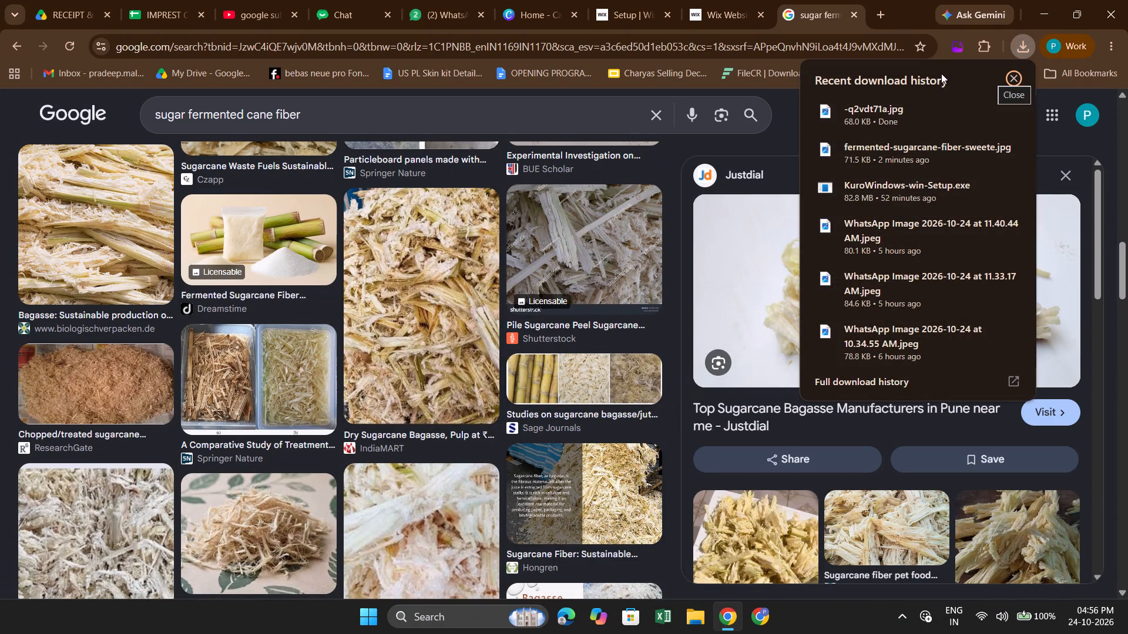
click(870, 115)
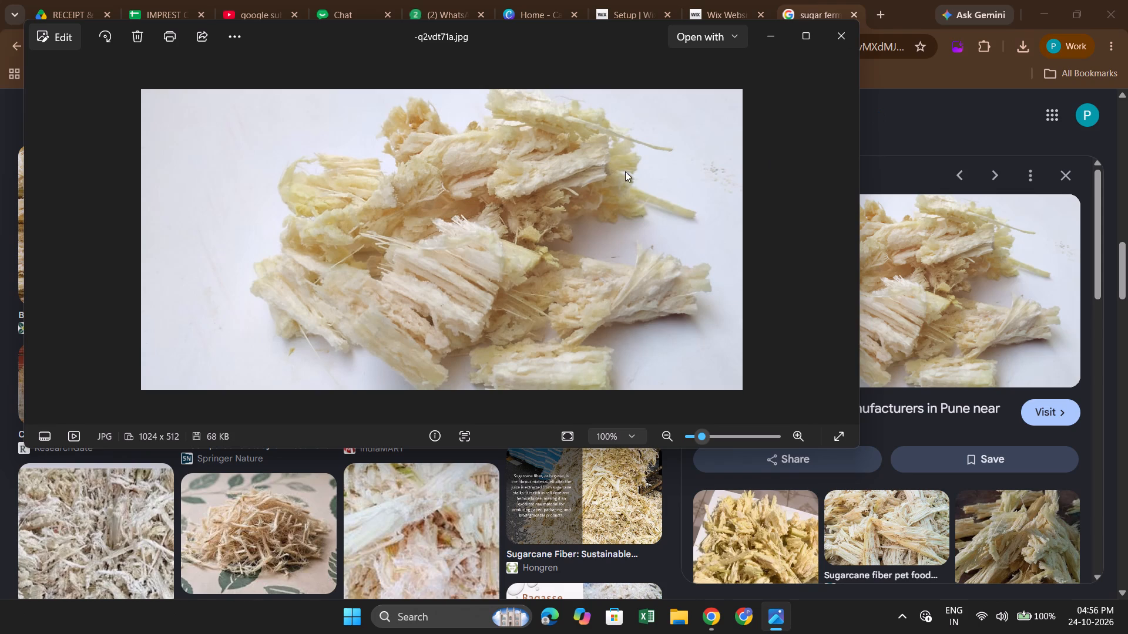
click(844, 36)
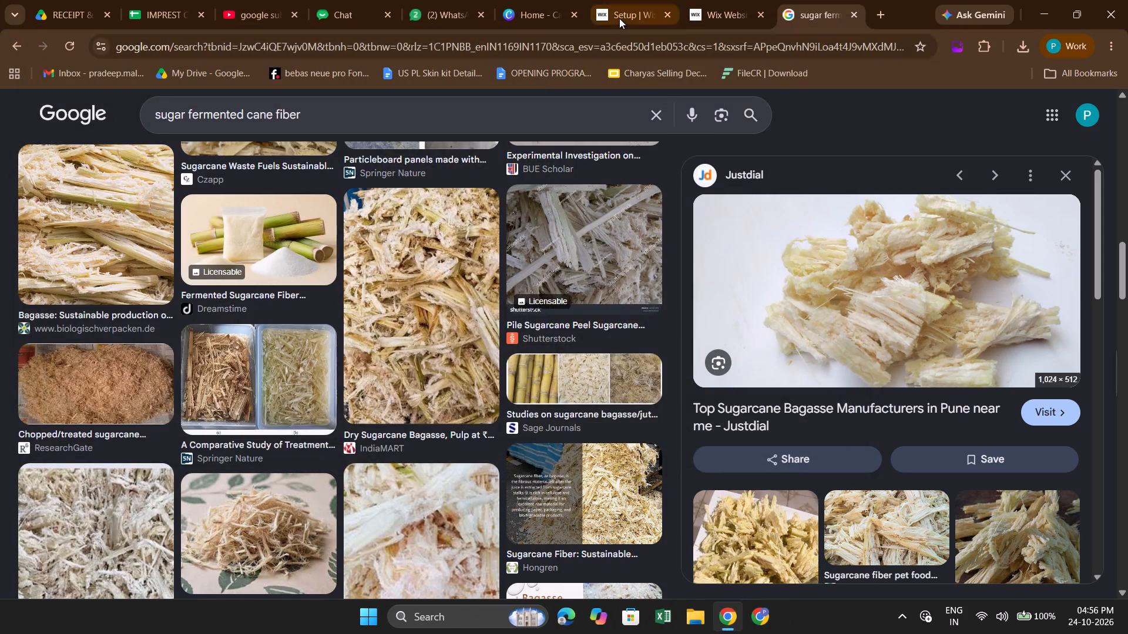
In the Wix editor, start changing the fermented cane fiber picture under Fiber Ingredients and upload -q2vdt71a from the Downloads folder.
click(619, 18)
click(722, 0)
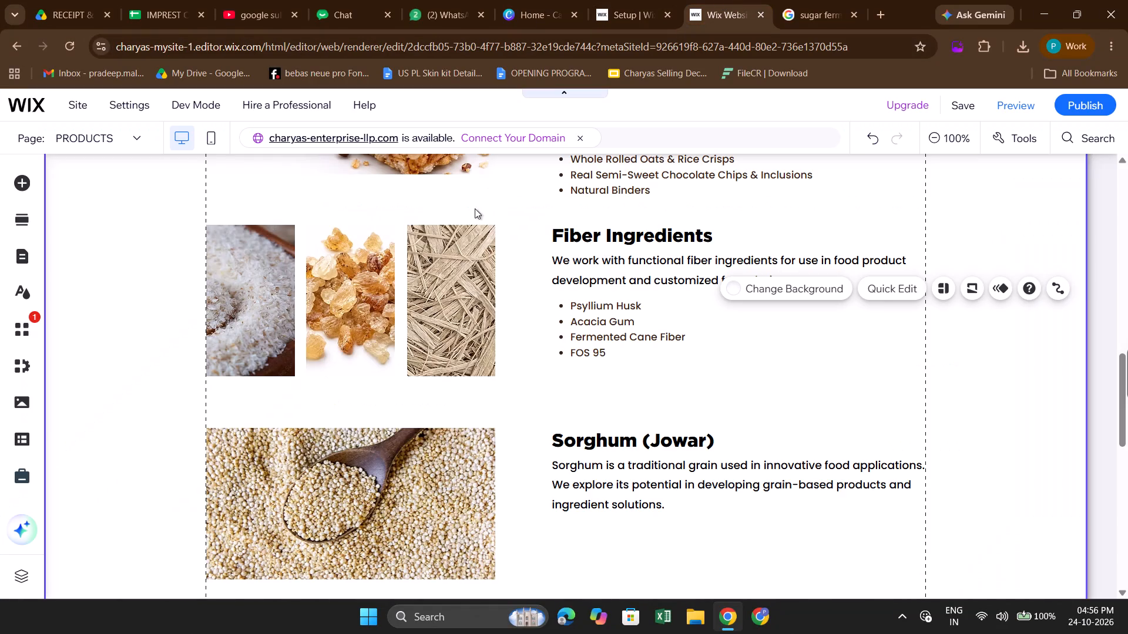
click(460, 271)
click(452, 195)
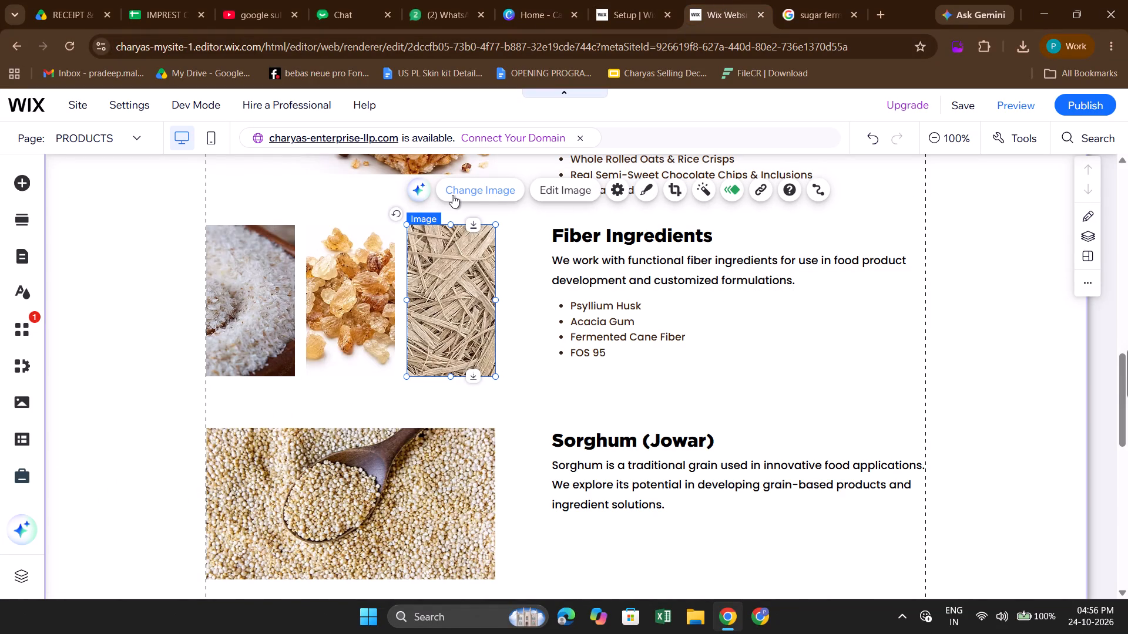
click(498, 190)
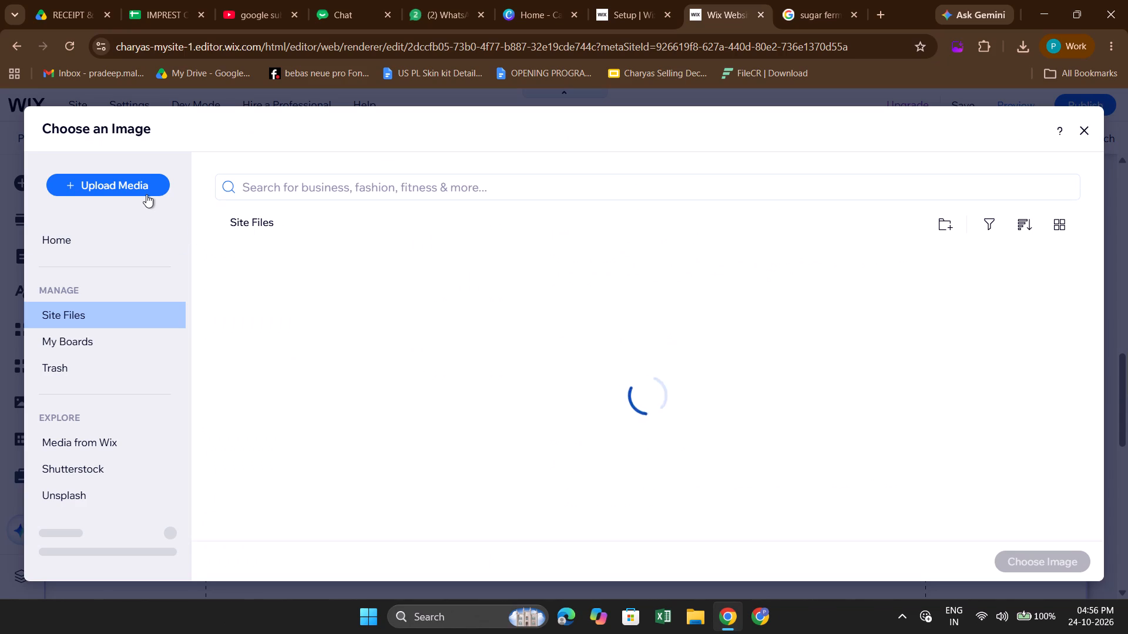
click(142, 190)
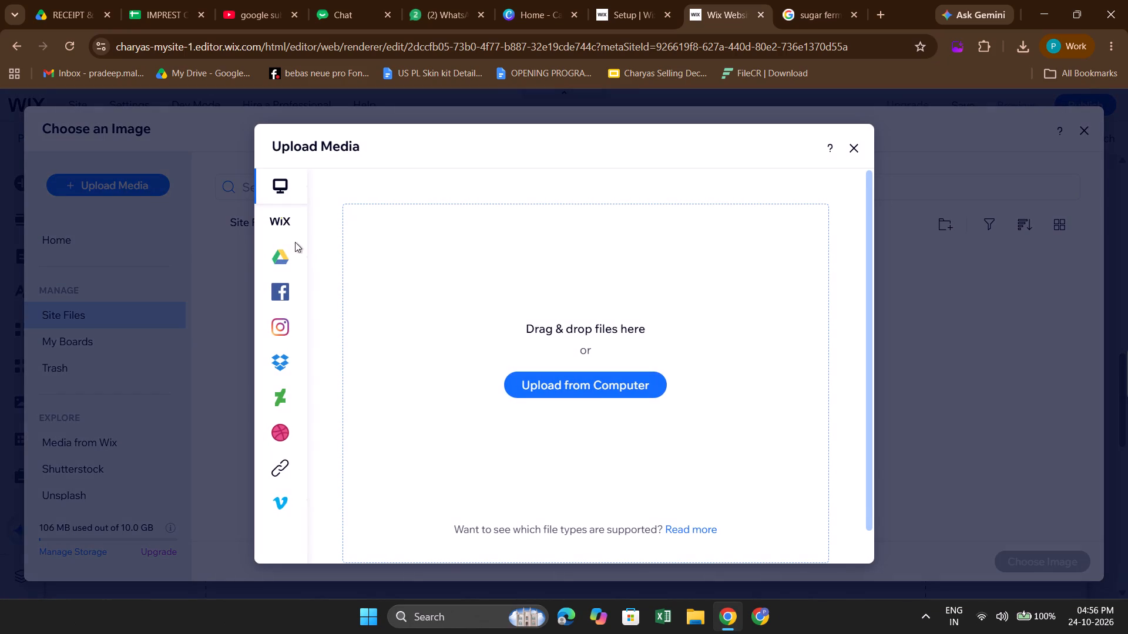
click(597, 383)
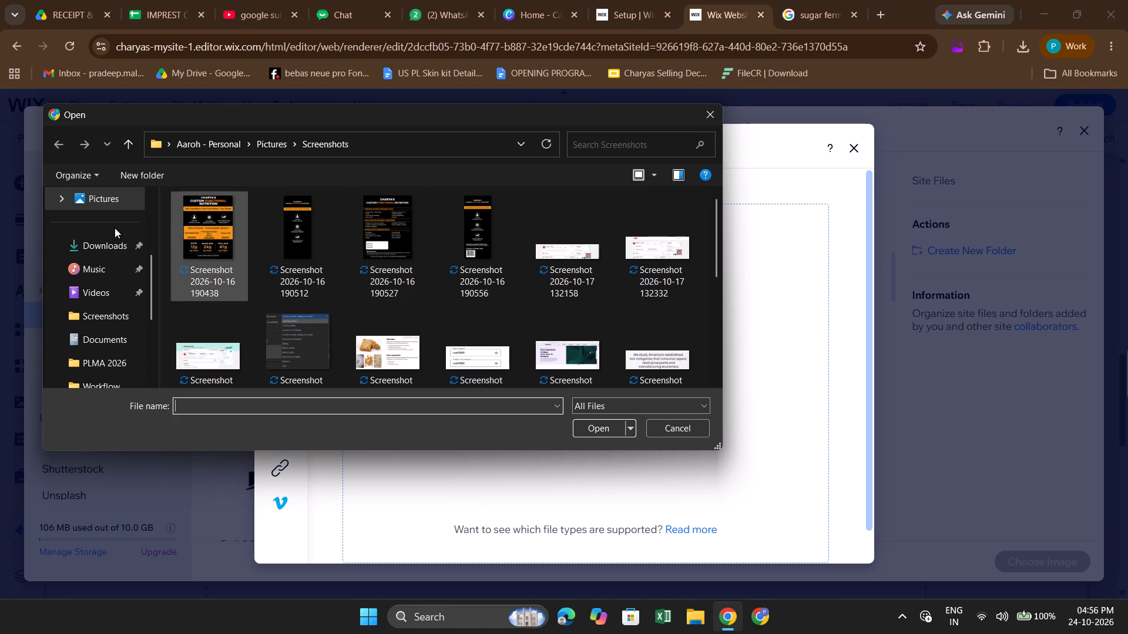
click(92, 243)
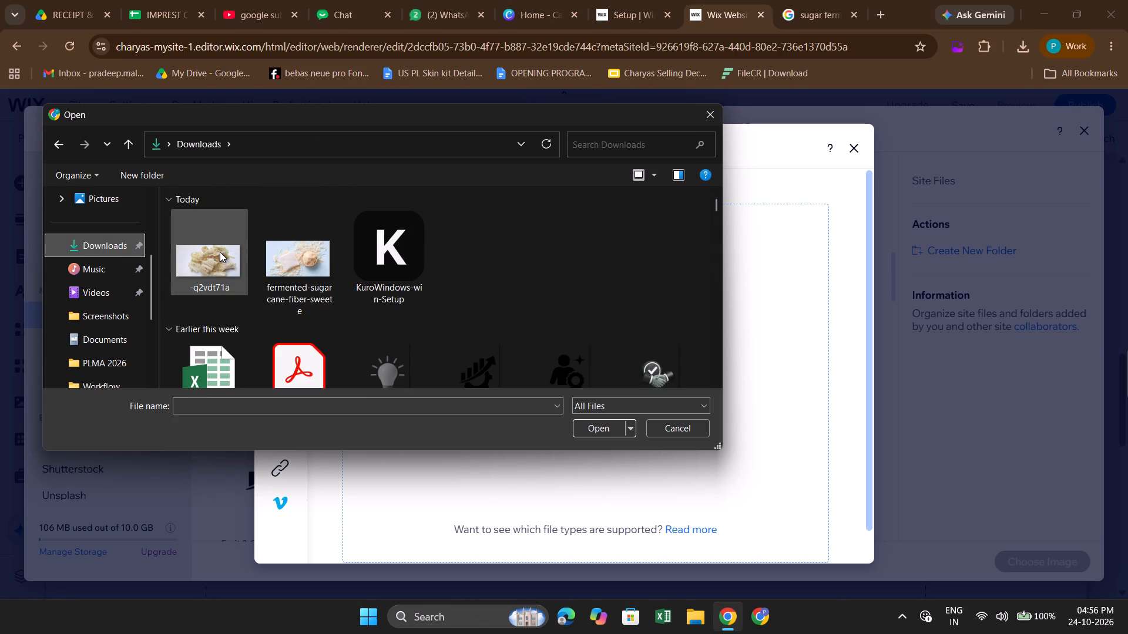
click(220, 252)
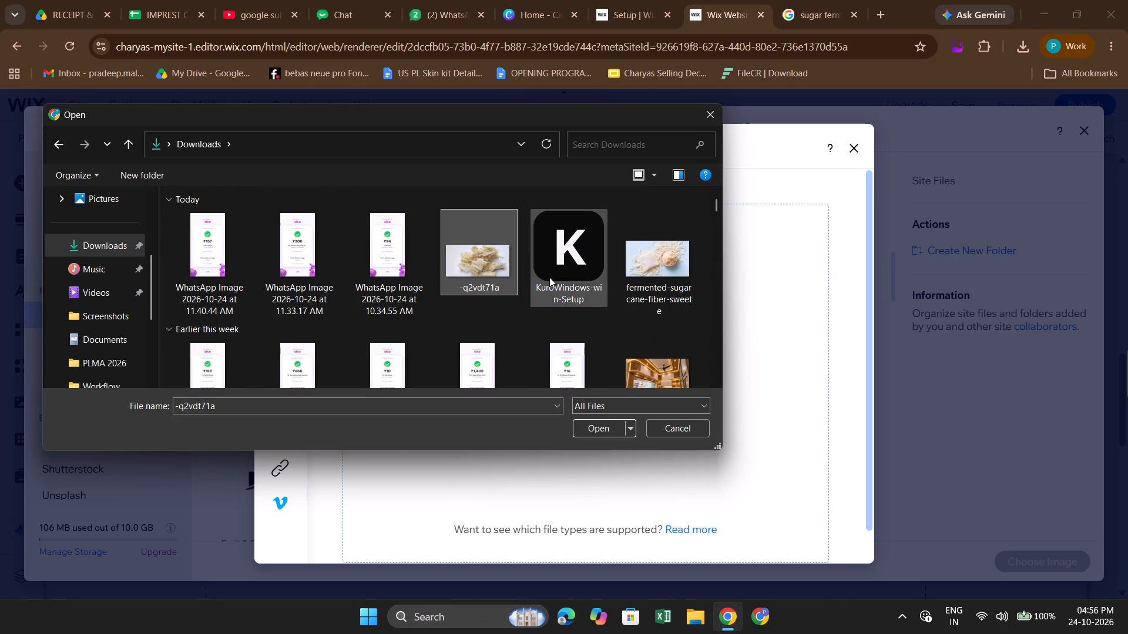
scroll(548, 309, down, 1)
scroll(548, 309, up, 4)
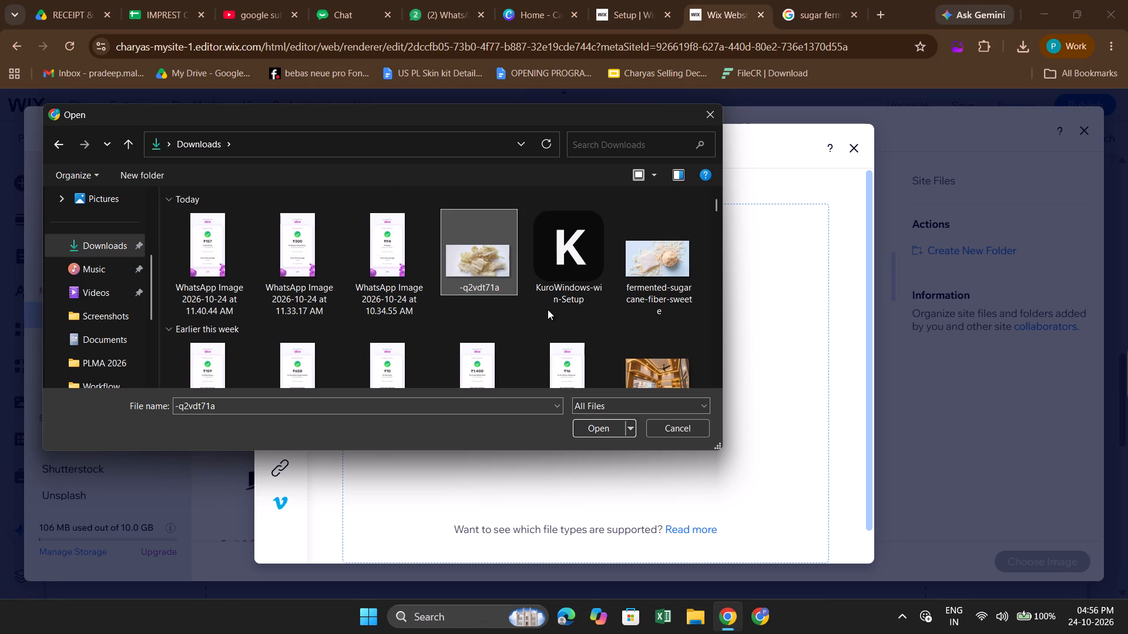
click(478, 230)
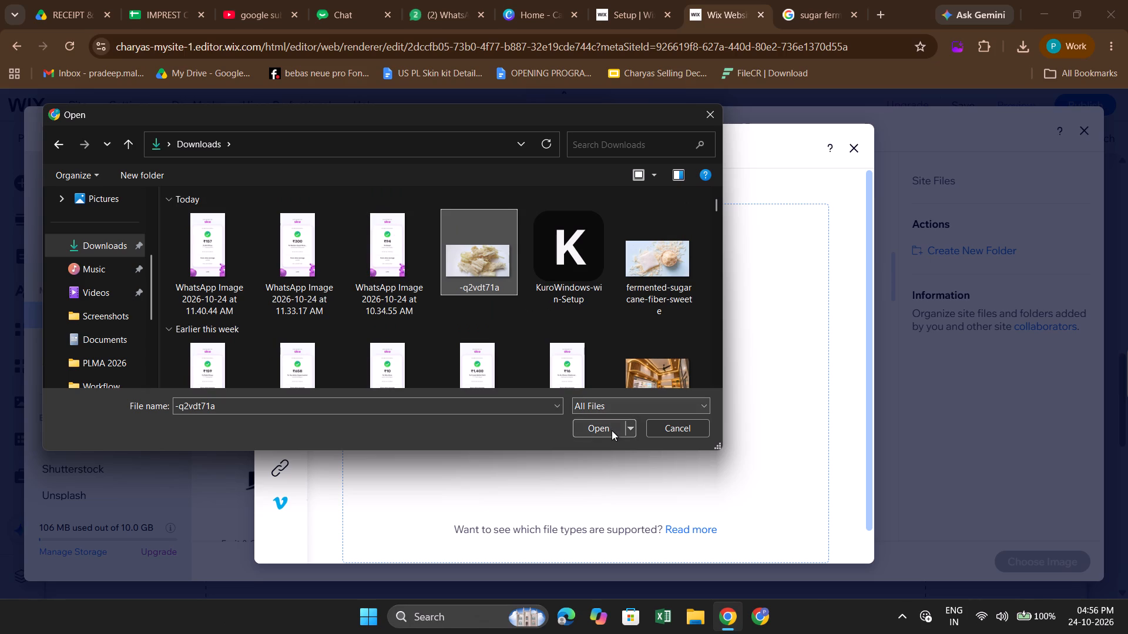
click(610, 430)
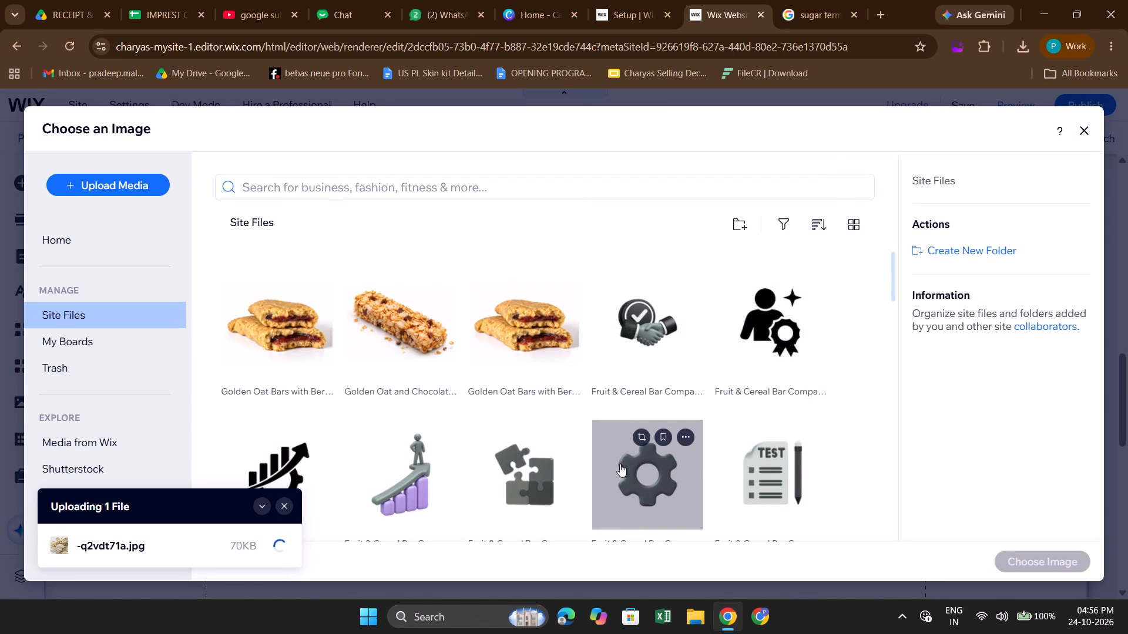
Replace the fermented cane fiber picture with the uploaded -q2vdt71a.jpg and check it in the Fiber Ingredients section.
scroll(543, 431, down, 1)
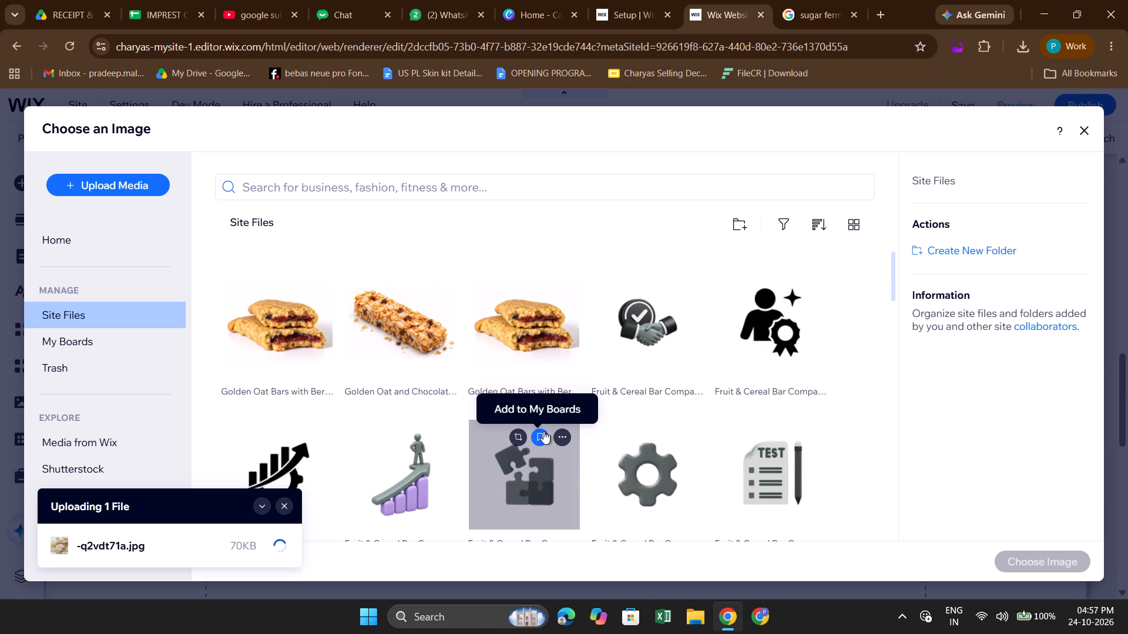
scroll(543, 431, down, 1)
scroll(669, 372, up, 3)
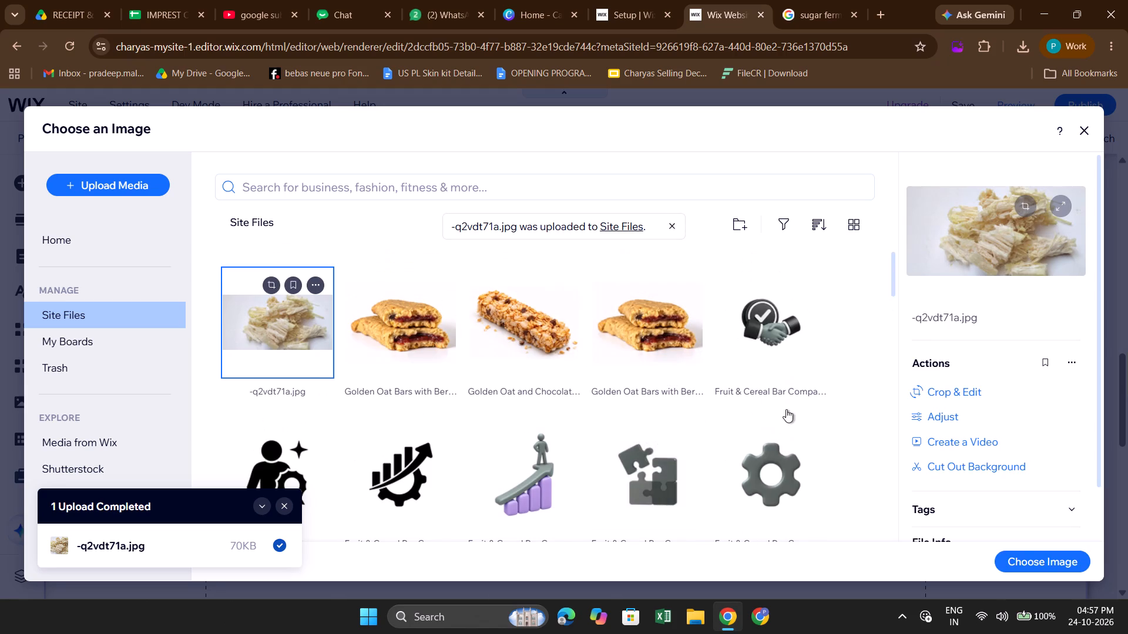
click(1039, 560)
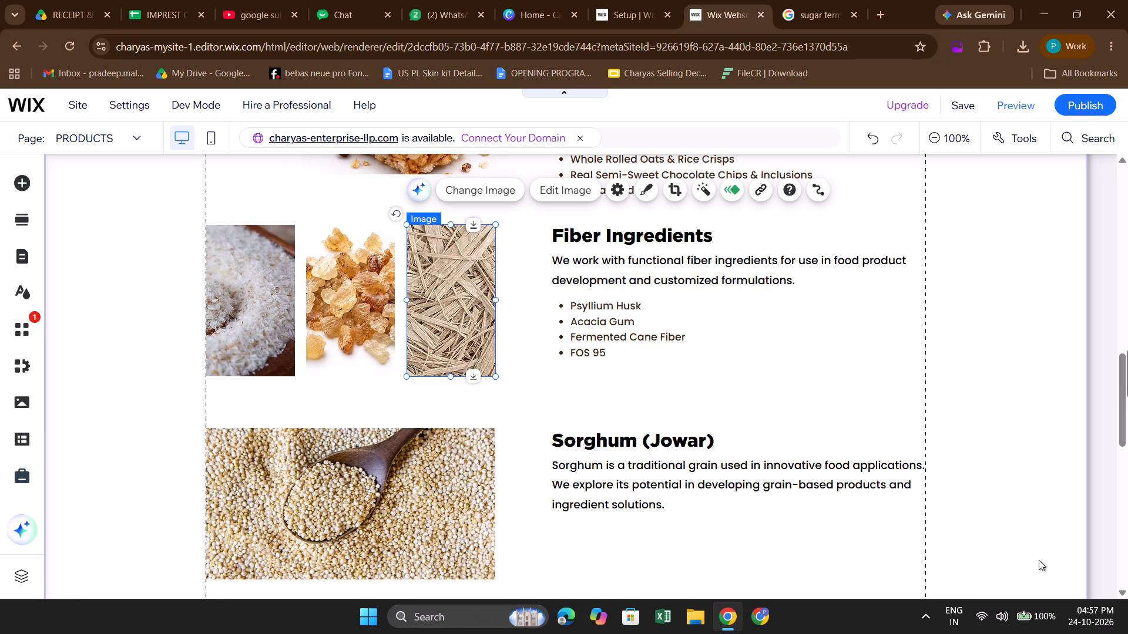
click(1033, 399)
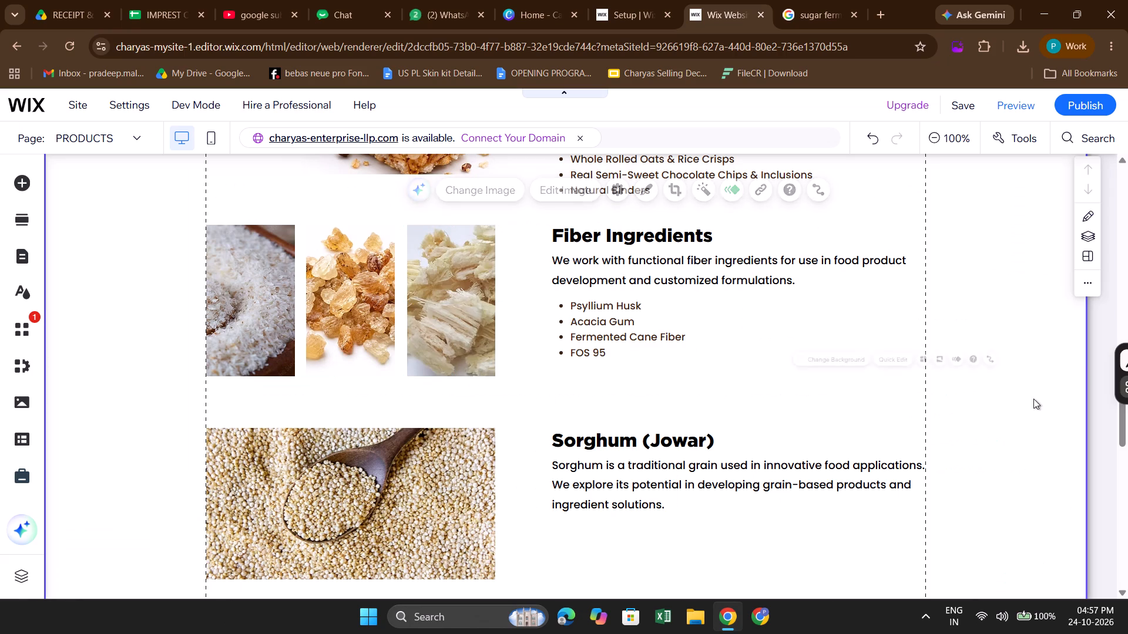
scroll(1033, 399, up, 1)
scroll(966, 264, up, 1)
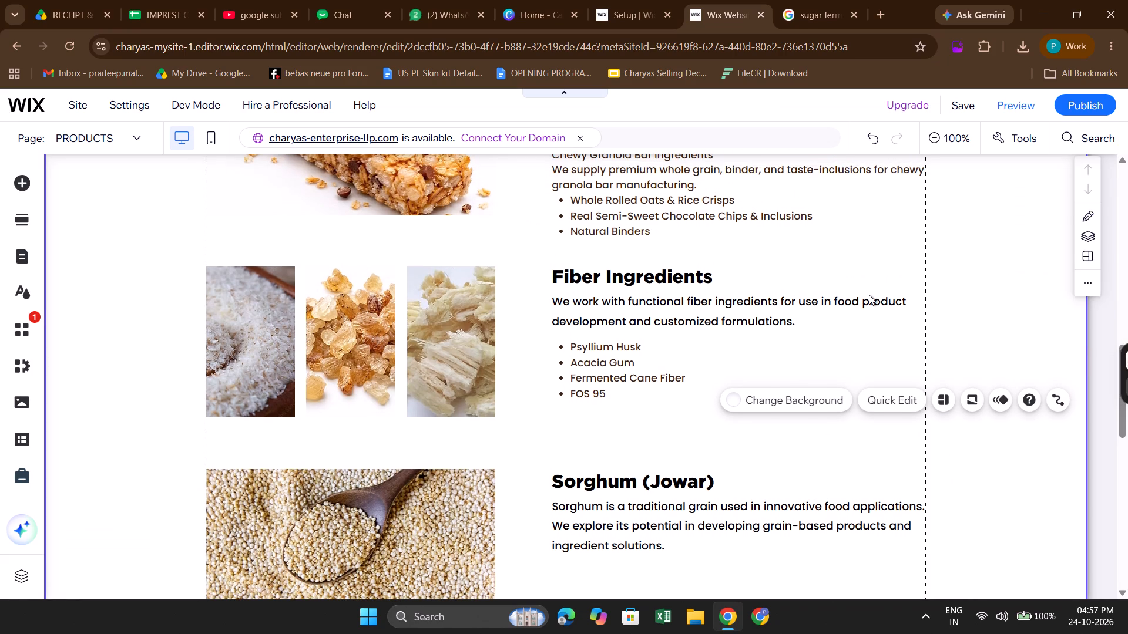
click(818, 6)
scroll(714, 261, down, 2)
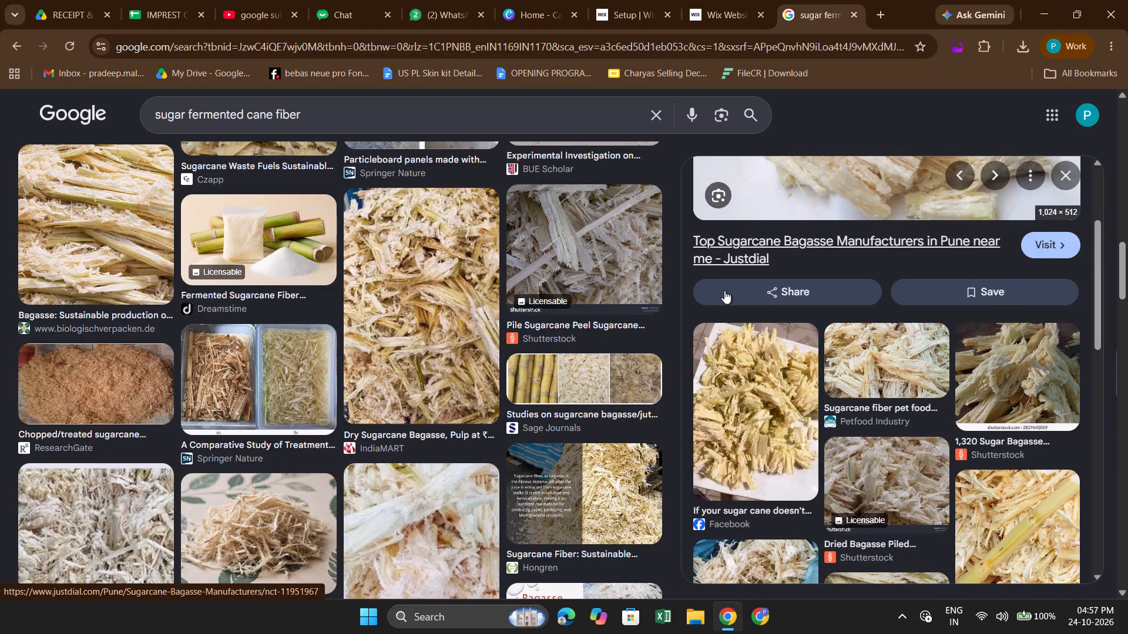
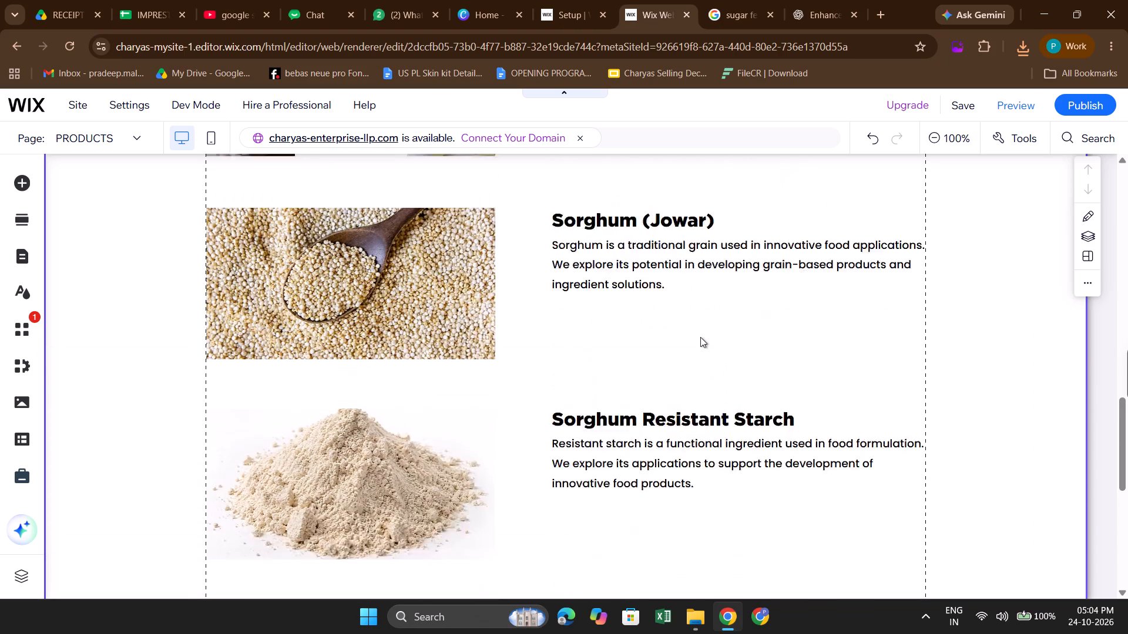
scroll(700, 337, up, 4)
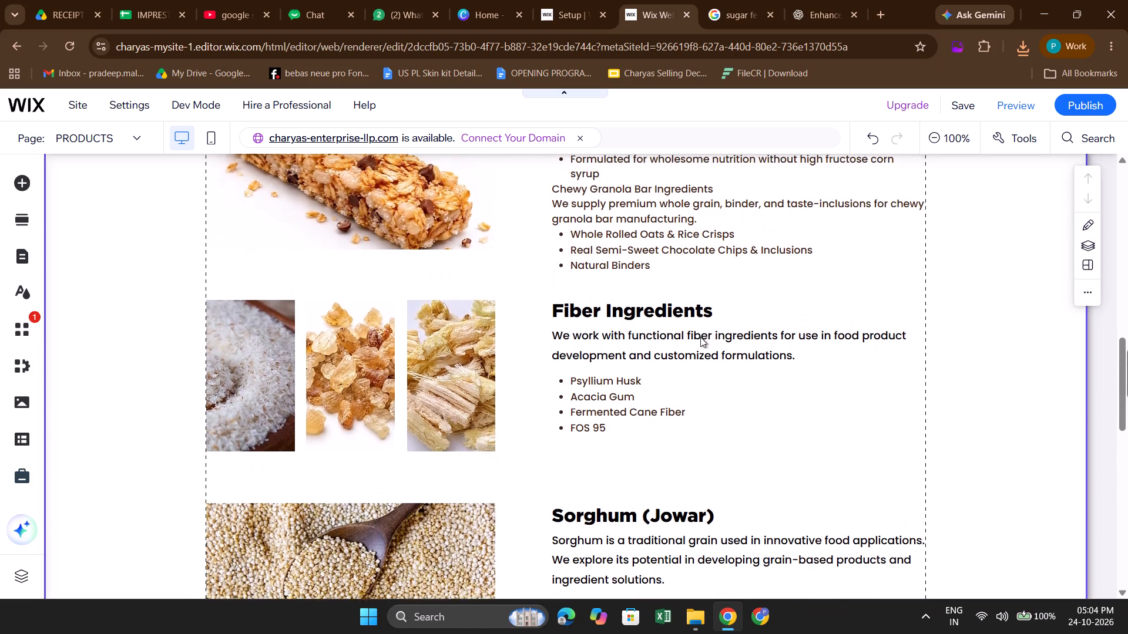
scroll(700, 337, up, 4)
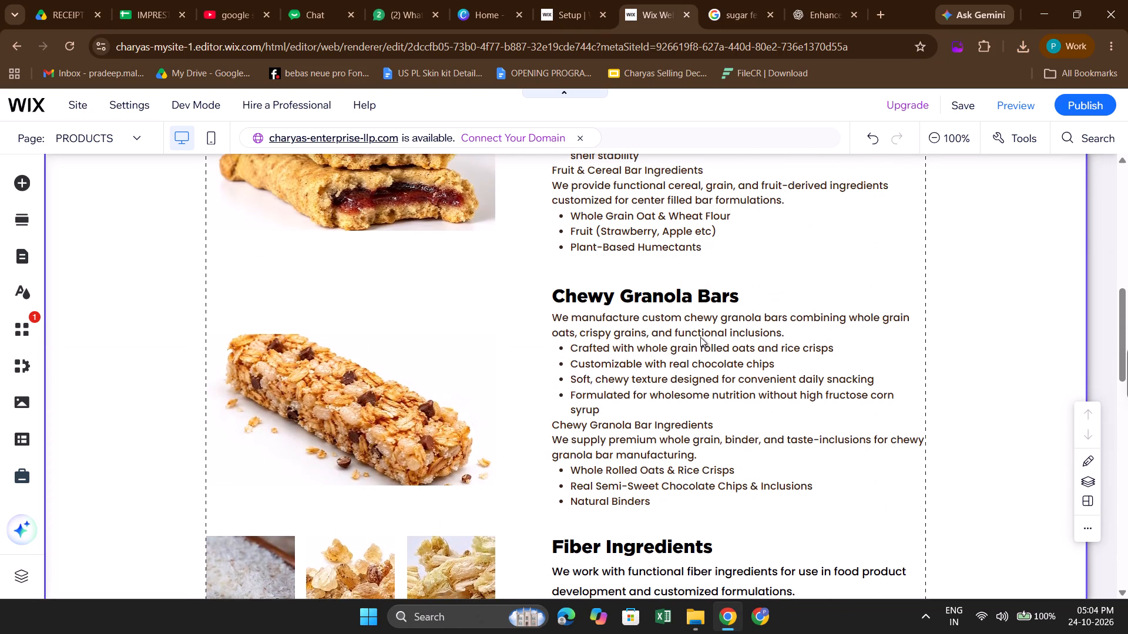
scroll(700, 337, up, 5)
scroll(700, 337, down, 15)
scroll(700, 337, up, 3)
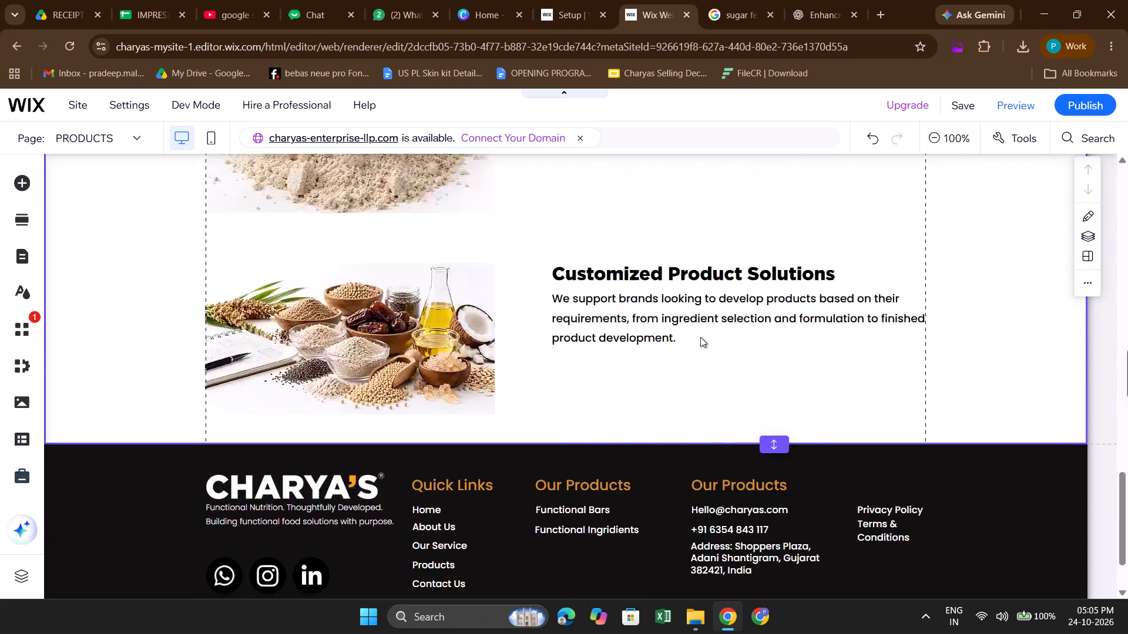
scroll(700, 337, up, 8)
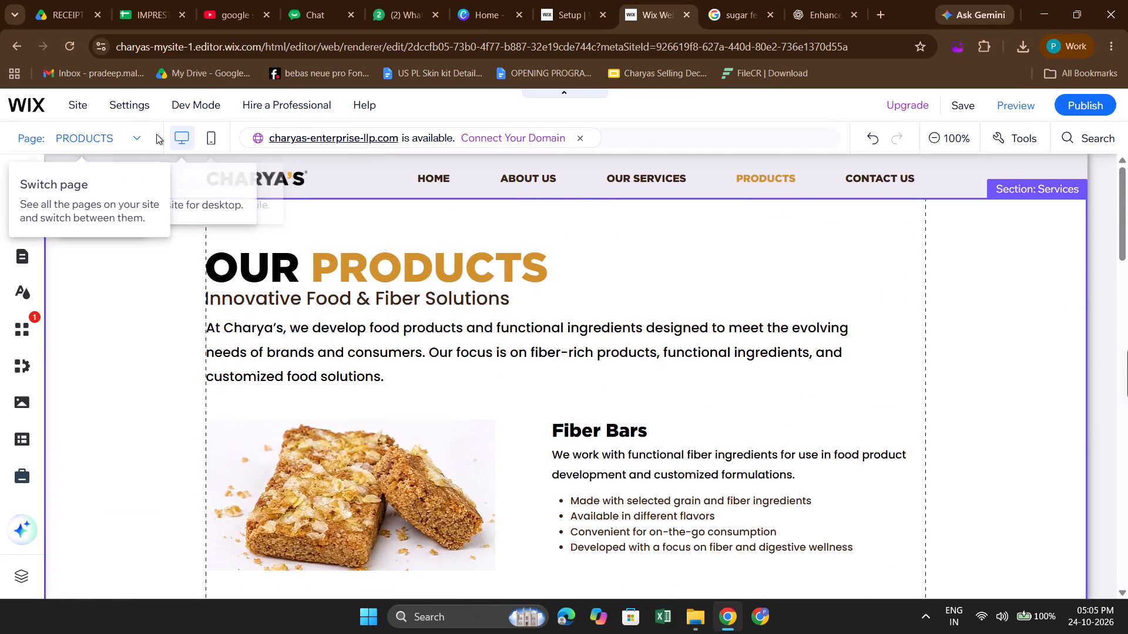
Switch to the Contact Us page and look over its enquiry form.
click(139, 134)
click(100, 255)
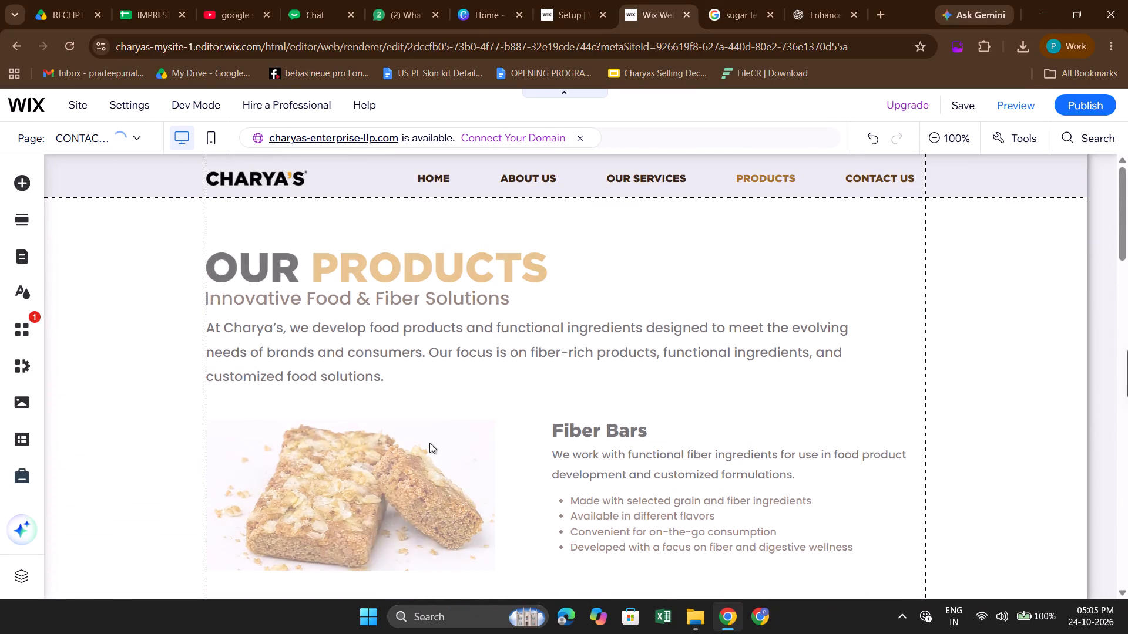
scroll(516, 373, down, 7)
scroll(516, 373, up, 6)
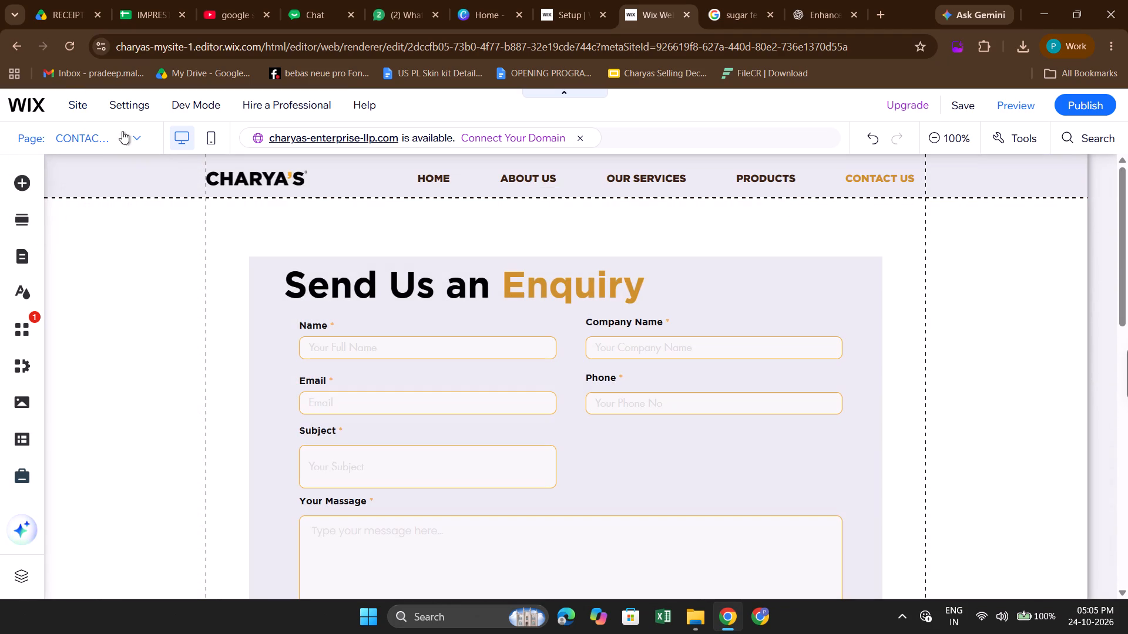
Open the Privacy Policy page and examine the layout of its Privacy Policy and Terms & Conditions sections.
click(132, 134)
click(94, 274)
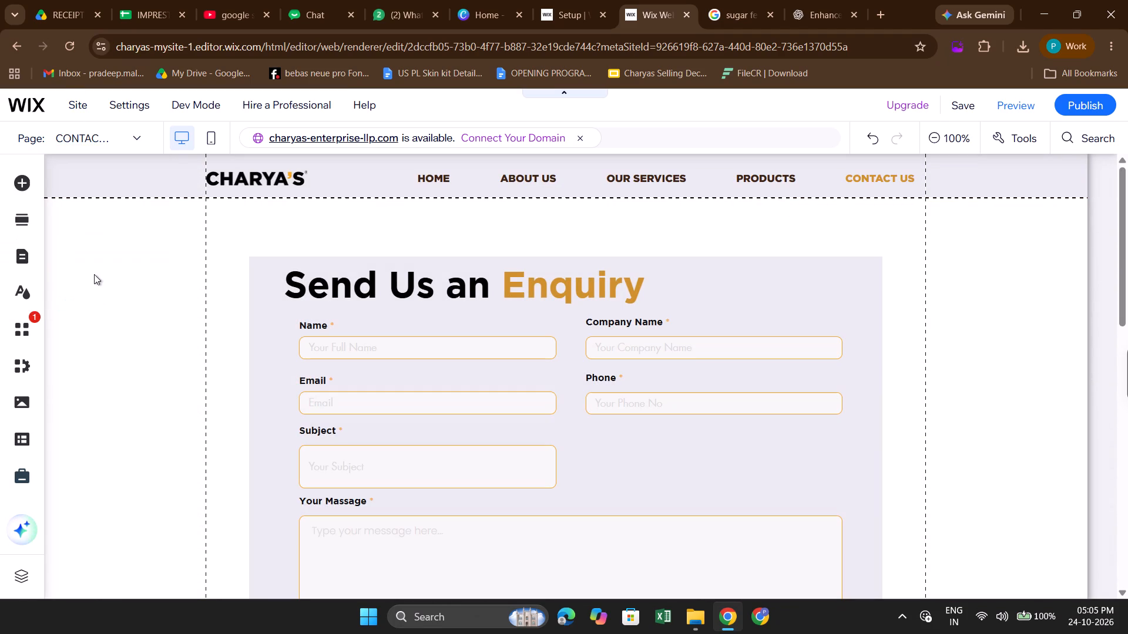
scroll(499, 431, down, 1)
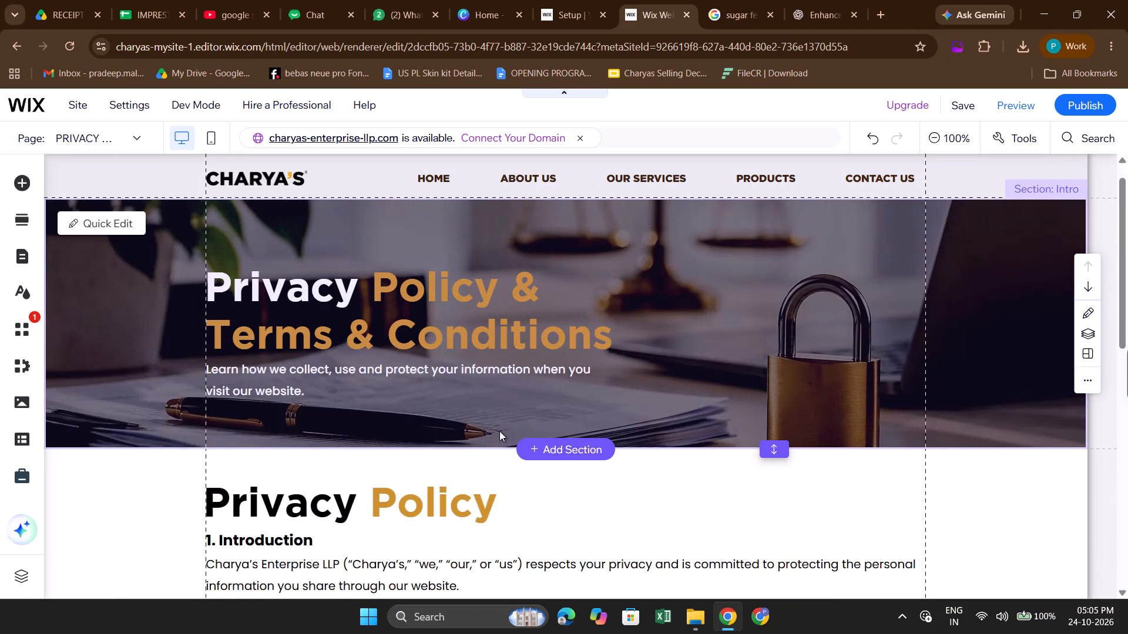
scroll(499, 431, down, 6)
scroll(499, 431, up, 3)
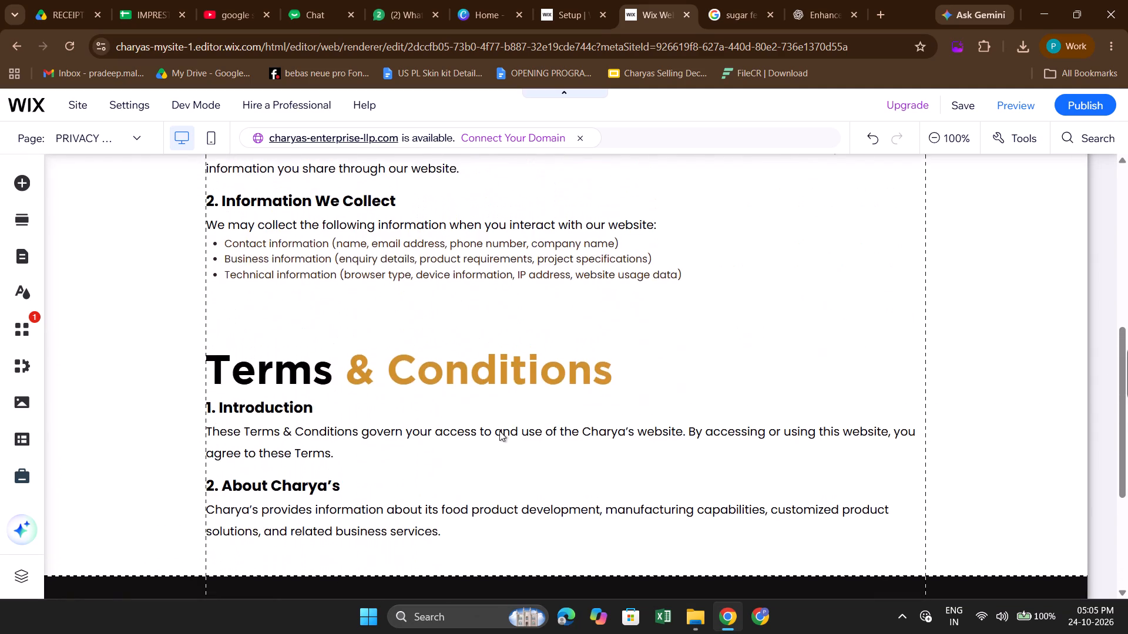
scroll(499, 431, up, 4)
scroll(499, 431, down, 6)
scroll(499, 431, up, 3)
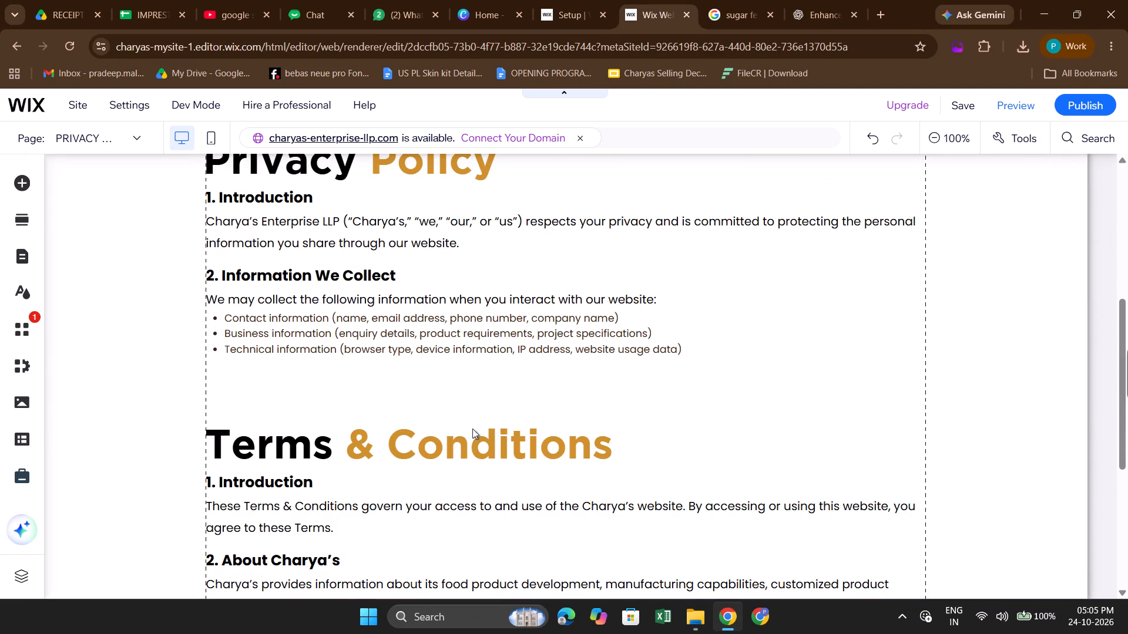
scroll(452, 429, up, 3)
scroll(427, 452, down, 3)
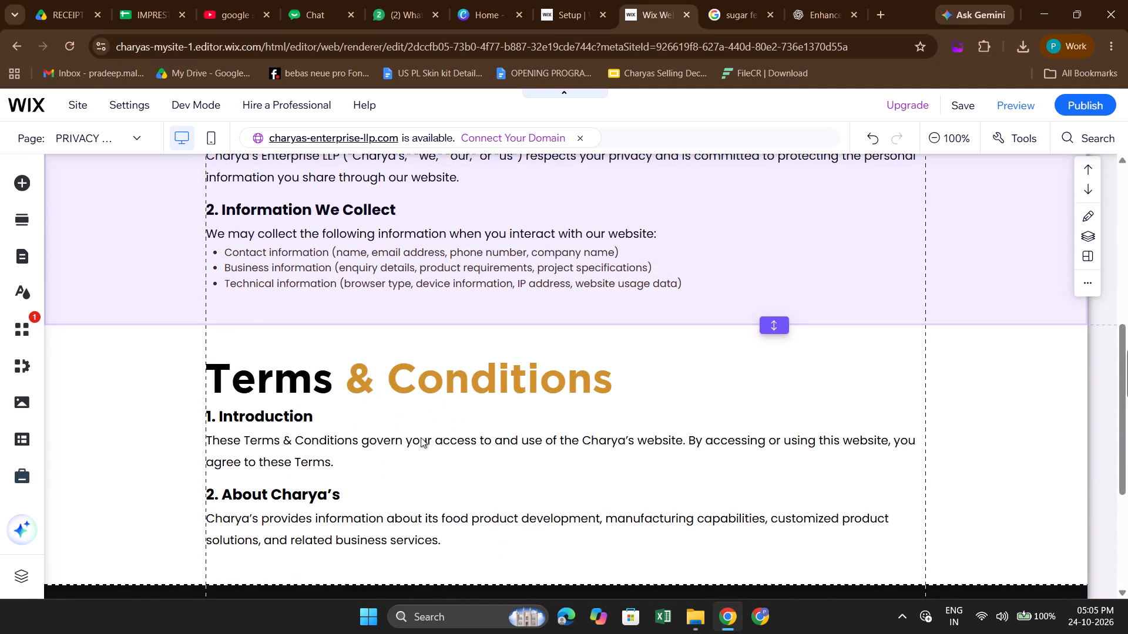
Shorten the Privacy Policy section by raising its bottom edge to just below the Information We Collect list.
click(388, 387)
click(388, 387)
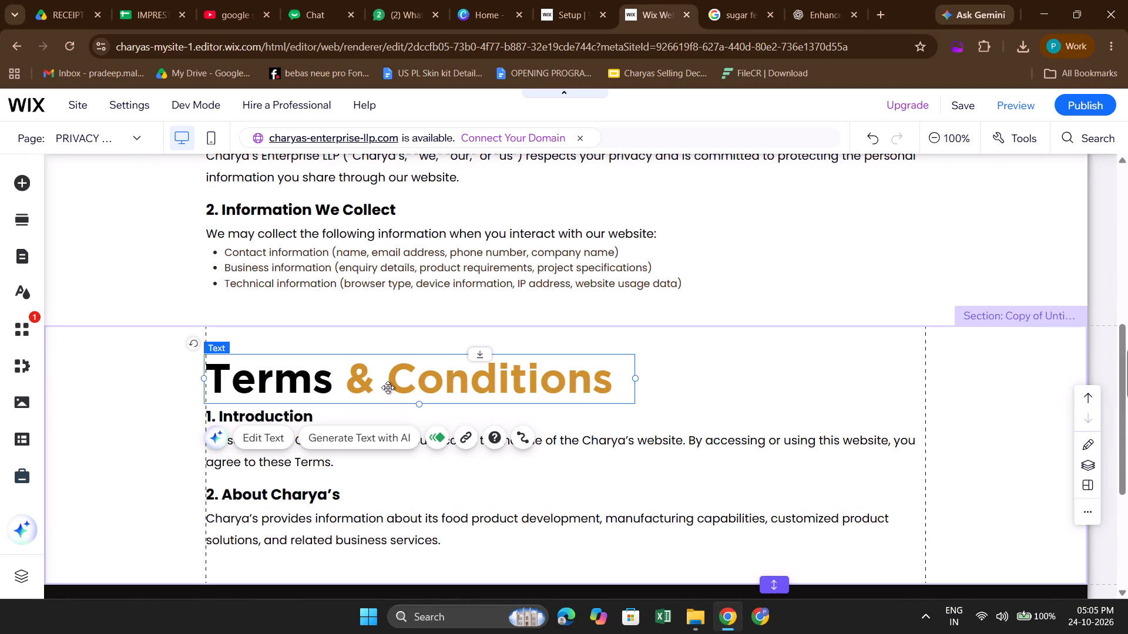
click(388, 387)
click(606, 323)
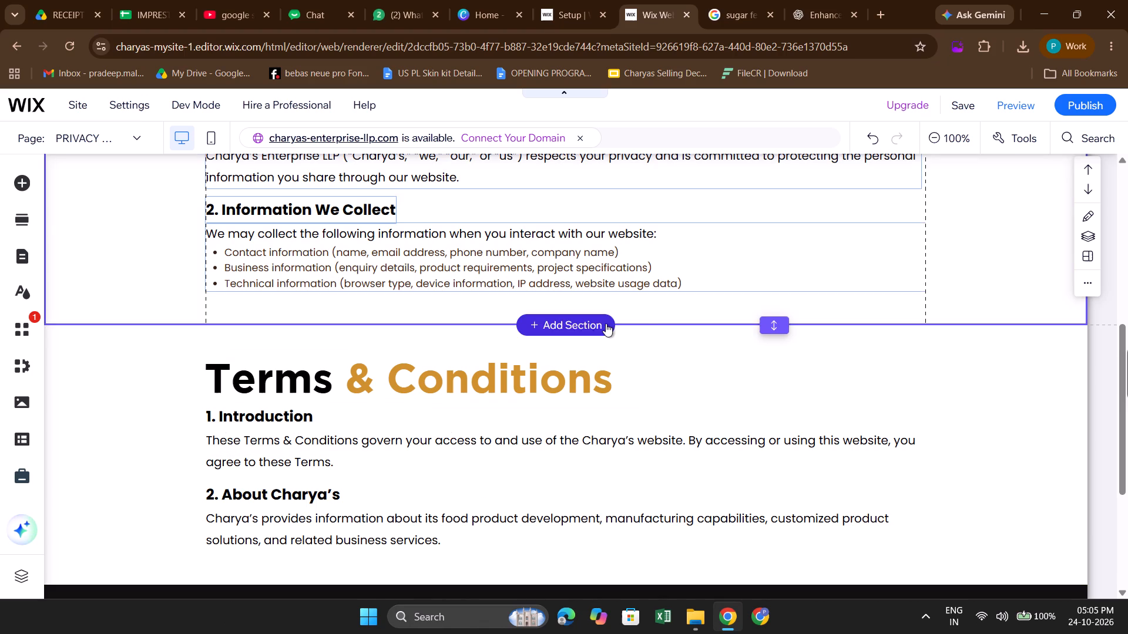
drag(779, 325, 773, 300)
click(767, 328)
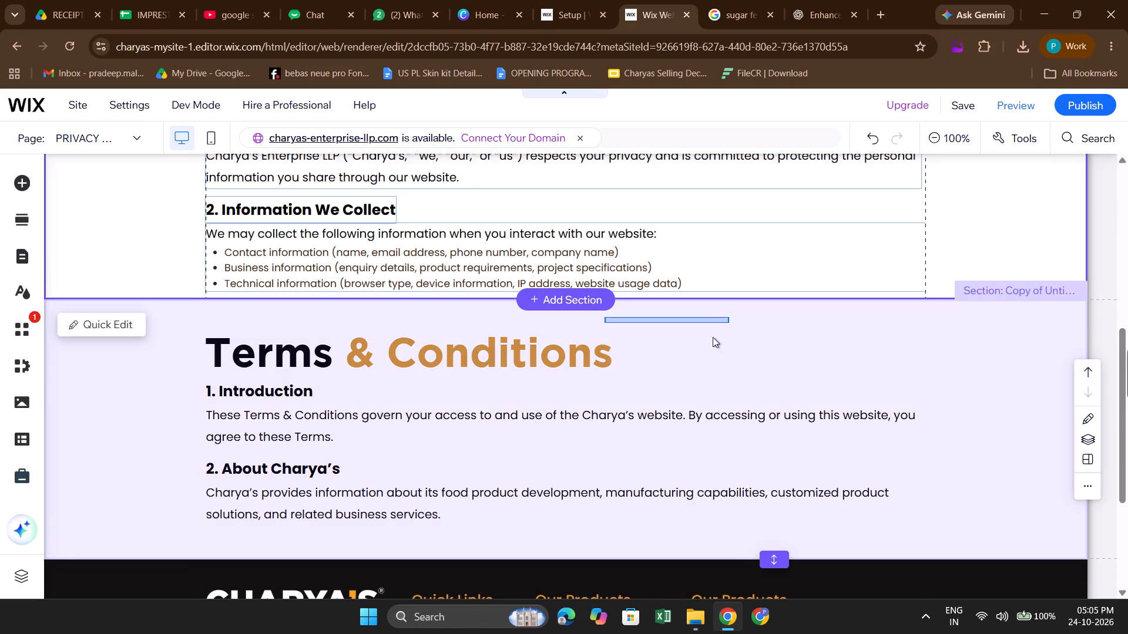
click(710, 338)
Nudge the Terms & Conditions heading and its Introduction and About Charya's texts together slightly upward within their section.
click(474, 343)
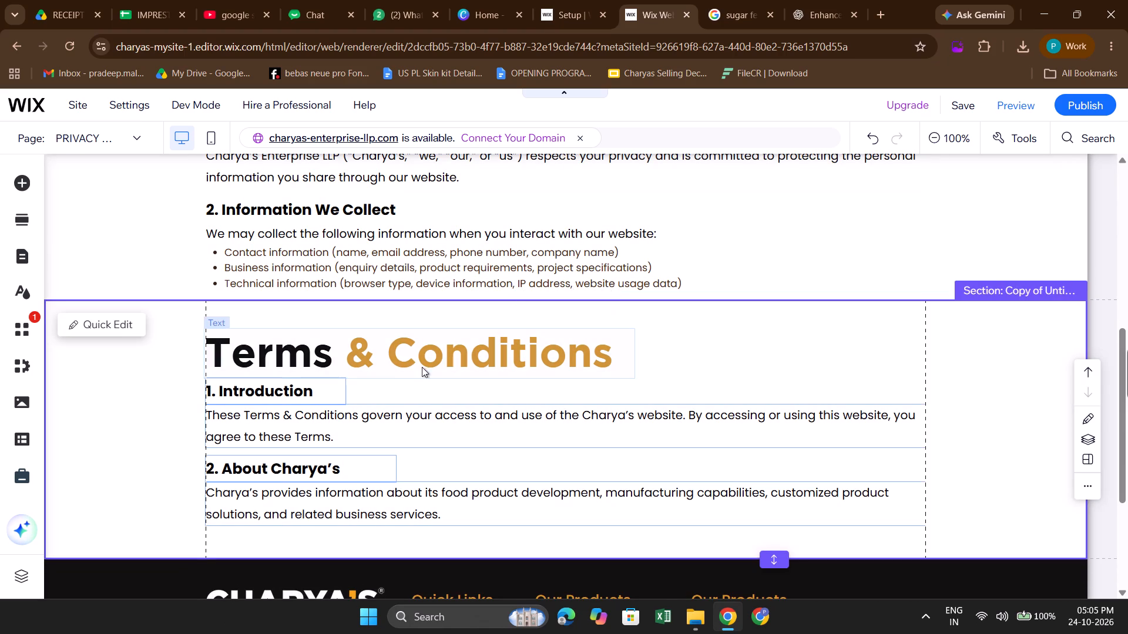
click(386, 356)
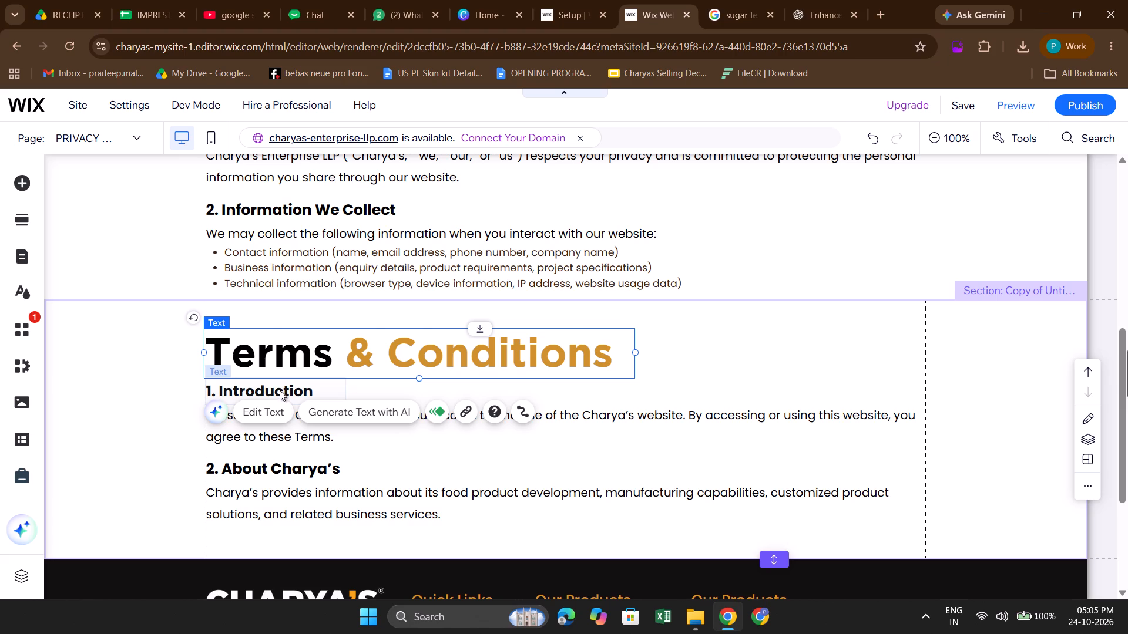
shift+click(280, 390)
shift+click(437, 415)
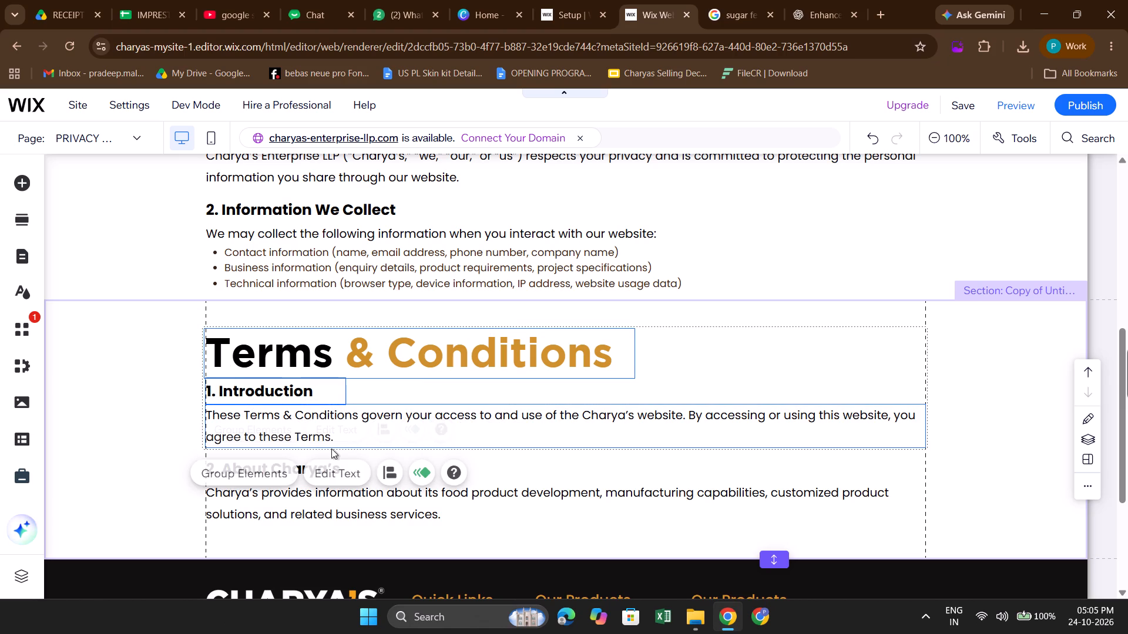
click(289, 511)
shift+click(312, 476)
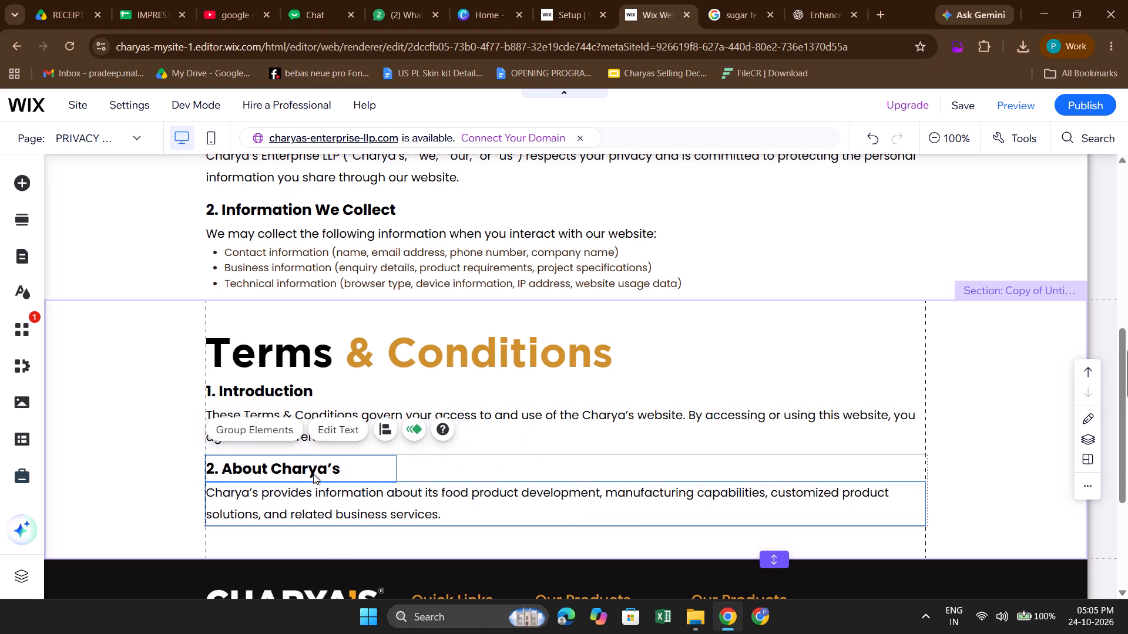
shift+click(304, 439)
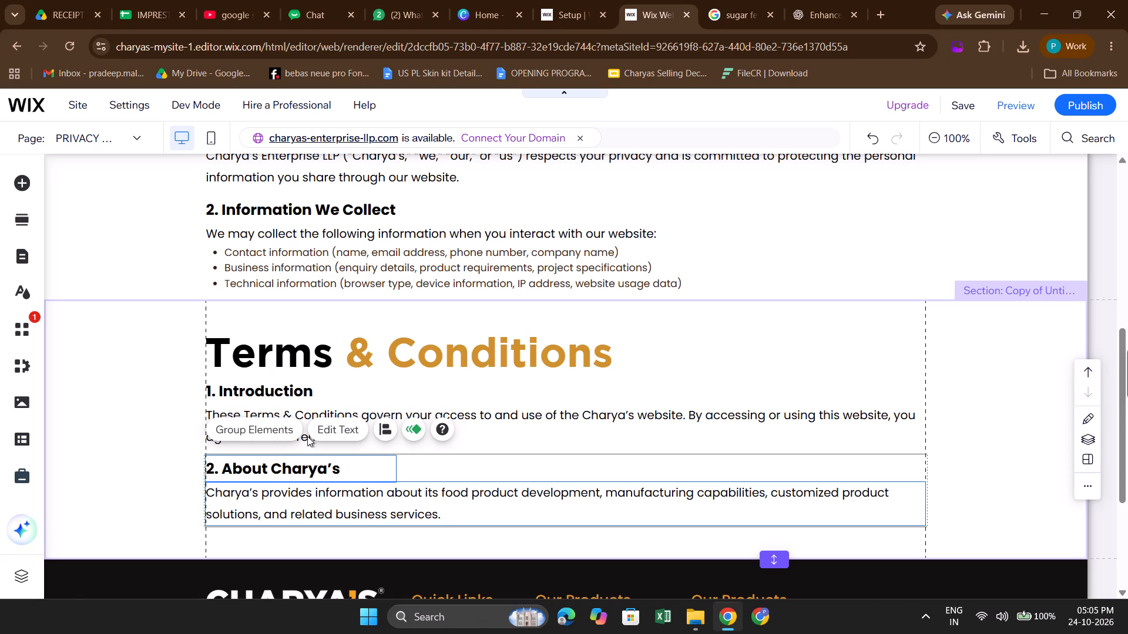
shift+click(305, 434)
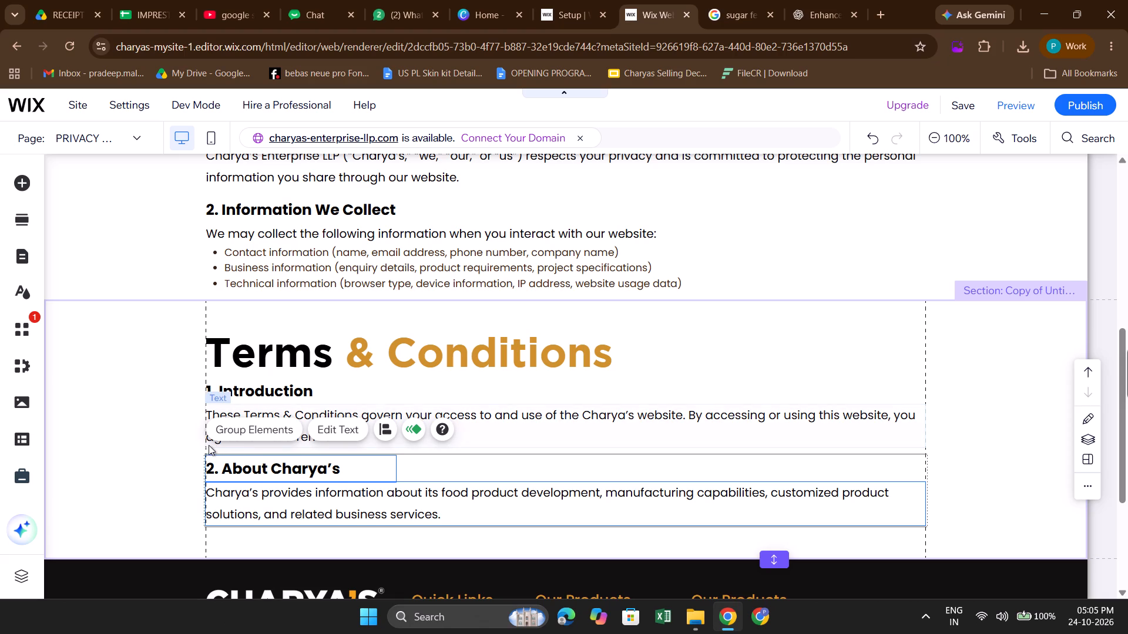
shift+click(209, 444)
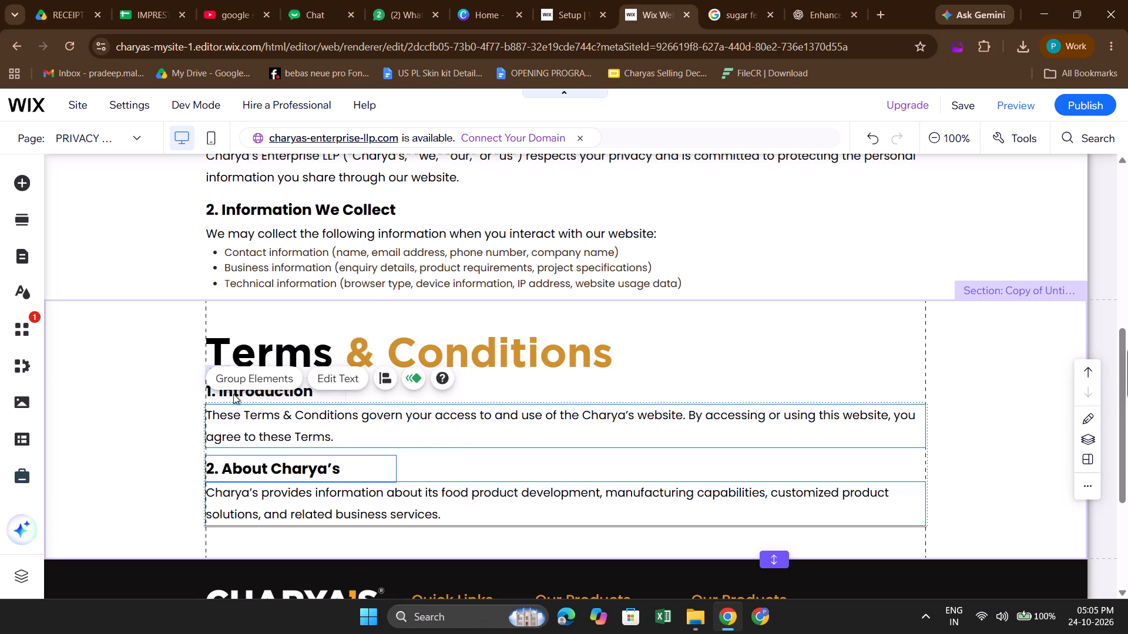
shift+click(233, 394)
shift+click(219, 366)
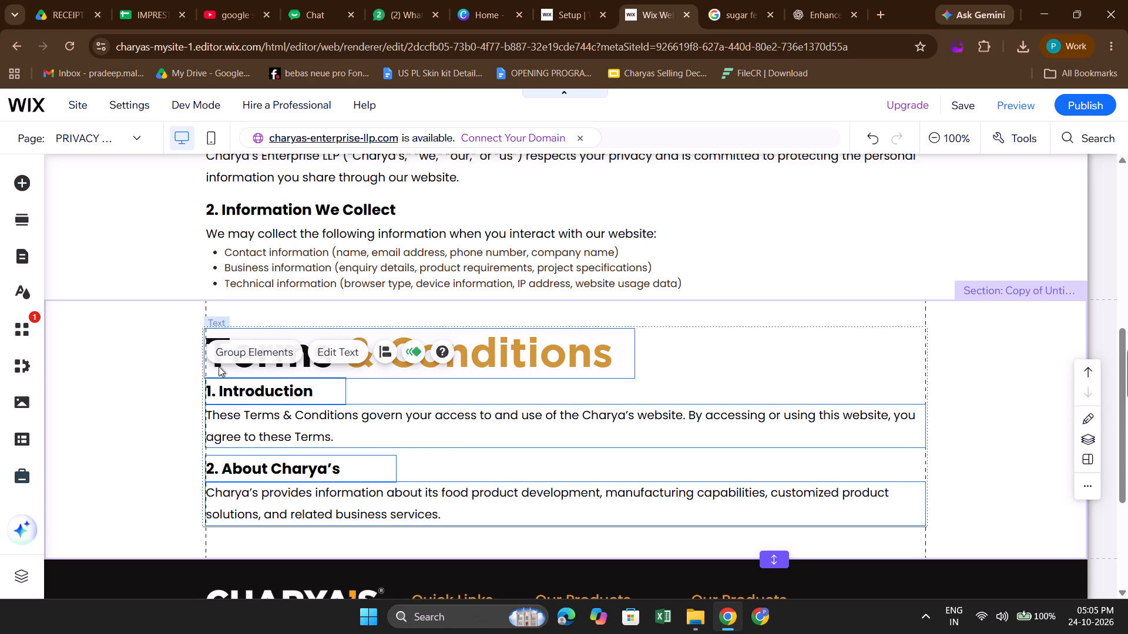
scroll(219, 366, down, 1)
key(shift+Up)
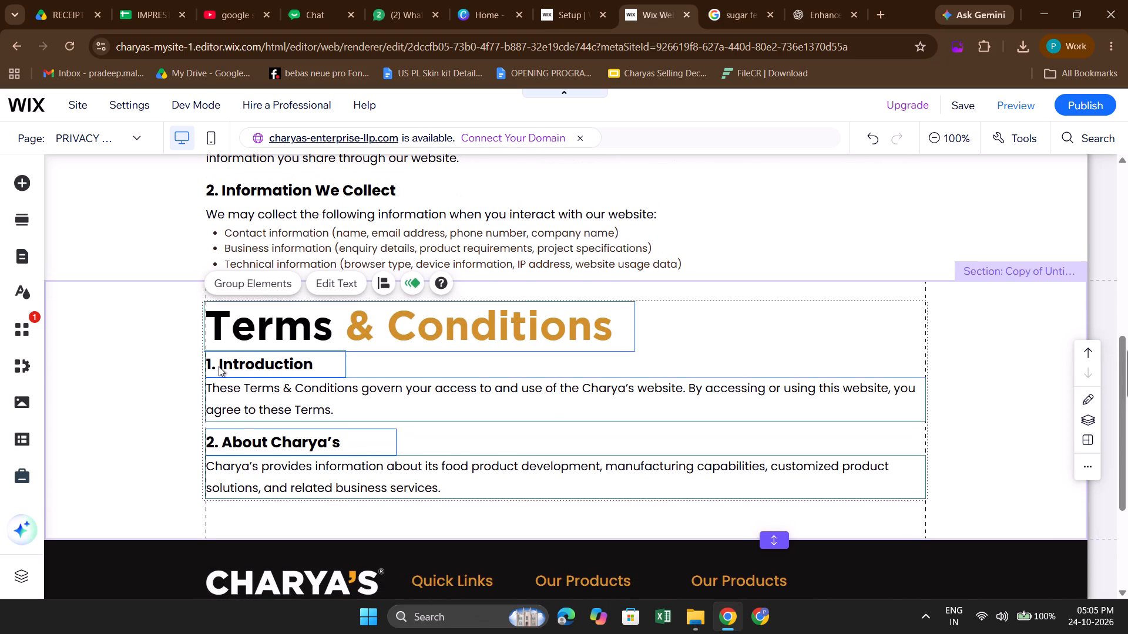
click(112, 417)
scroll(112, 417, up, 1)
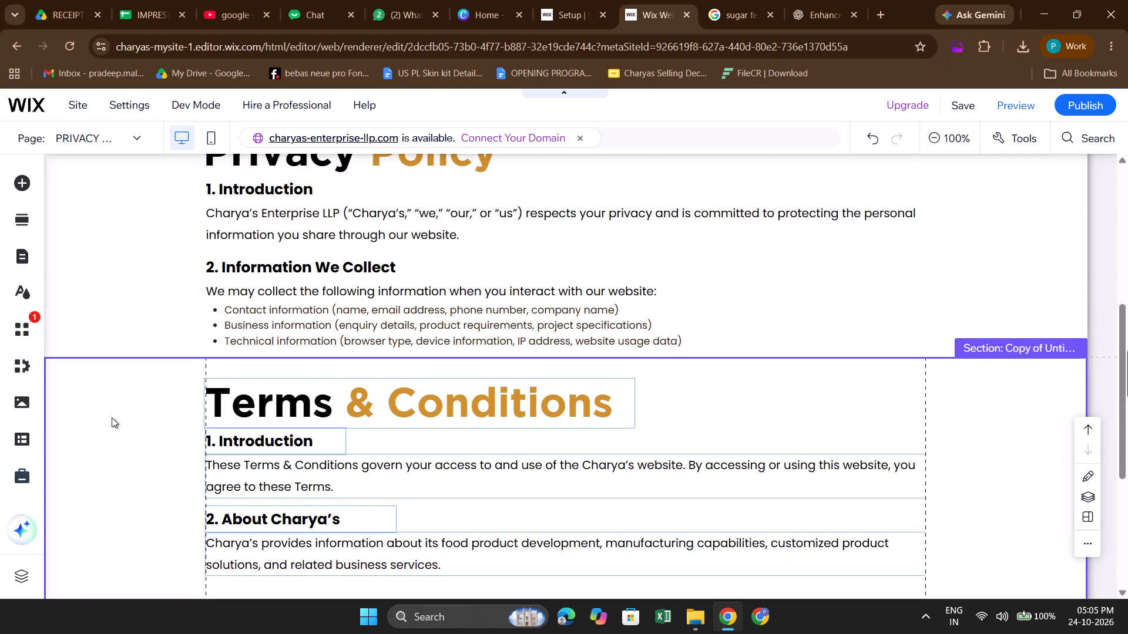
Shorten the Terms & Conditions section by raising its bottom edge closer to the About Charya's text.
scroll(610, 445, down, 2)
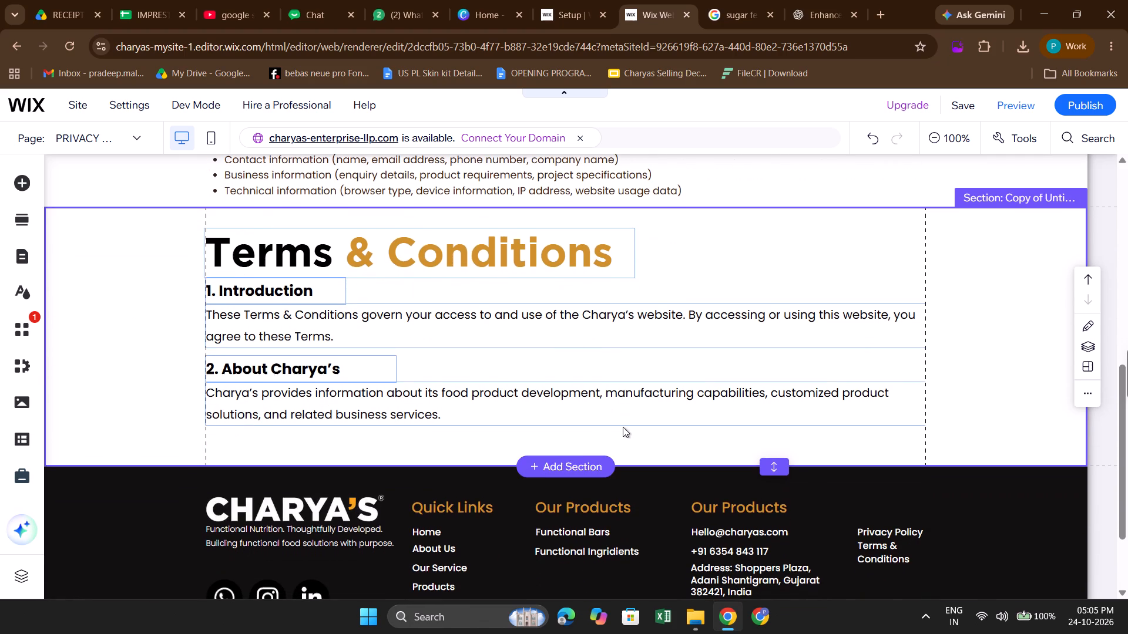
click(623, 427)
drag(770, 461, 770, 458)
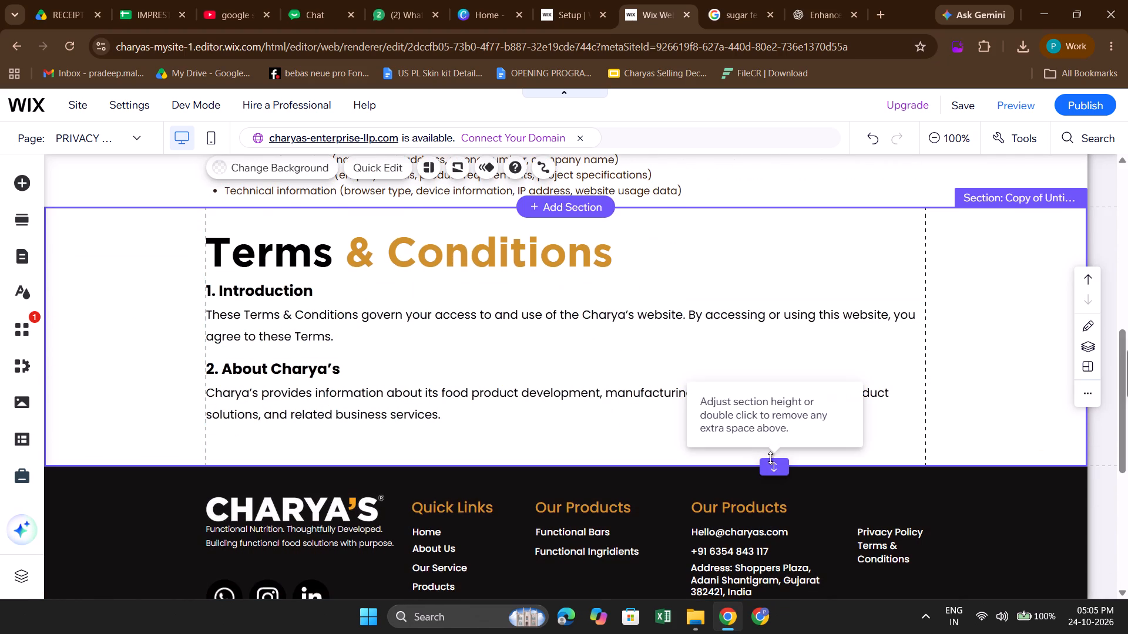
drag(770, 458, 768, 439)
scroll(768, 439, up, 2)
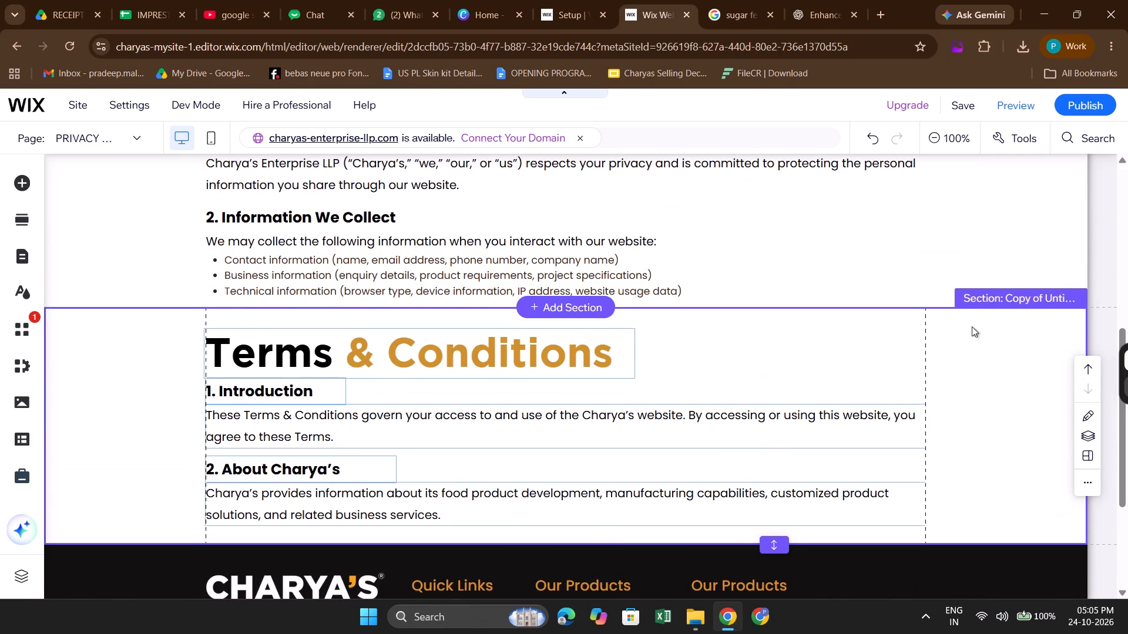
click(972, 326)
Switch from the Privacy Policy page to the Home page.
scroll(972, 326, up, 2)
scroll(808, 330, up, 3)
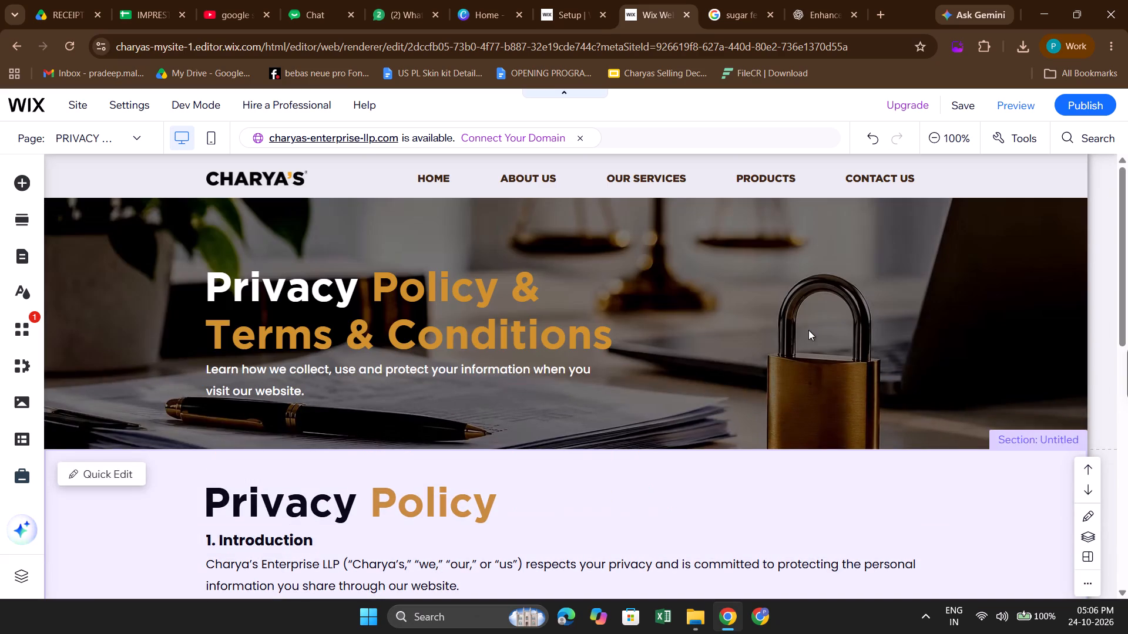
scroll(808, 330, up, 2)
click(147, 139)
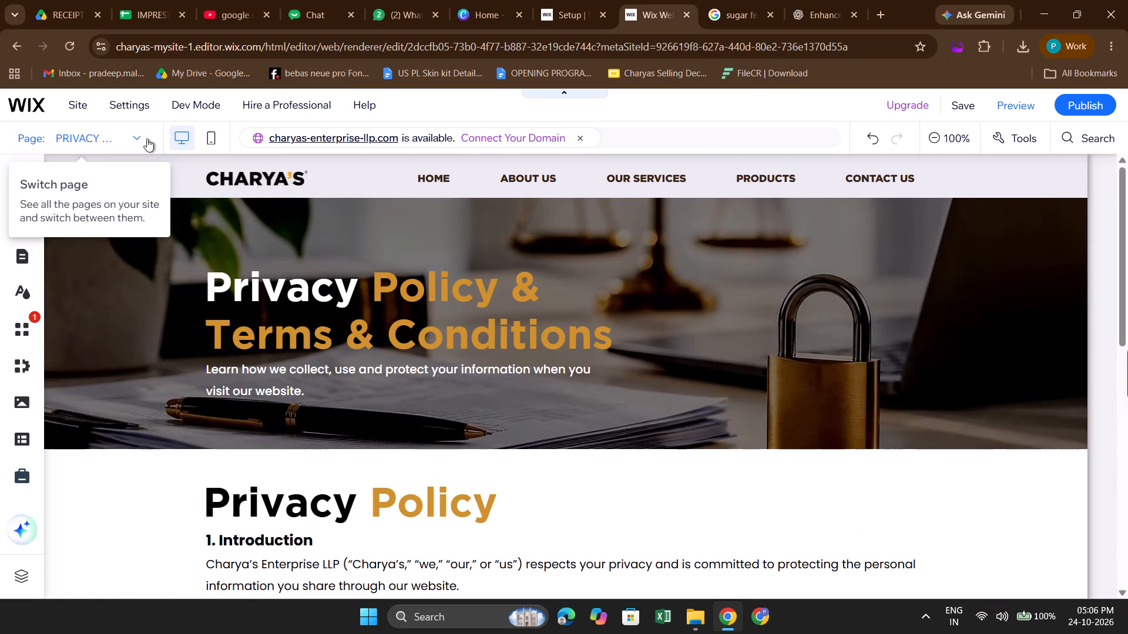
scroll(107, 262, up, 1)
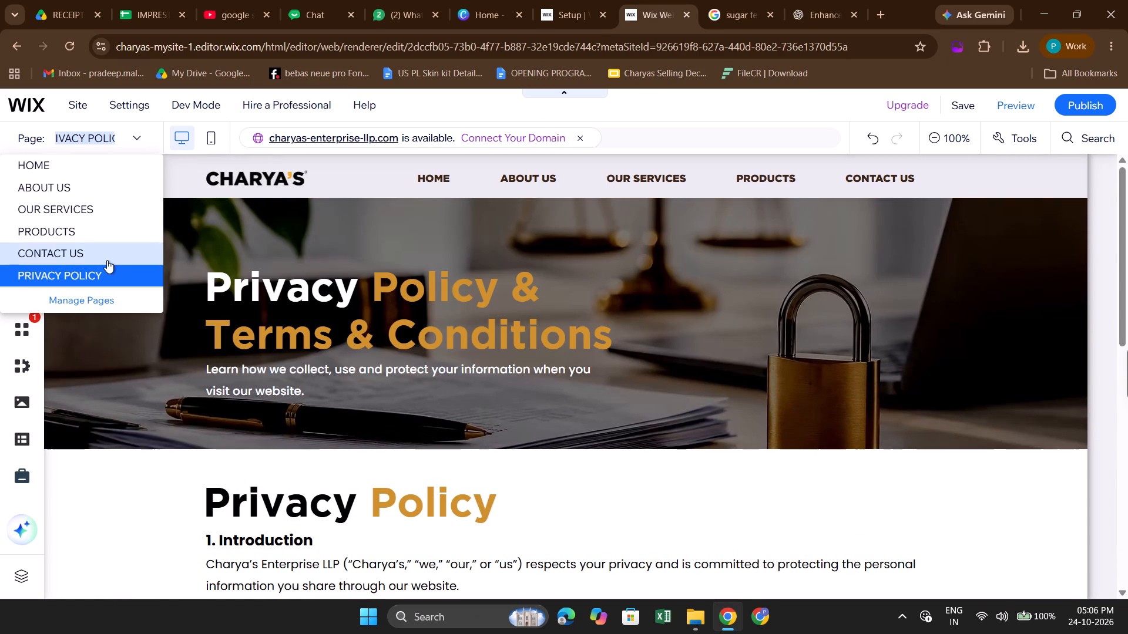
click(84, 166)
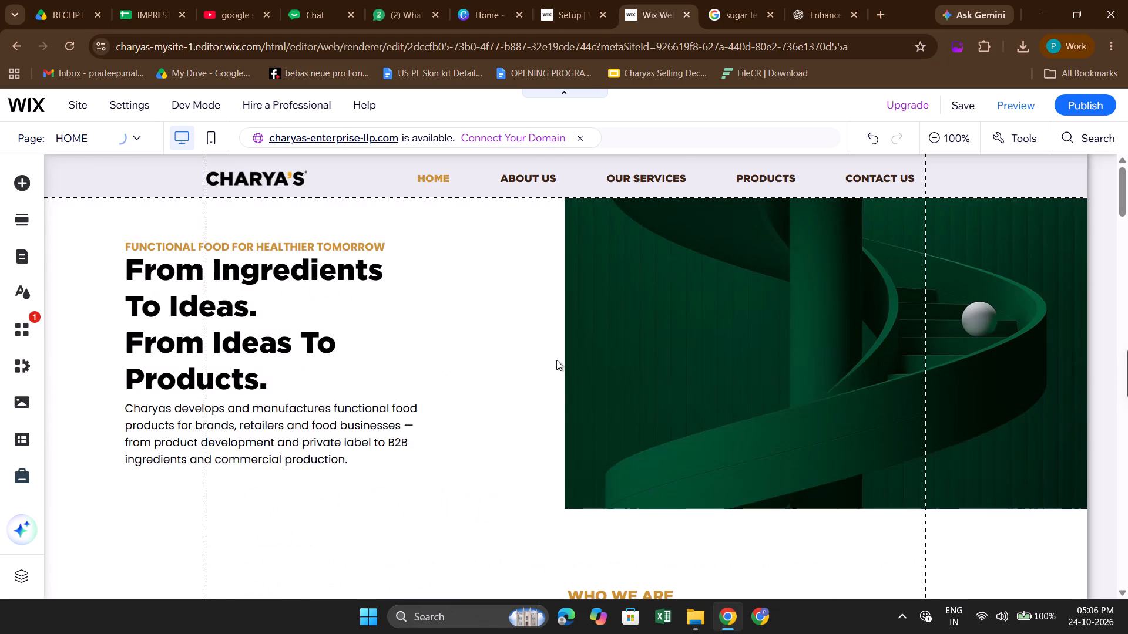
Shorten the What We Can Build Together section by raising its bottom edge to just below the icon labels.
scroll(556, 360, down, 2)
scroll(491, 464, down, 1)
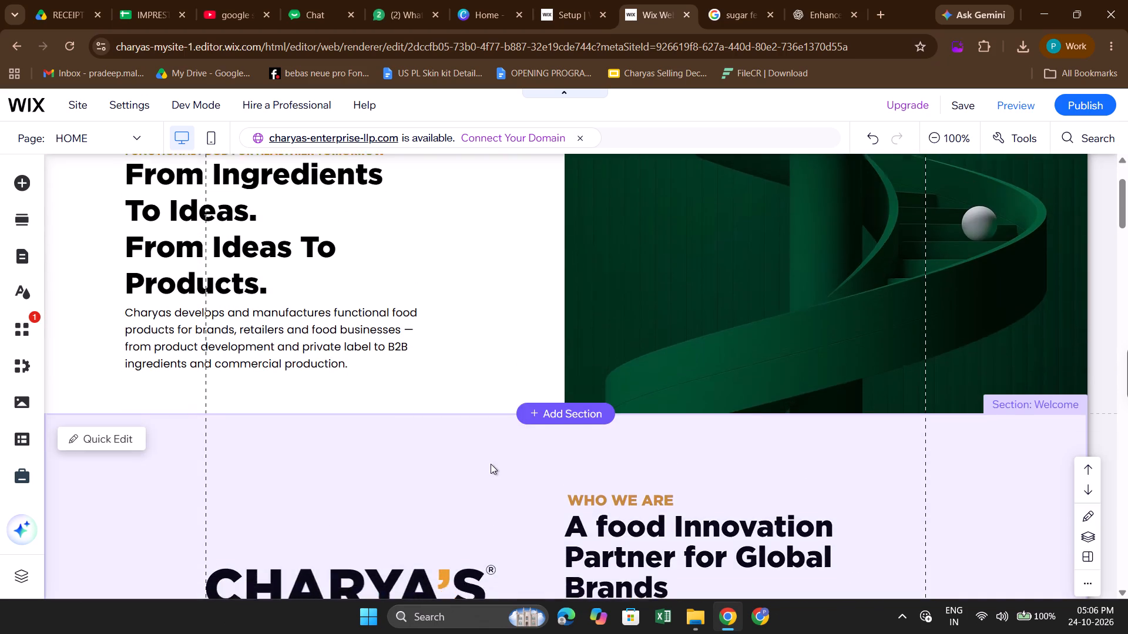
scroll(491, 464, down, 5)
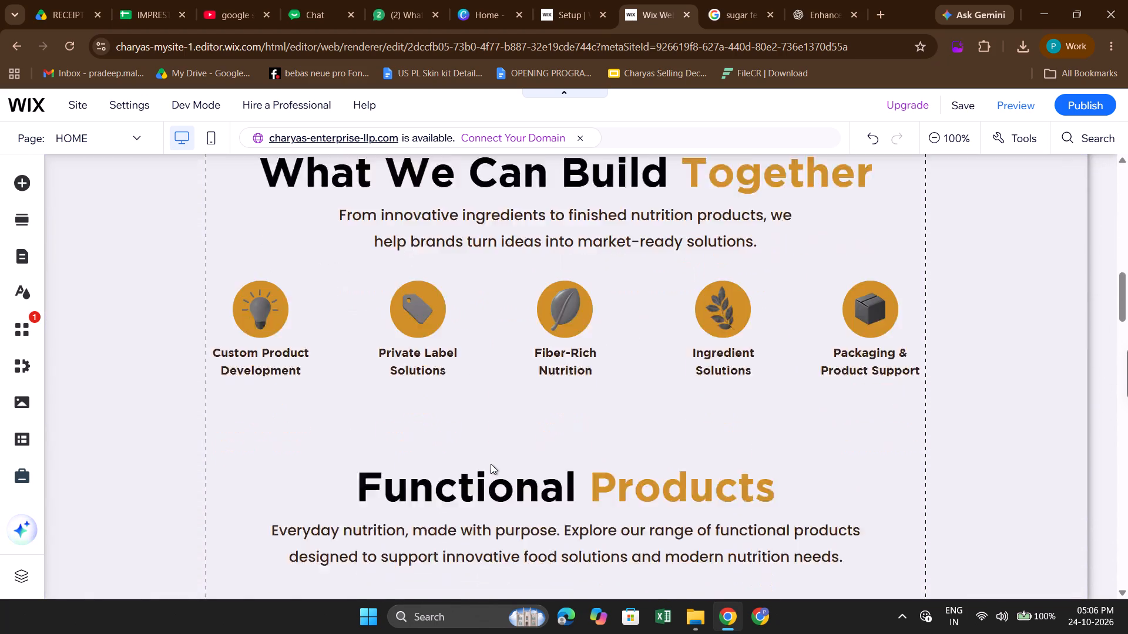
scroll(491, 464, down, 2)
scroll(491, 464, up, 1)
click(551, 370)
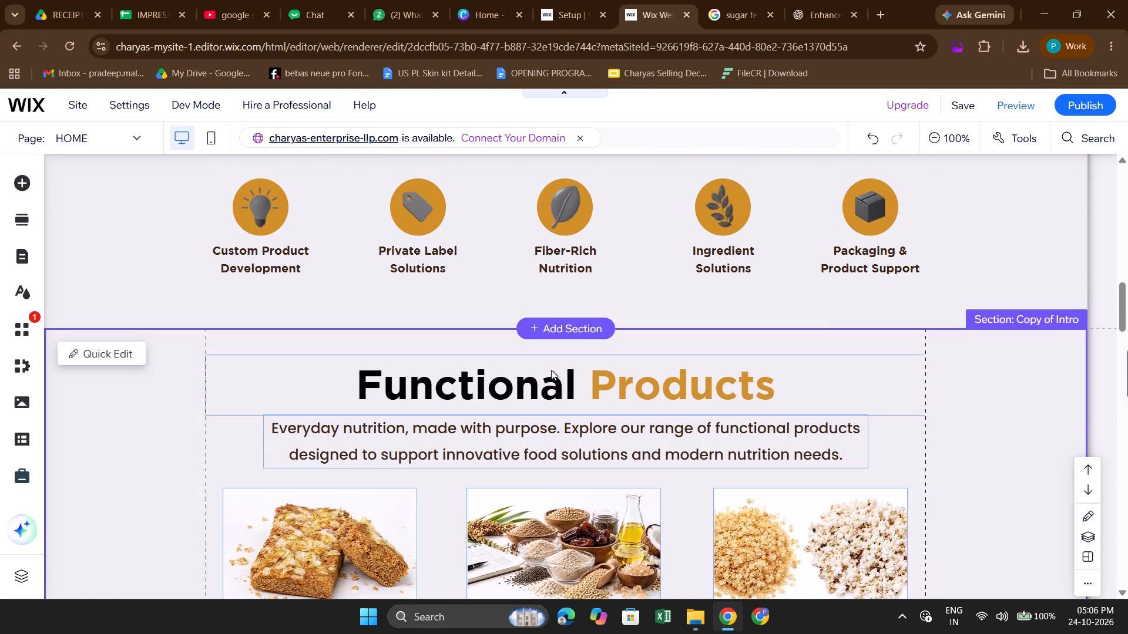
scroll(551, 370, up, 2)
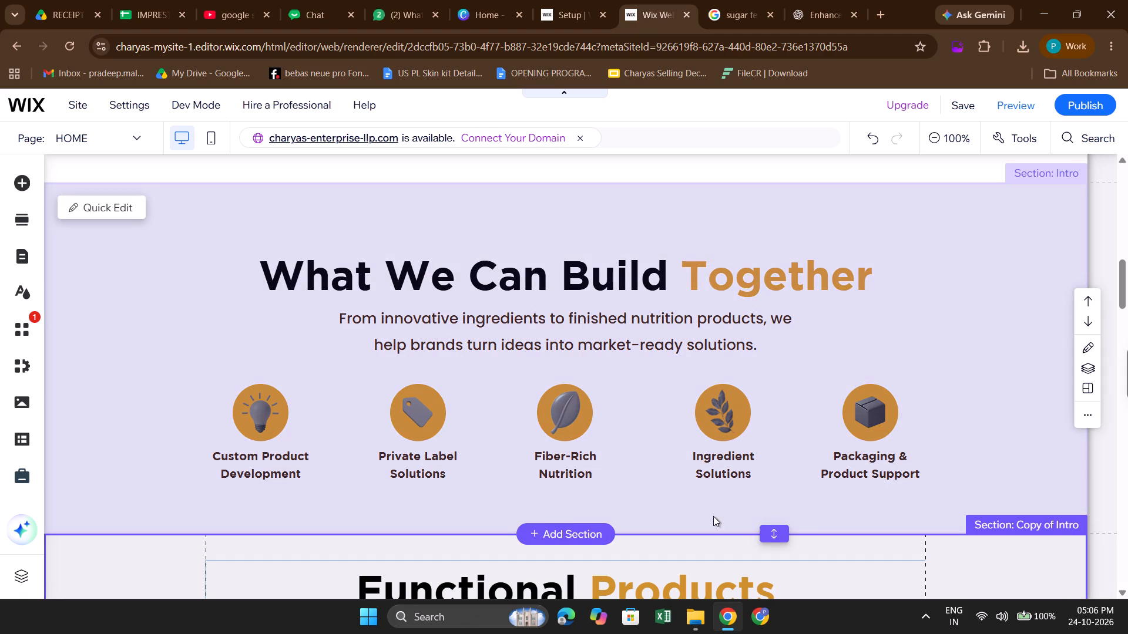
drag(775, 533, 772, 500)
click(867, 528)
scroll(867, 528, down, 1)
click(867, 528)
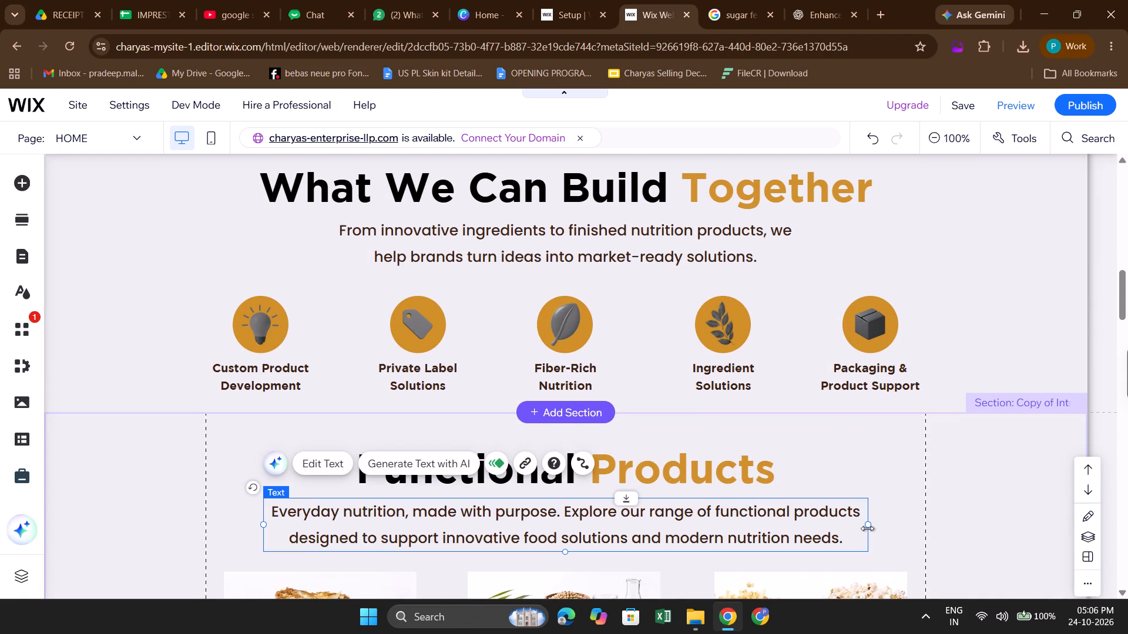
click(1012, 468)
Examine the spacing and layout of the Home page from the What We Can Build Together icons through Functional Products to Our Services.
scroll(1012, 468, down, 1)
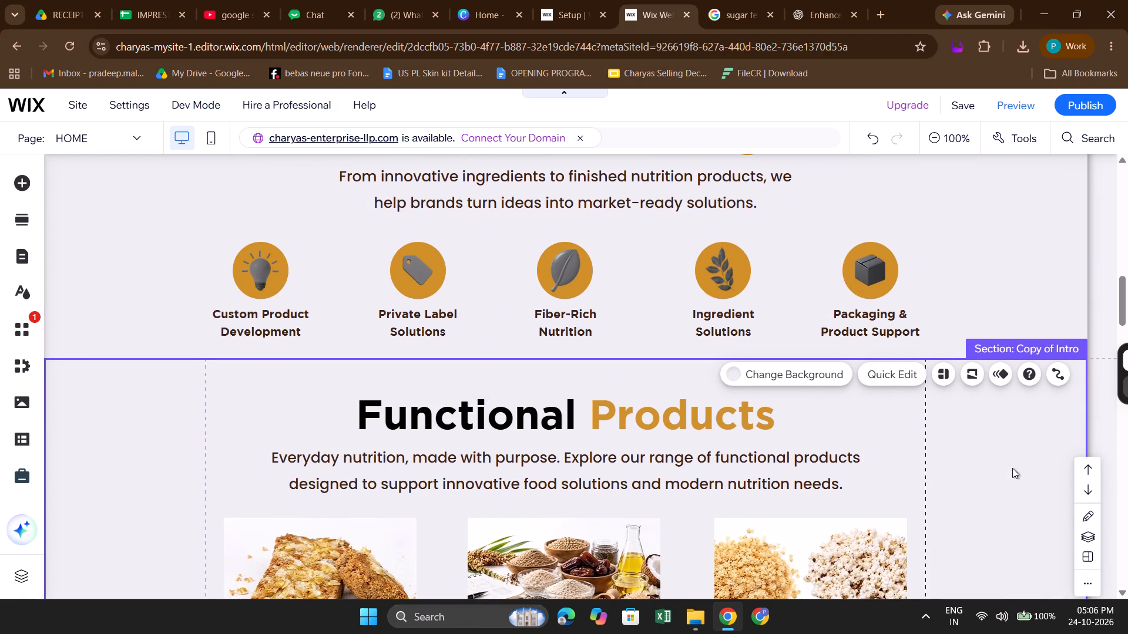
scroll(1012, 468, down, 1)
scroll(988, 461, up, 1)
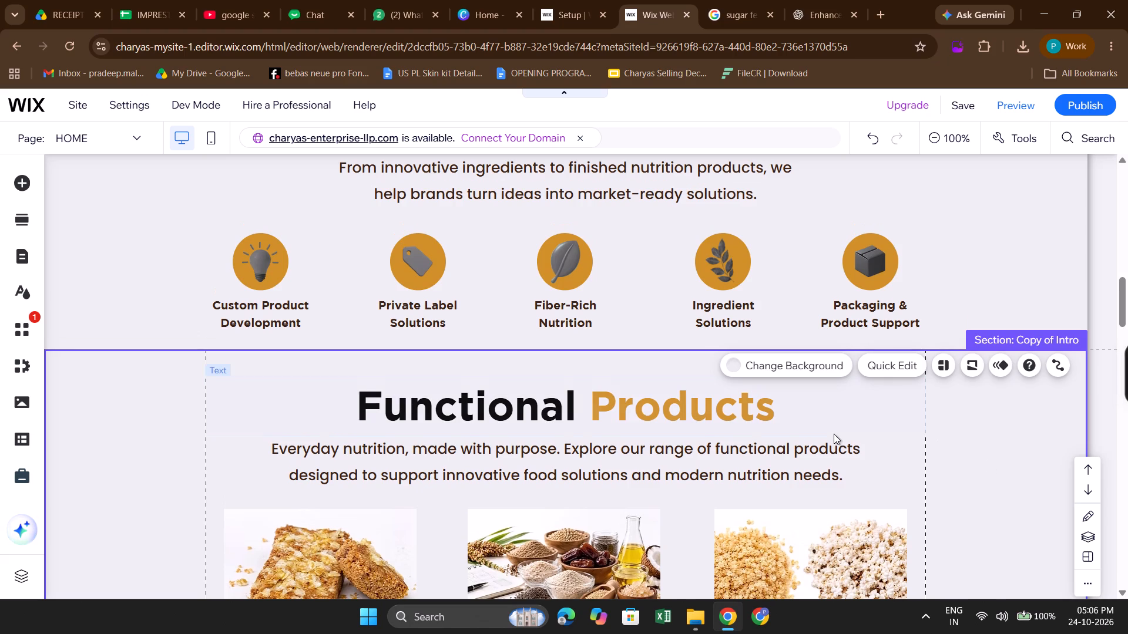
scroll(834, 434, down, 1)
scroll(634, 347, up, 1)
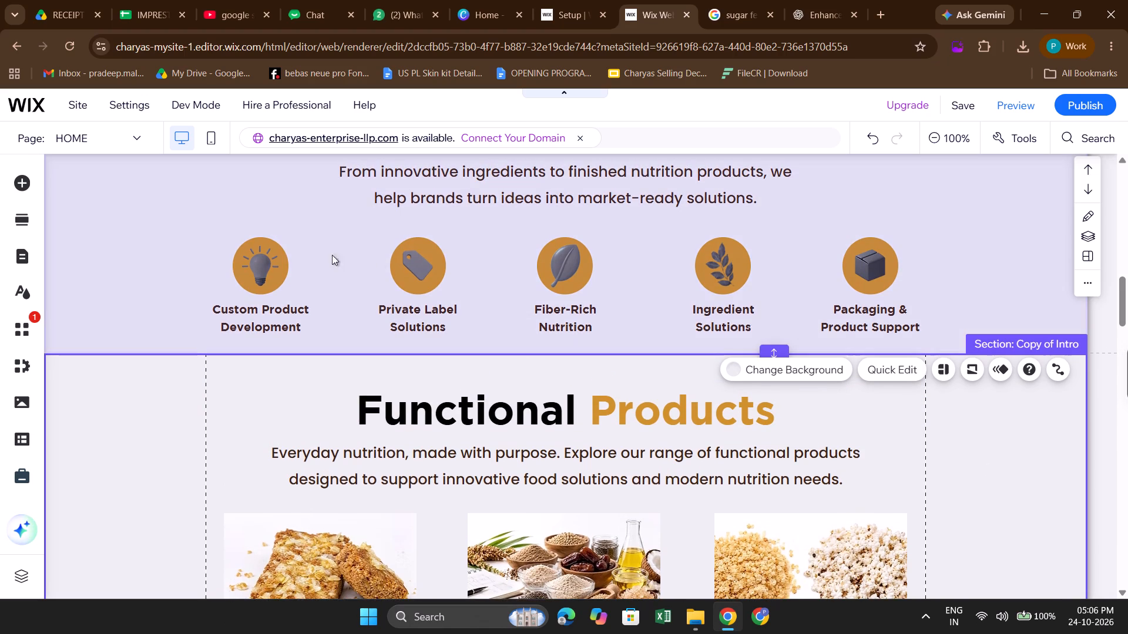
click(261, 272)
click(261, 272)
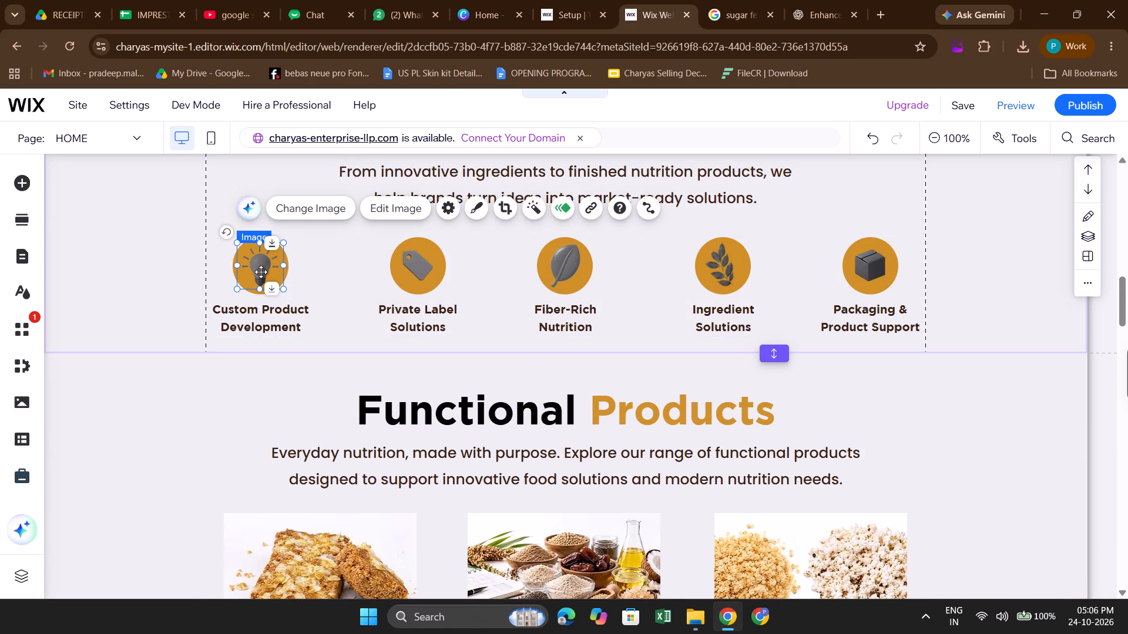
click(988, 288)
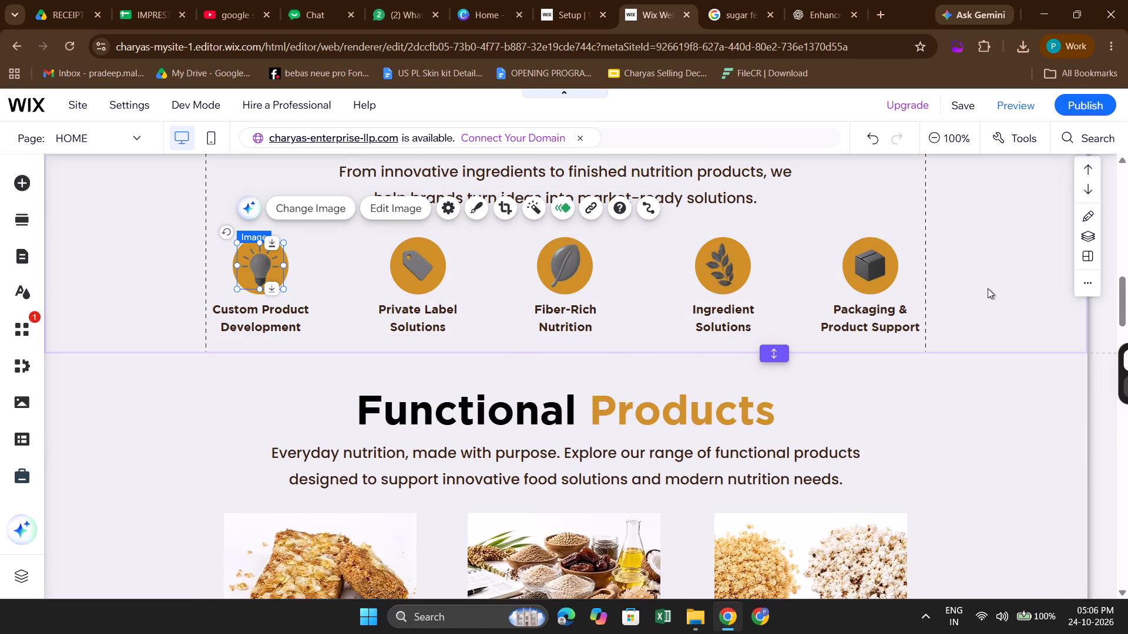
scroll(988, 288, up, 1)
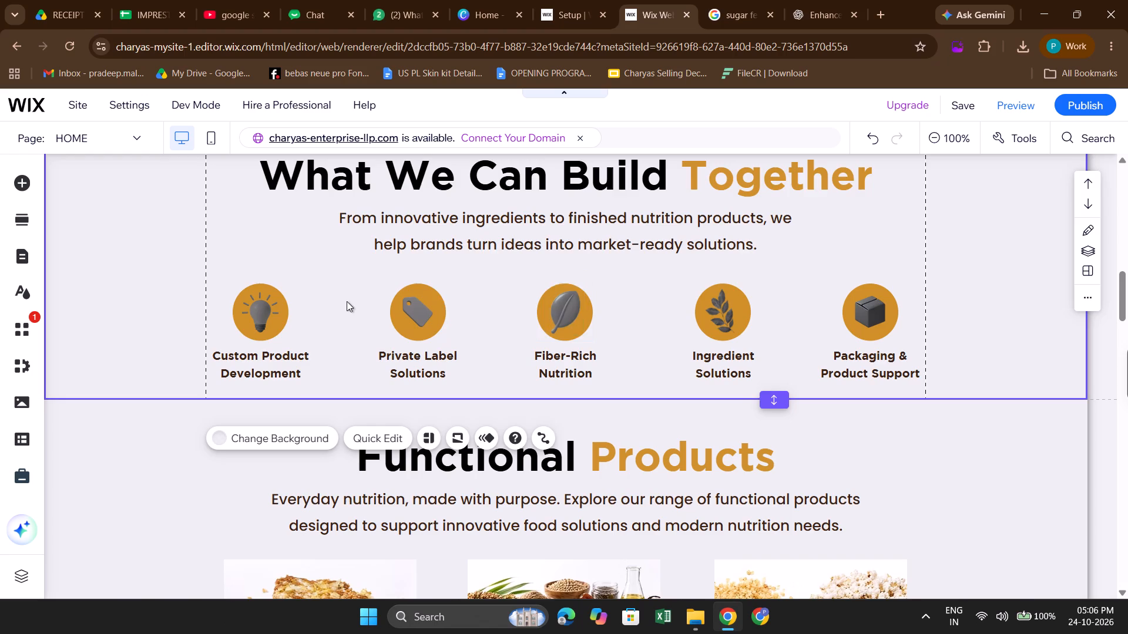
scroll(347, 301, down, 4)
scroll(307, 412, down, 1)
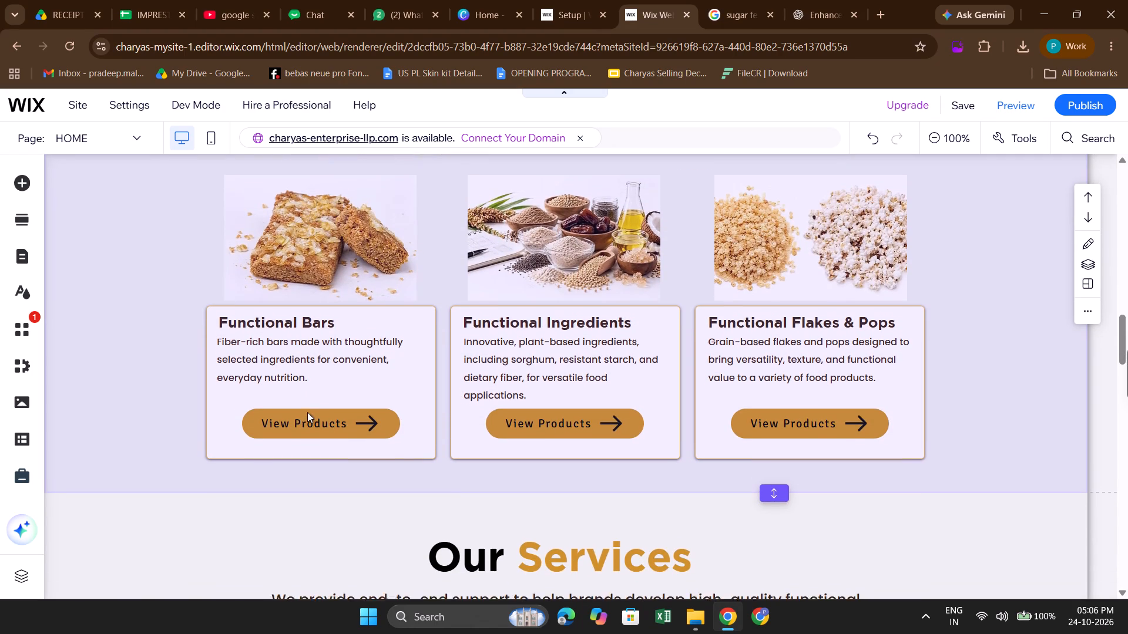
scroll(307, 412, down, 1)
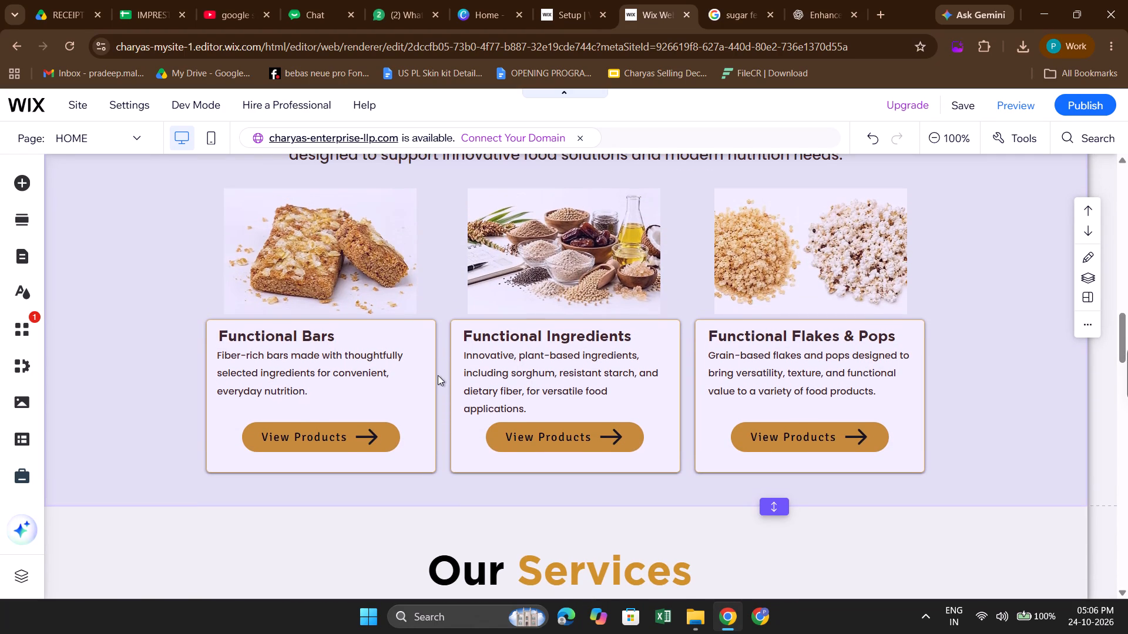
scroll(438, 375, up, 1)
scroll(631, 456, down, 2)
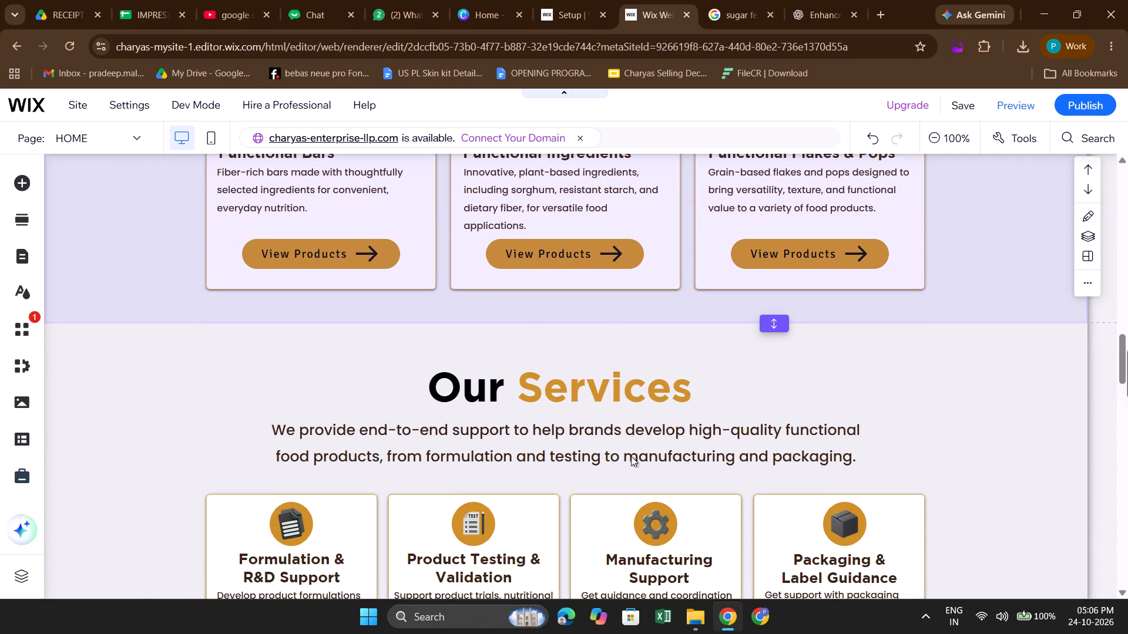
scroll(631, 456, down, 3)
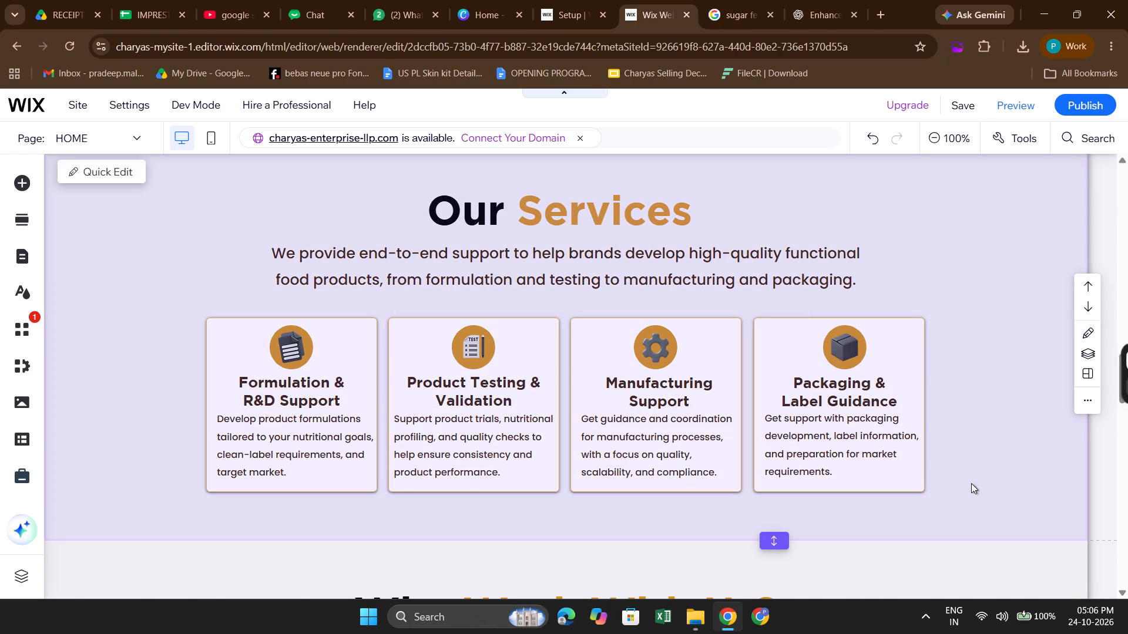
click(971, 483)
scroll(971, 483, up, 3)
Check the Functional Bars picture and its neighbouring product pictures in the Functional Products section.
click(996, 250)
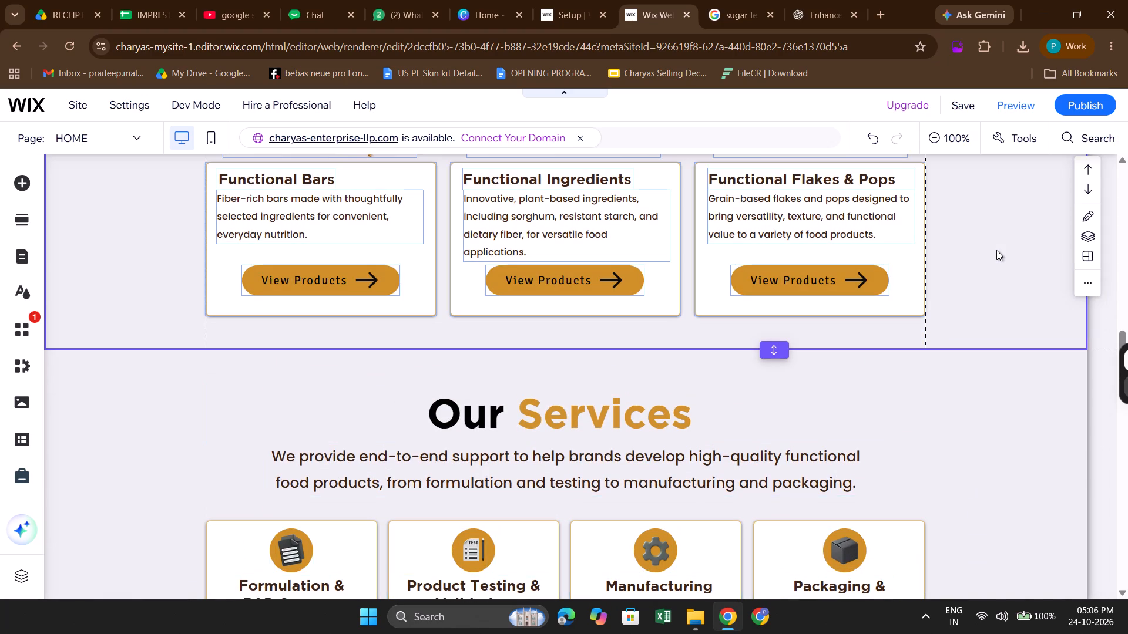
scroll(996, 250, up, 2)
scroll(854, 289, up, 1)
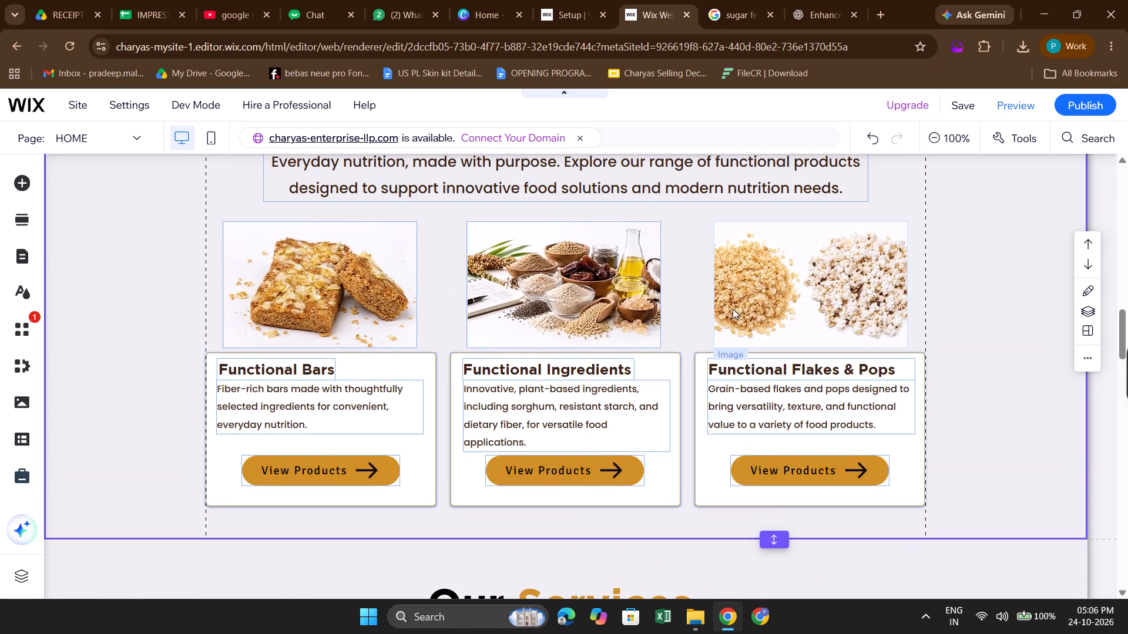
click(404, 286)
scroll(404, 286, up, 1)
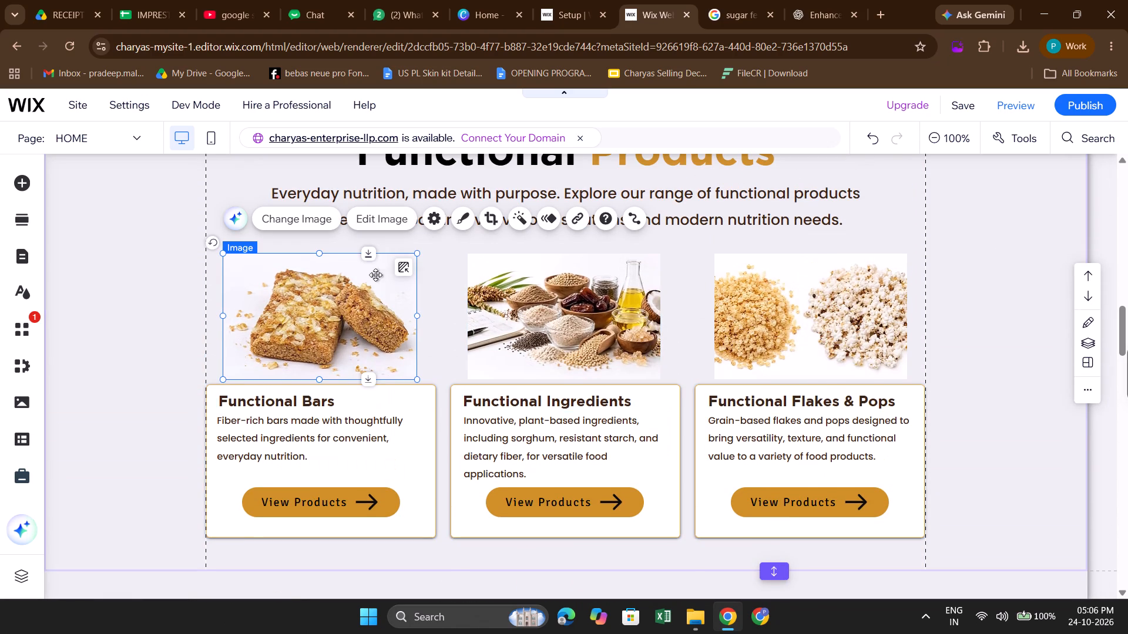
click(157, 238)
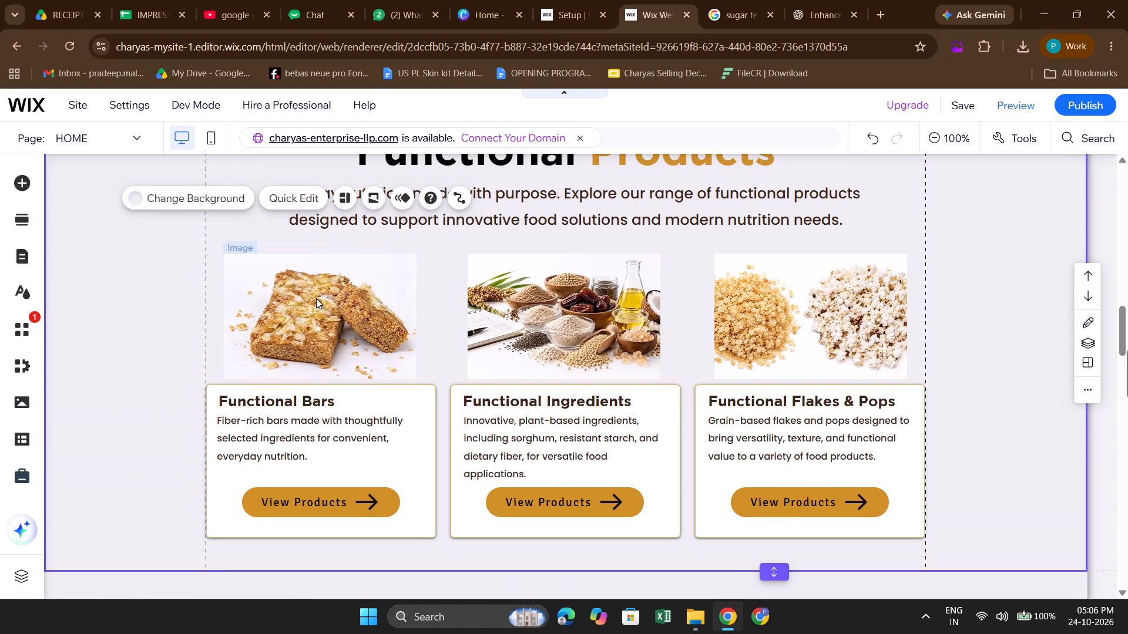
Switch to Canva and create a new custom-size design of 1080 × 1080 px.
click(488, 0)
drag(488, 0, 859, 0)
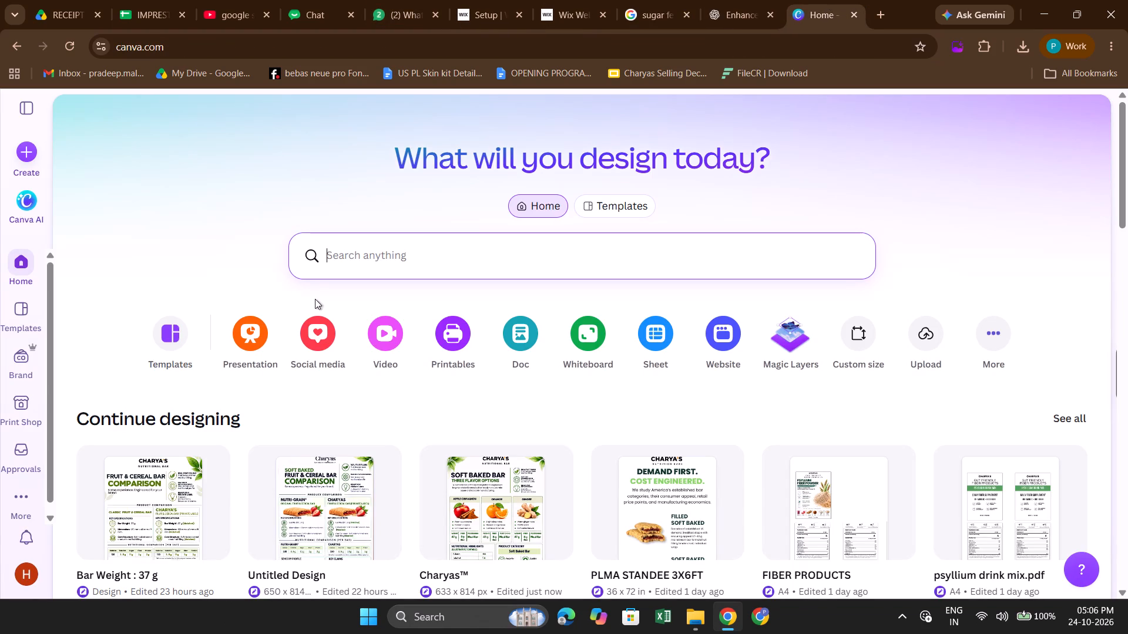
click(23, 145)
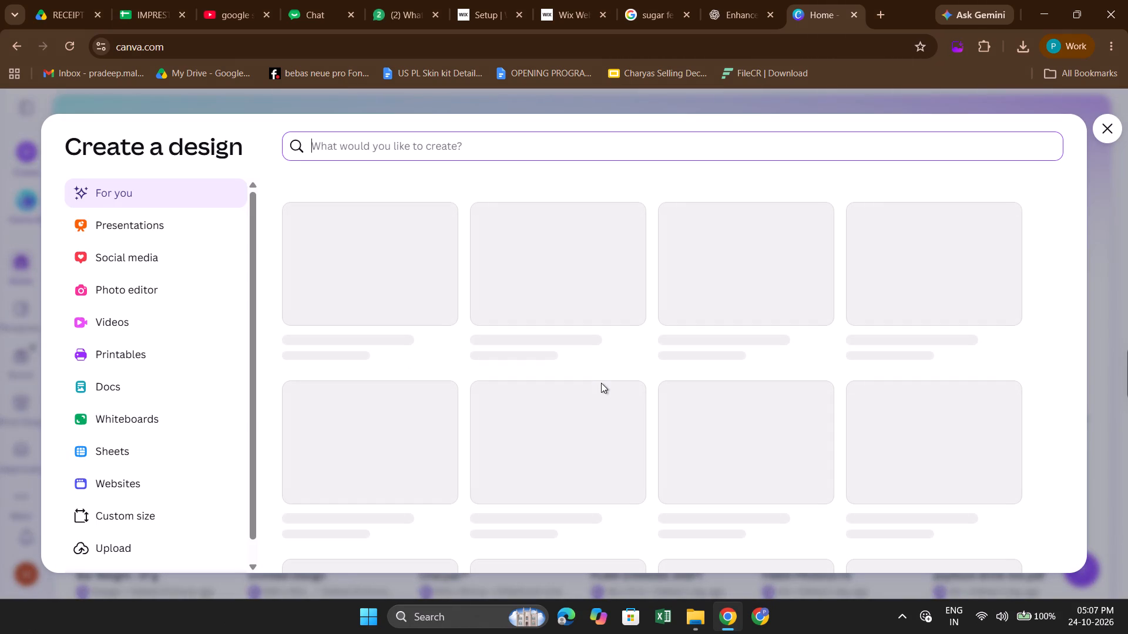
click(123, 510)
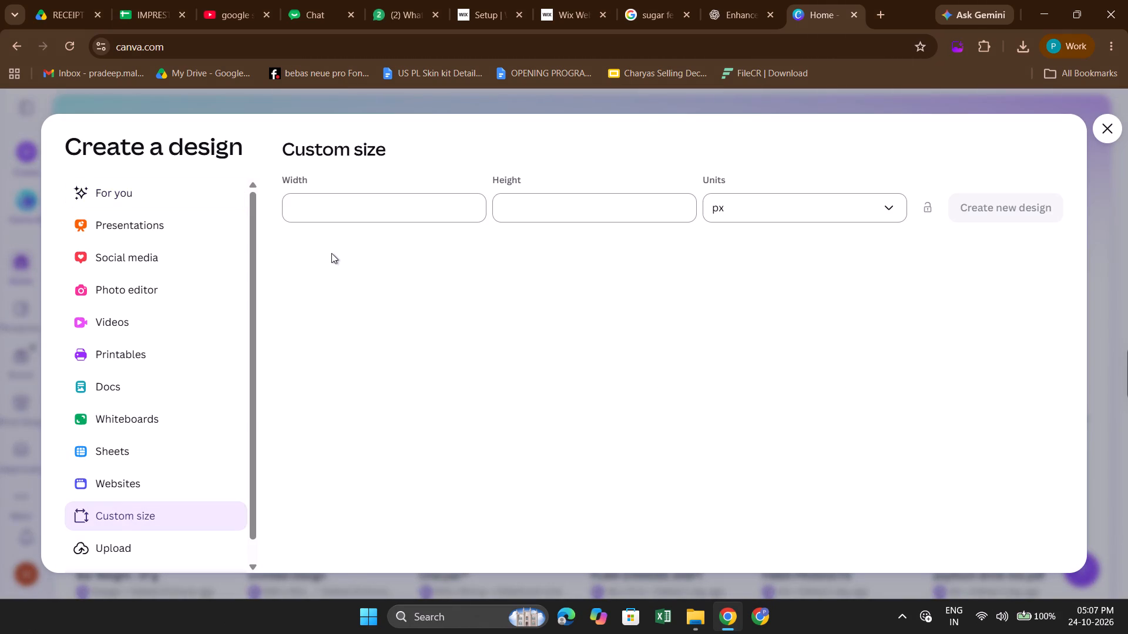
click(427, 209)
text(1080)
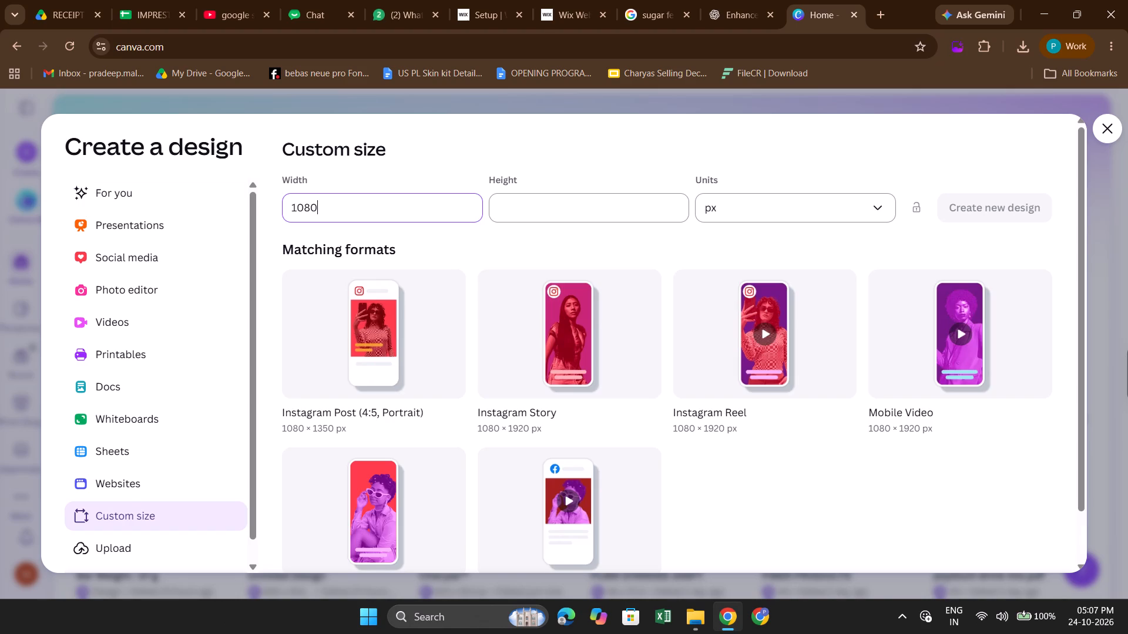
click(588, 213)
text(1080)
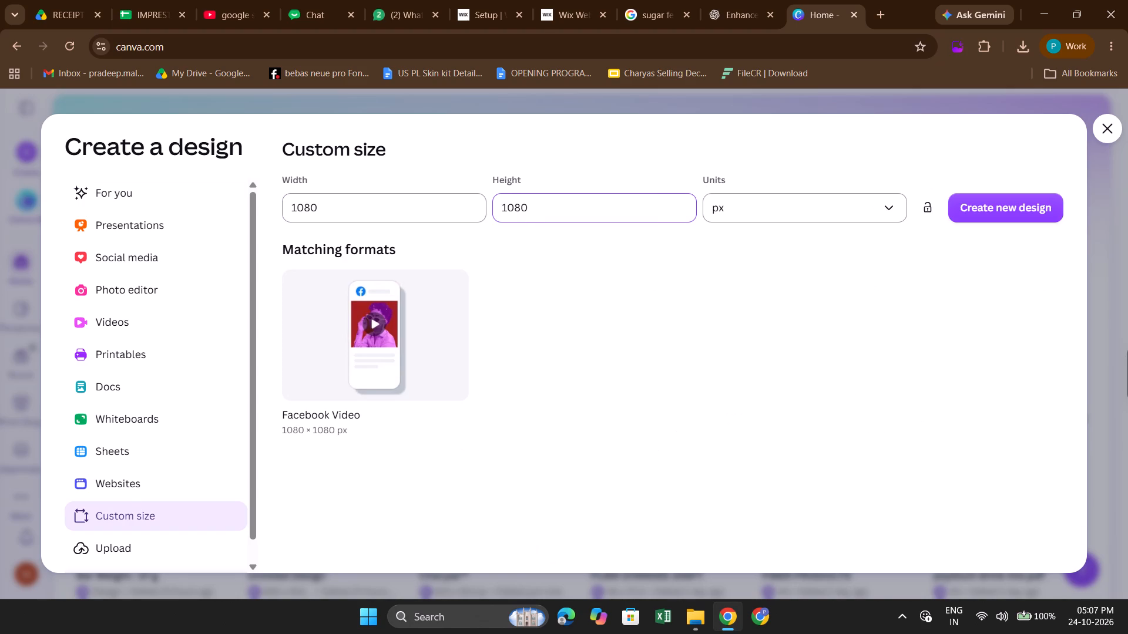
click(993, 210)
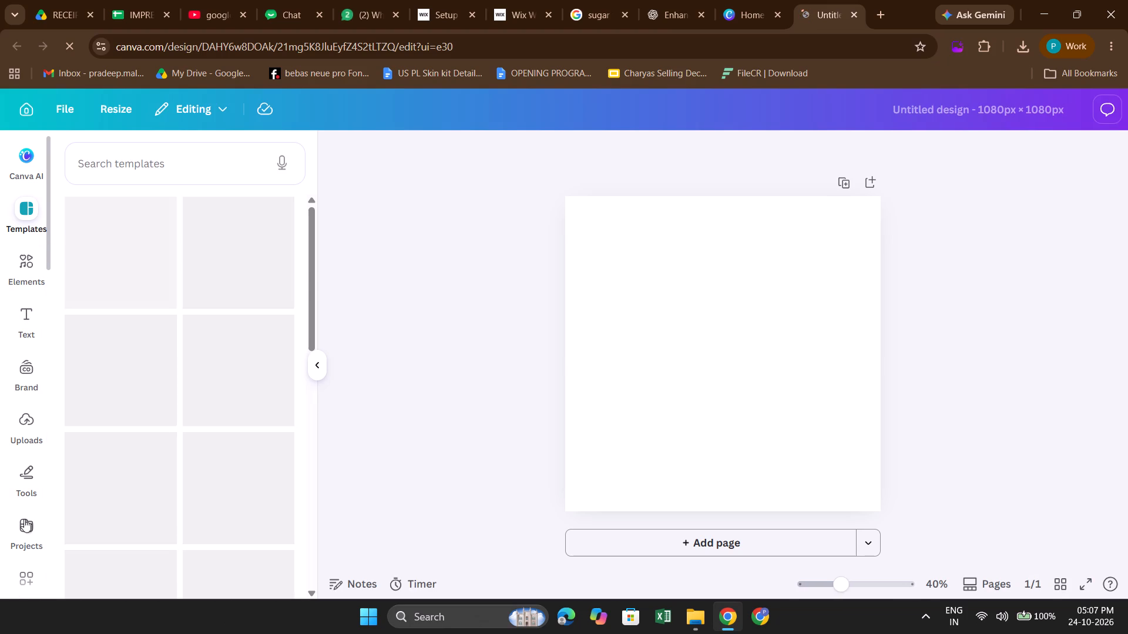
Place the uploaded picture of stacked jam-filled bars on the blank page and remove its background.
scroll(26, 528, down, 1)
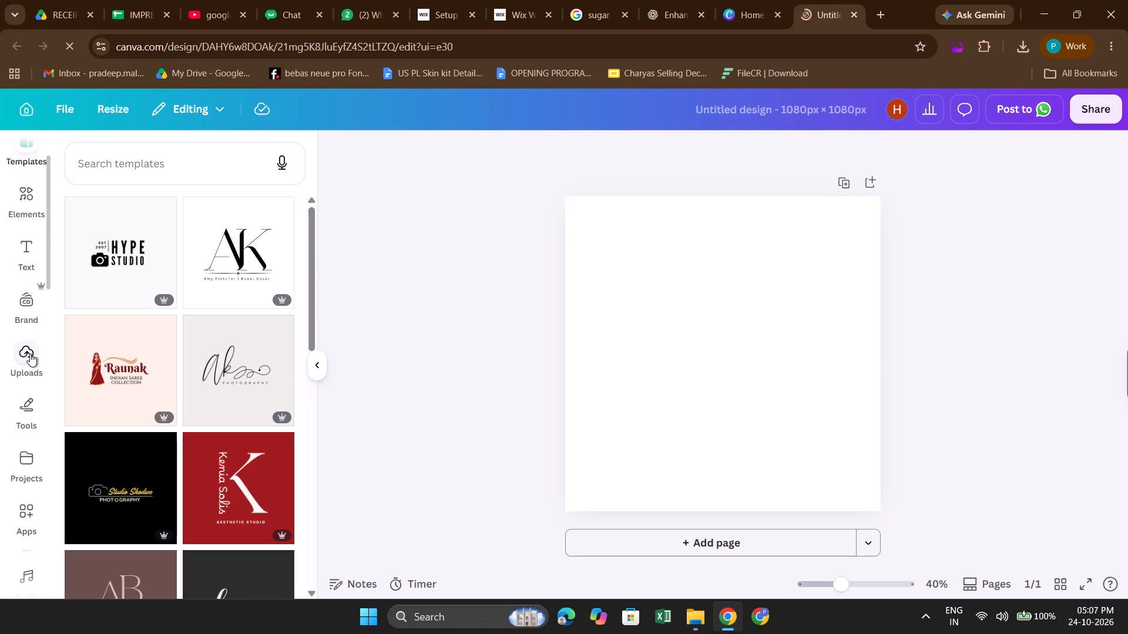
click(30, 353)
click(214, 195)
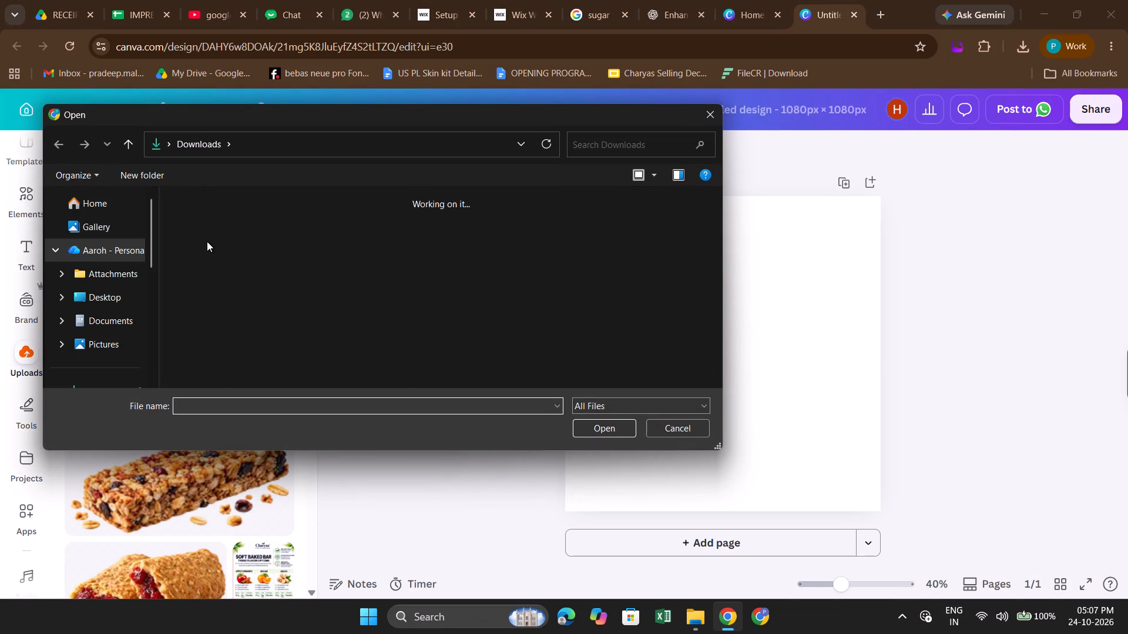
click(707, 112)
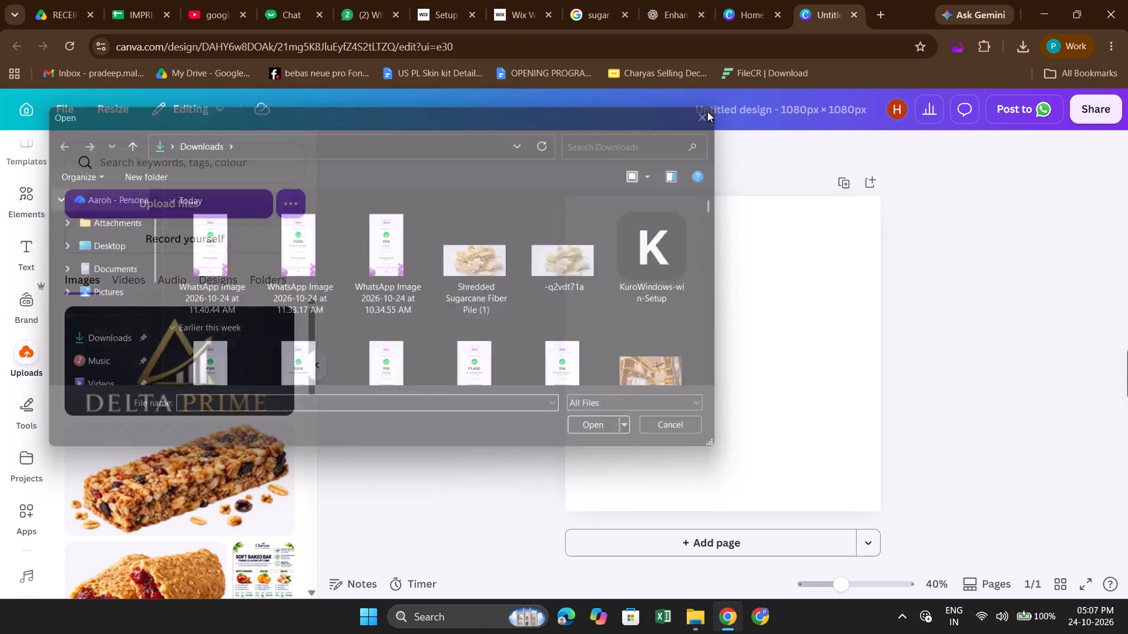
scroll(141, 393, down, 3)
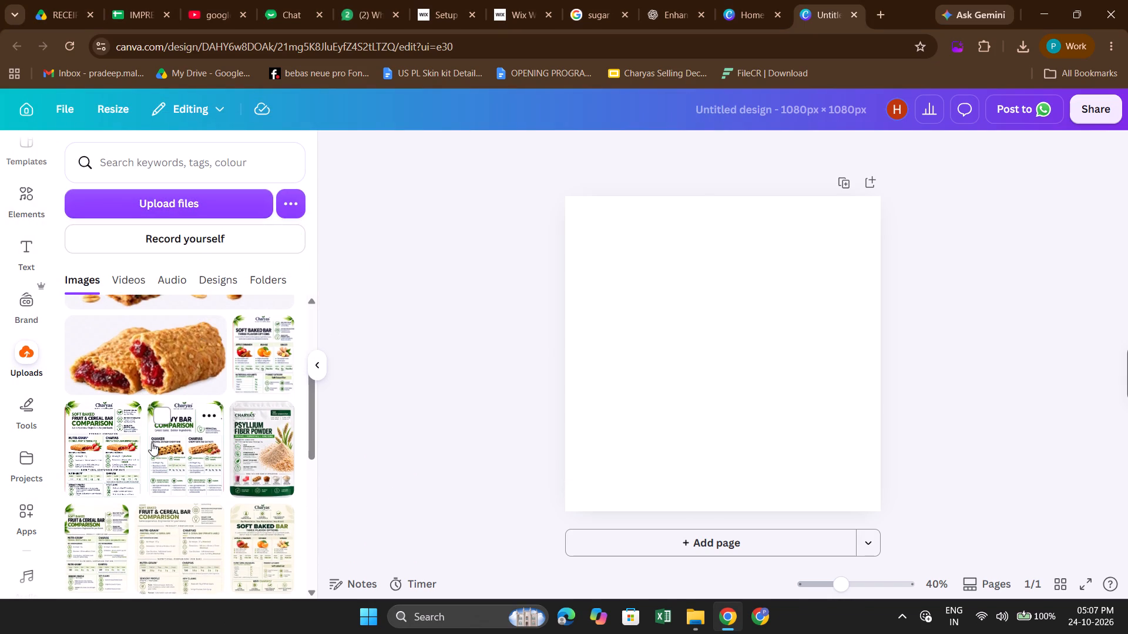
scroll(152, 443, down, 3)
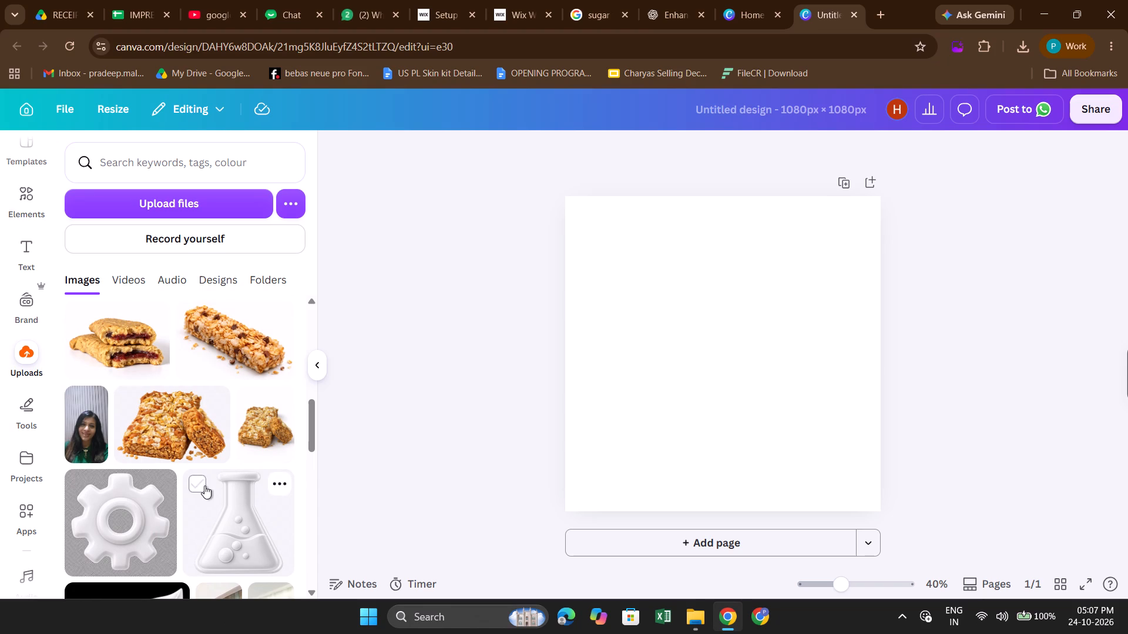
click(120, 357)
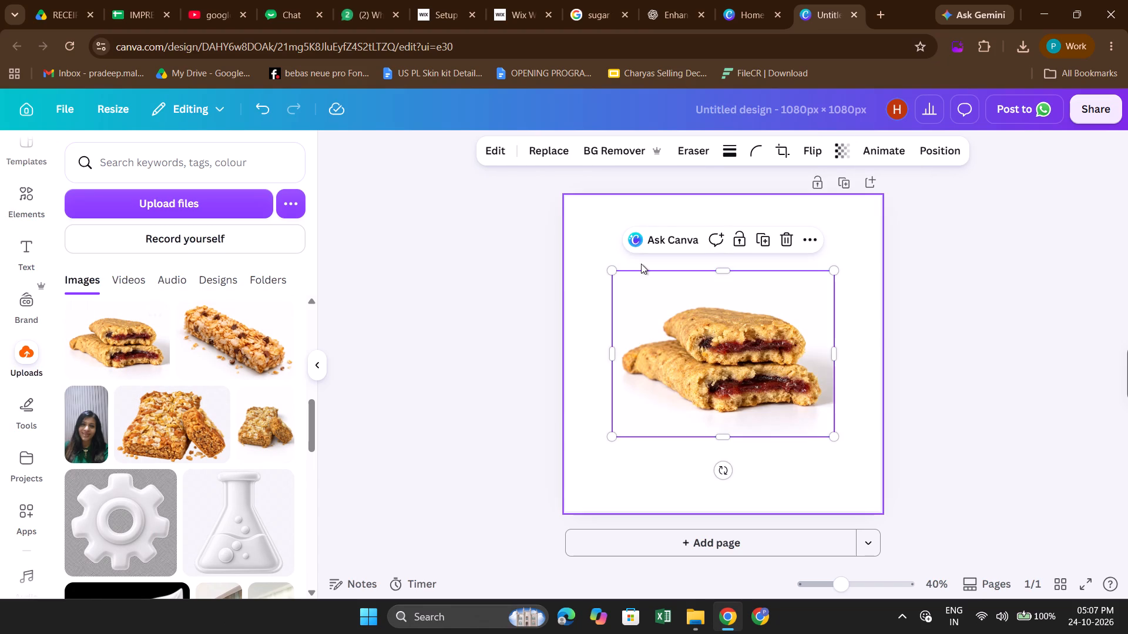
click(620, 160)
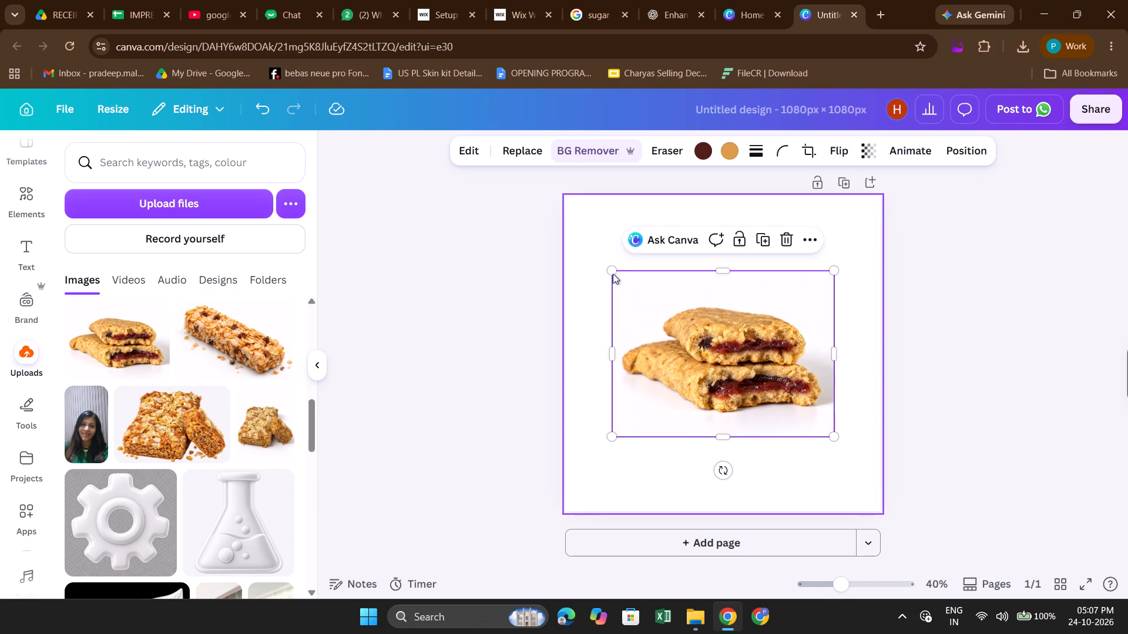
Enlarge and centre the jam-filled bars picture, and trim its side edges to the page's width.
drag(611, 269, 565, 205)
drag(832, 436, 881, 473)
drag(800, 416, 805, 421)
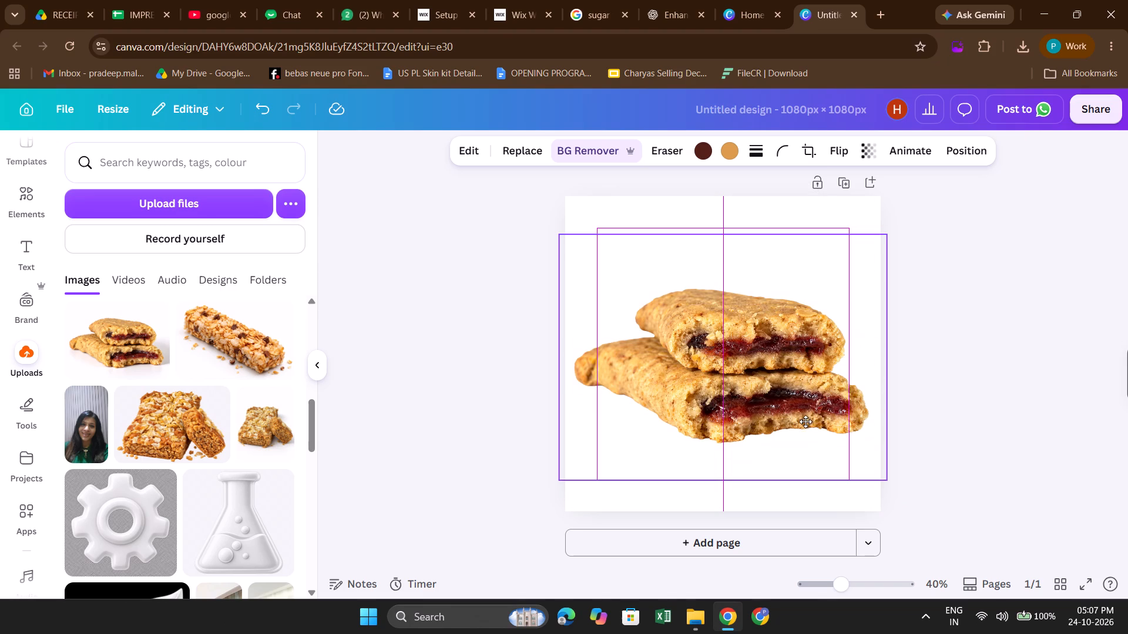
drag(805, 421, 806, 418)
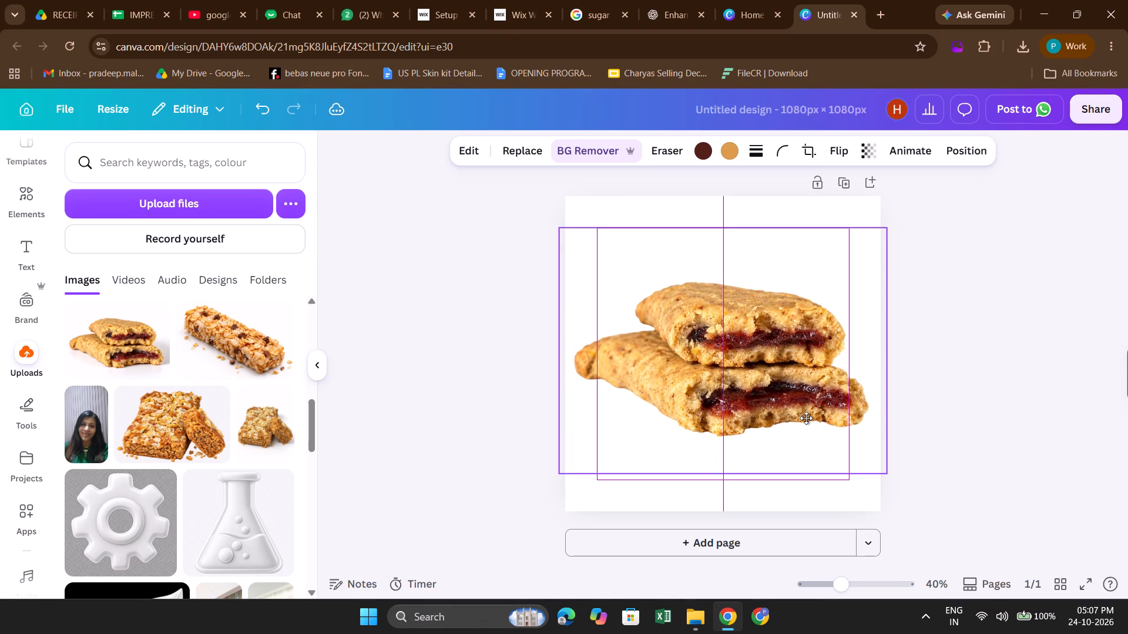
drag(806, 418, 806, 419)
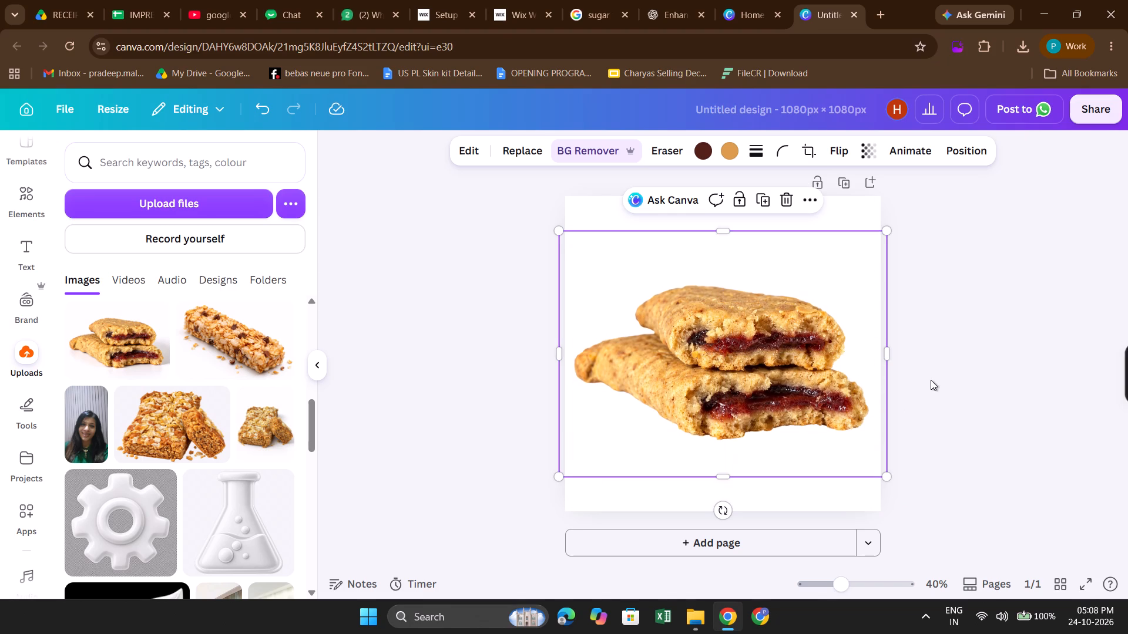
click(952, 361)
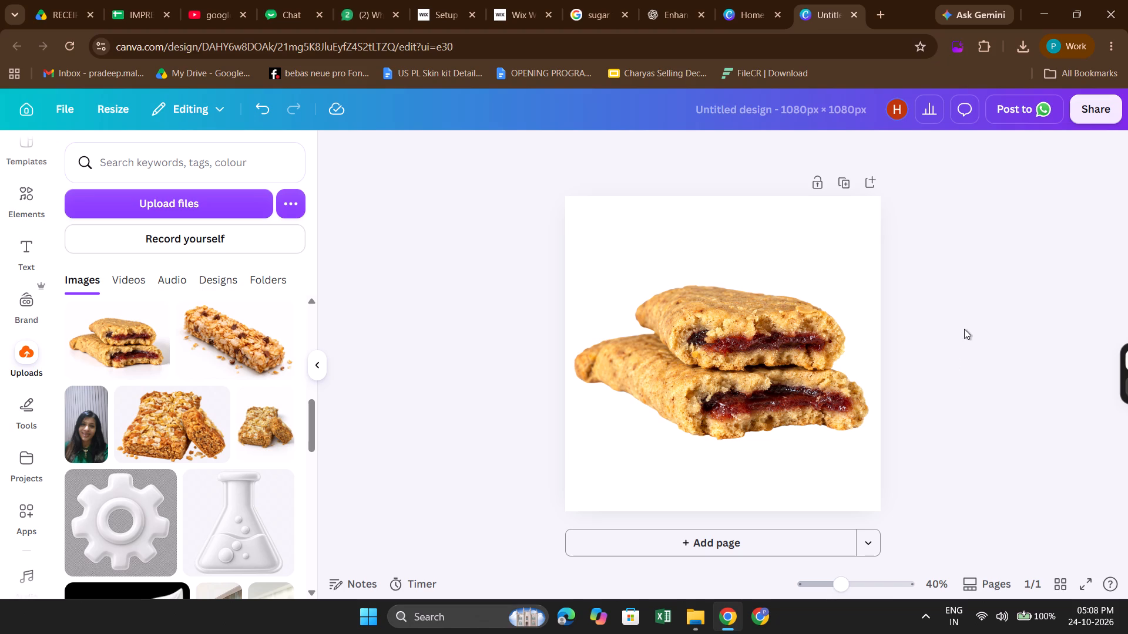
click(793, 347)
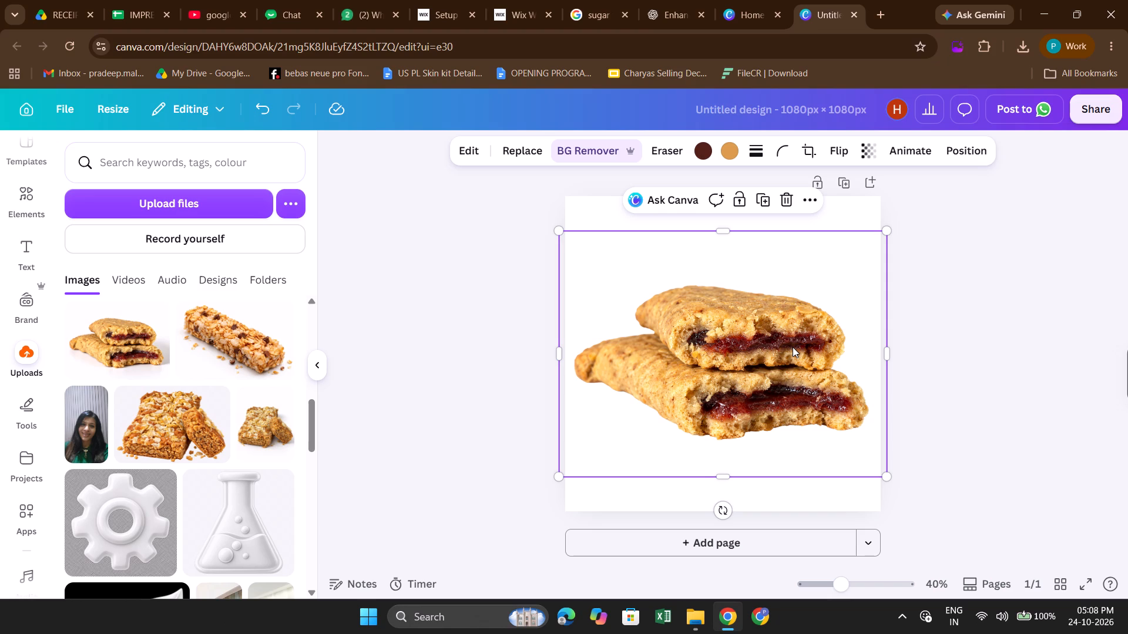
drag(890, 356, 884, 356)
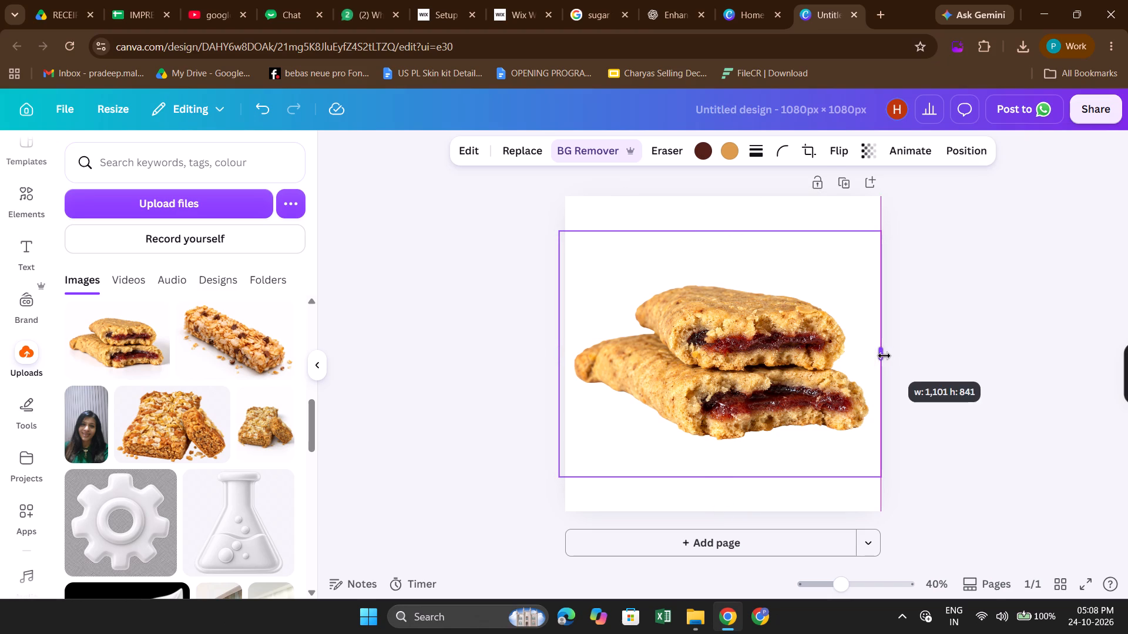
drag(884, 356, 881, 355)
drag(563, 353, 570, 354)
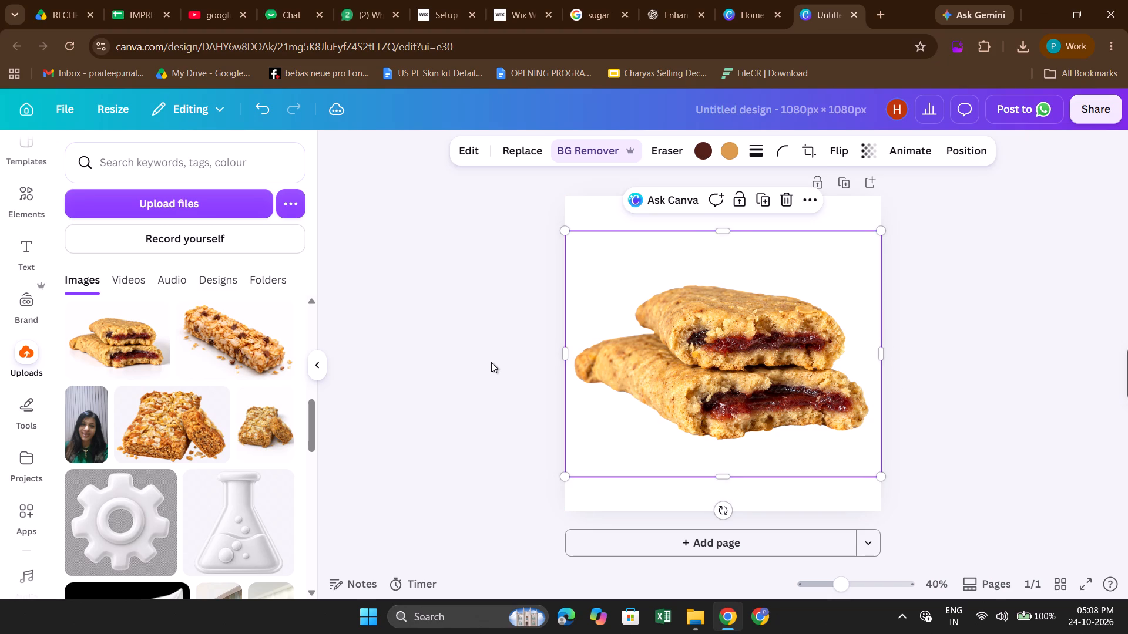
click(491, 362)
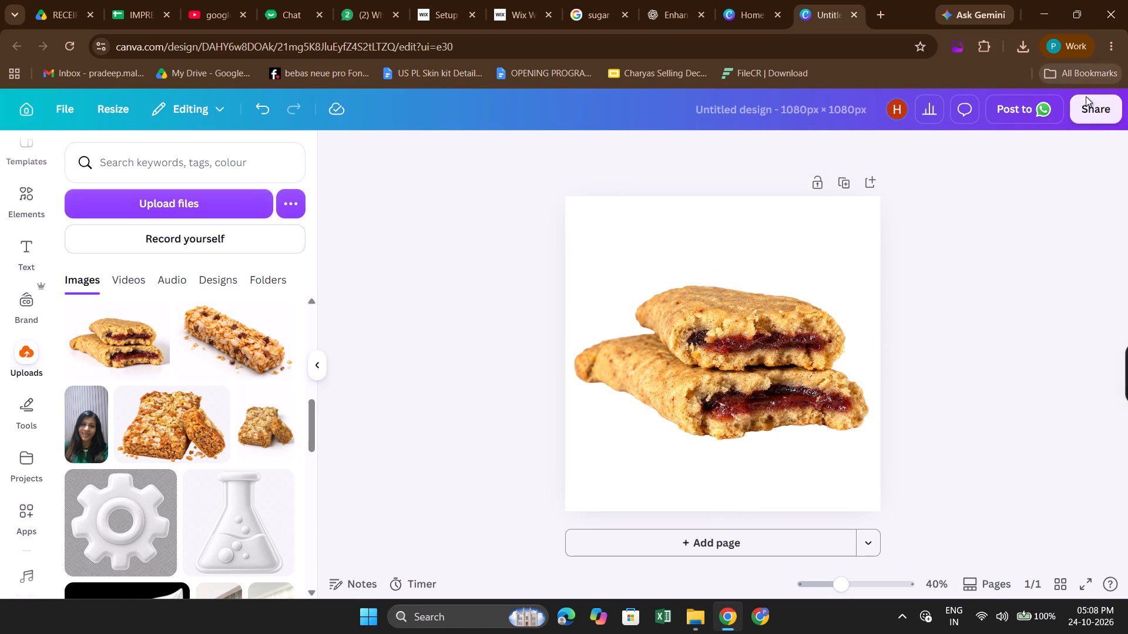
Download the design as a PNG with transparent background at size 3.125 (3,375 × 3,375 px).
click(1080, 113)
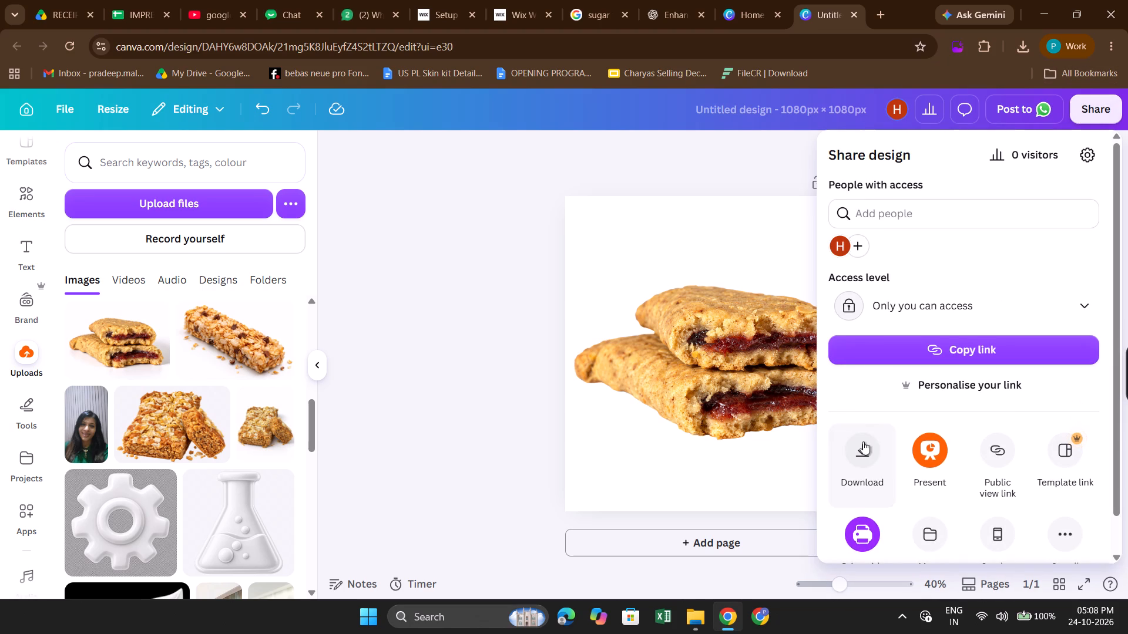
click(863, 441)
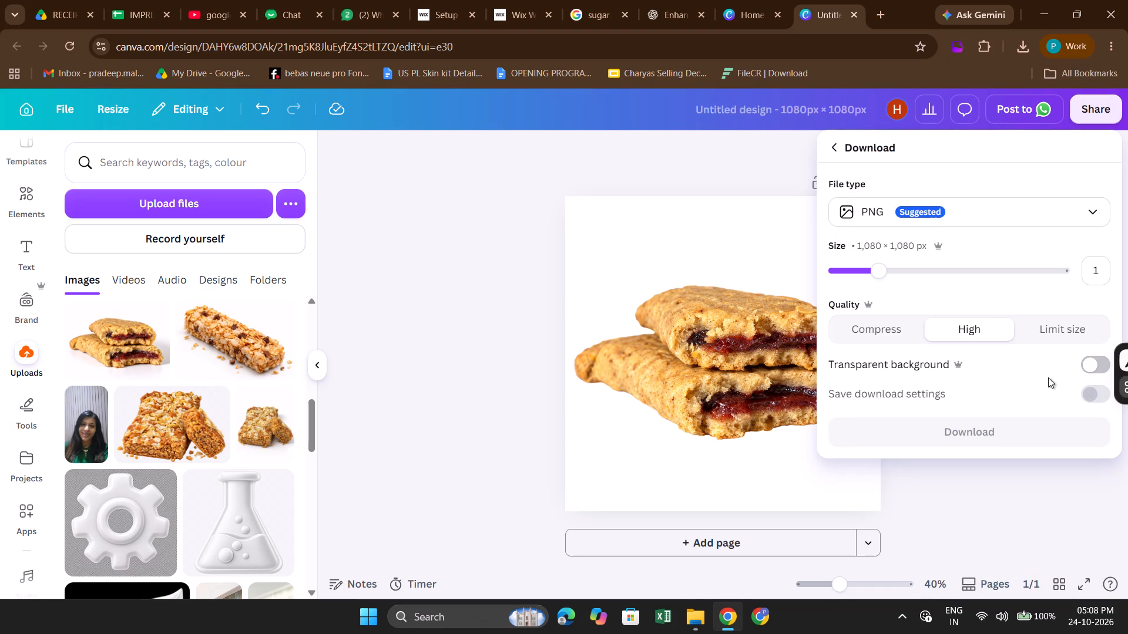
click(1087, 366)
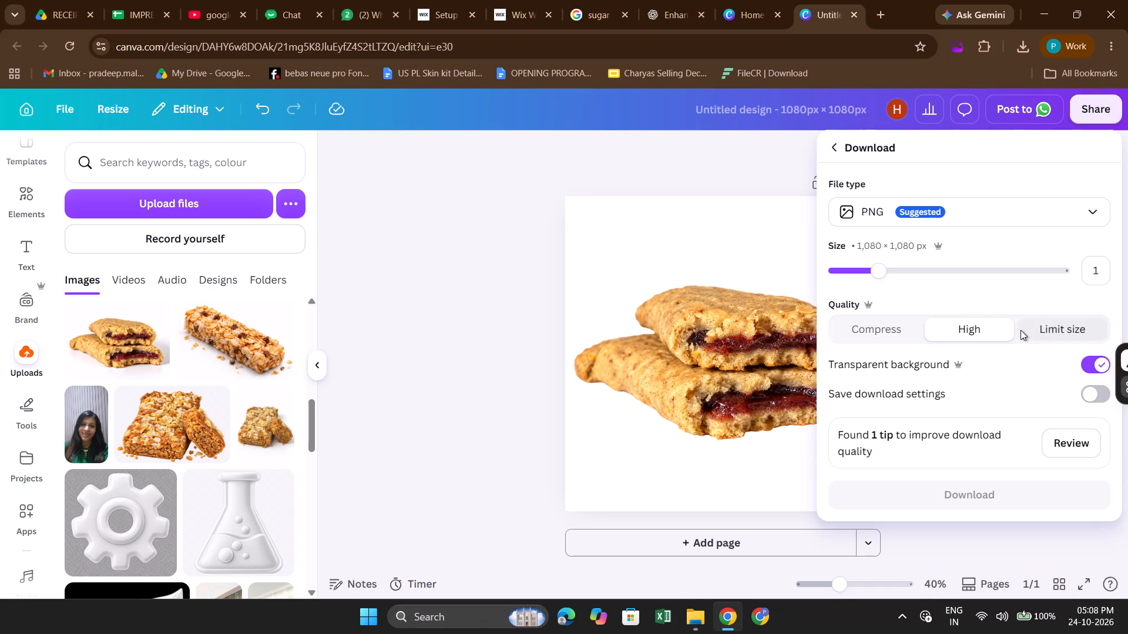
drag(883, 272, 1127, 286)
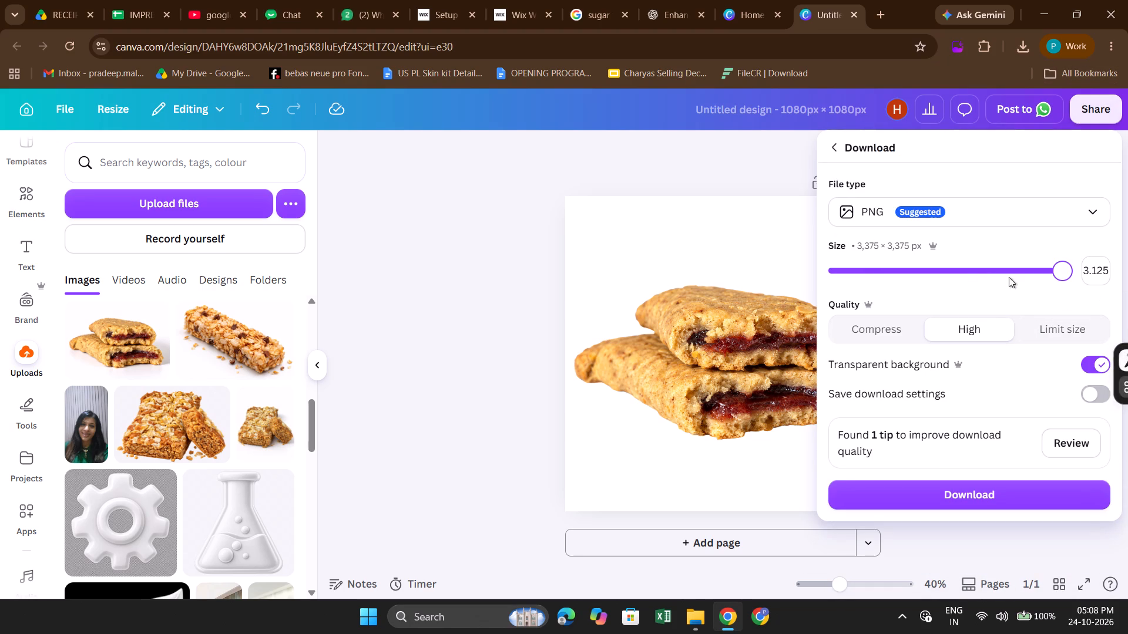
click(961, 296)
scroll(961, 296, down, 2)
scroll(917, 402, down, 1)
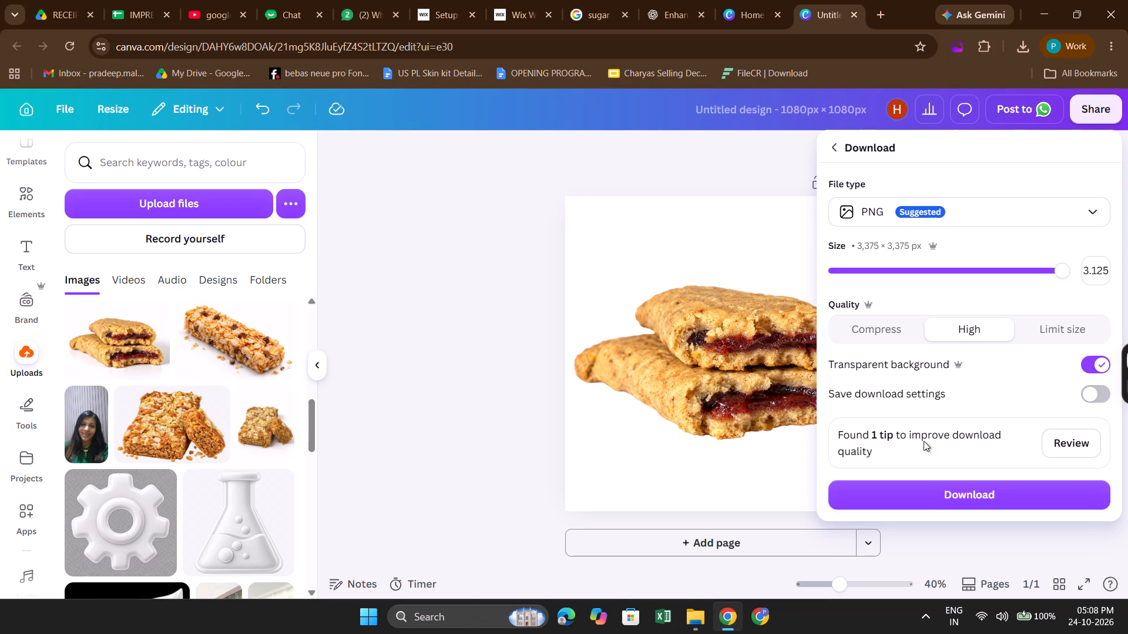
click(916, 492)
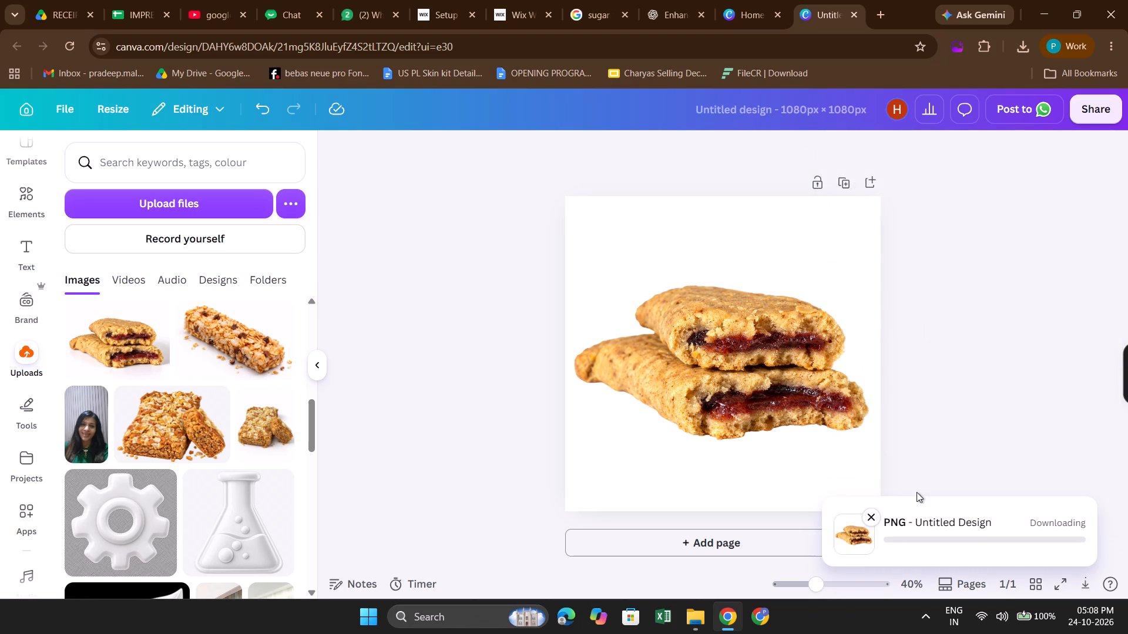
Add a second page and place the smaller uploaded picture of flake-topped oat bars on it, enlarged to nearly the page's height.
scroll(448, 385, down, 2)
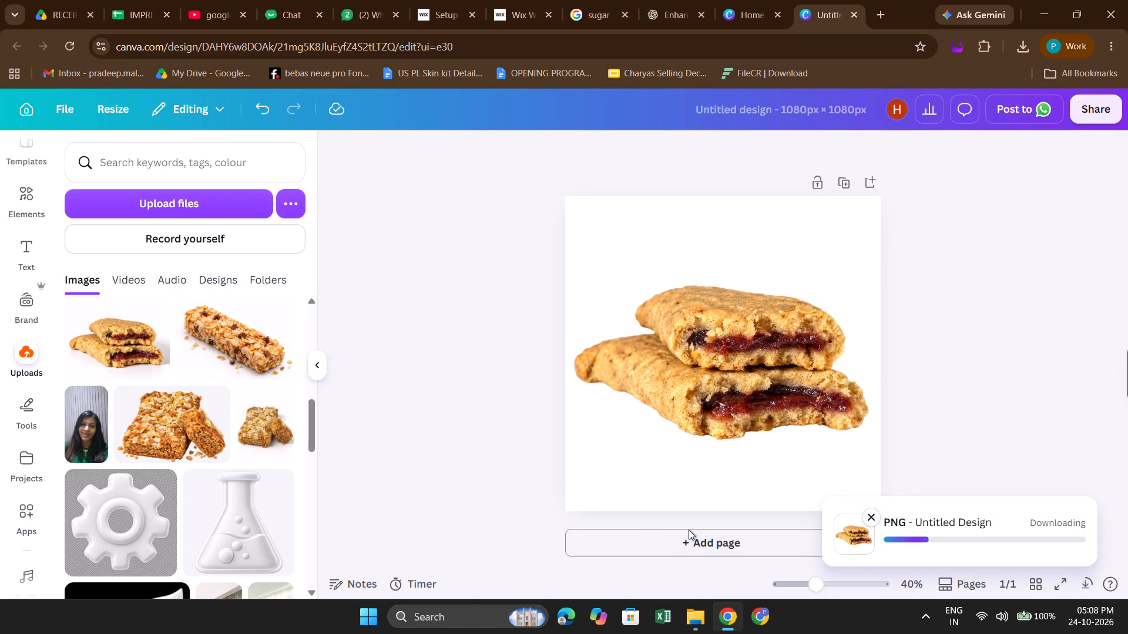
click(695, 542)
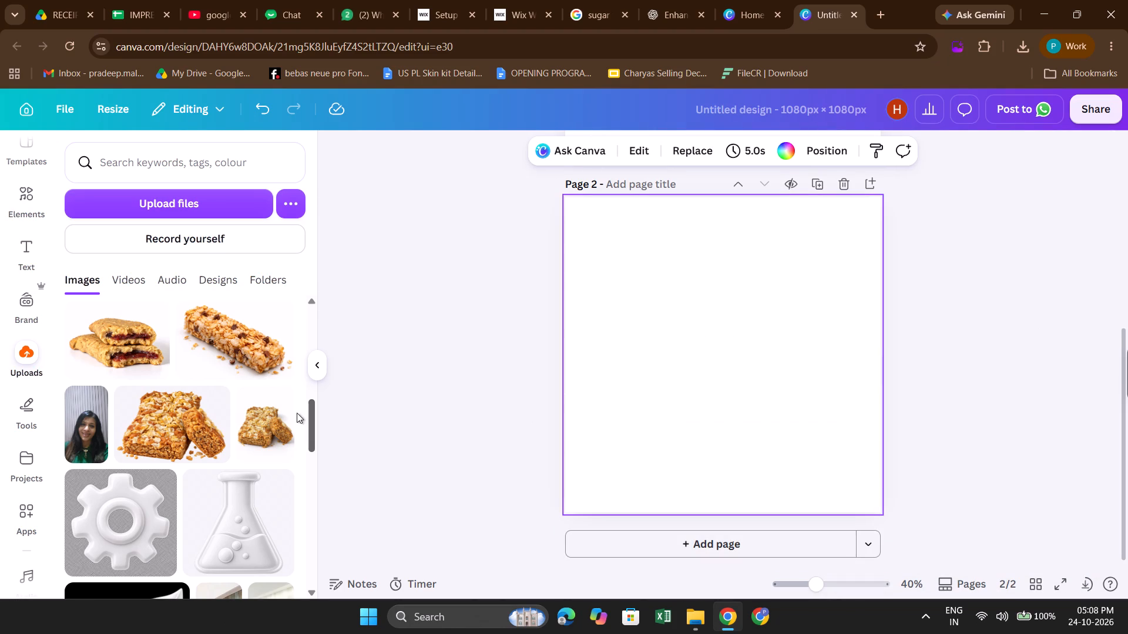
click(271, 431)
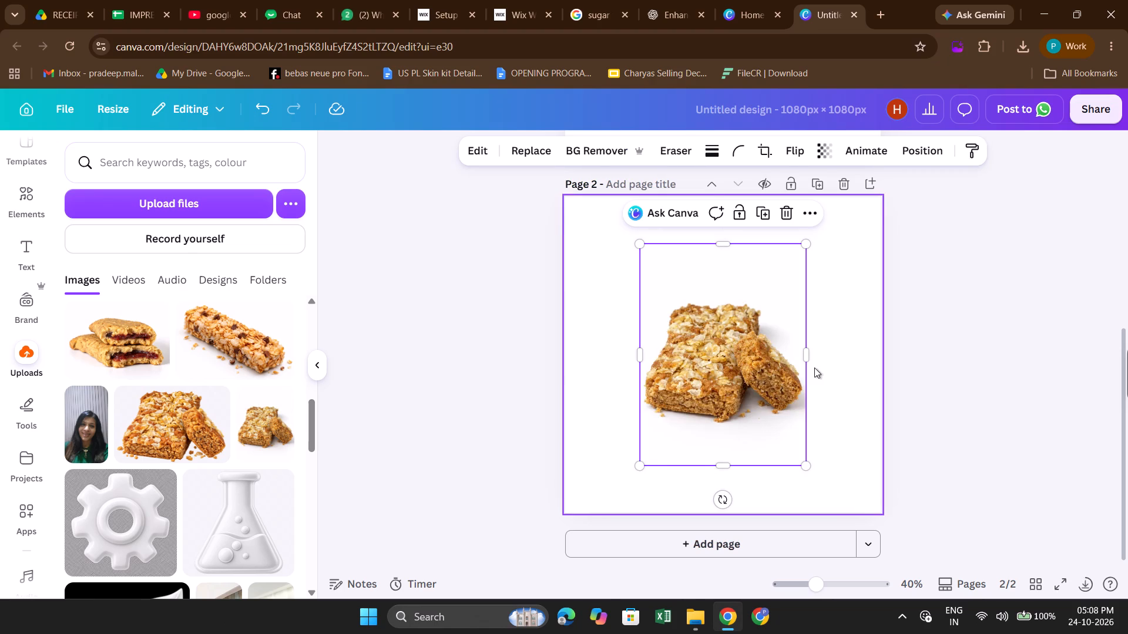
drag(643, 244, 578, 206)
drag(808, 464, 853, 491)
click(762, 399)
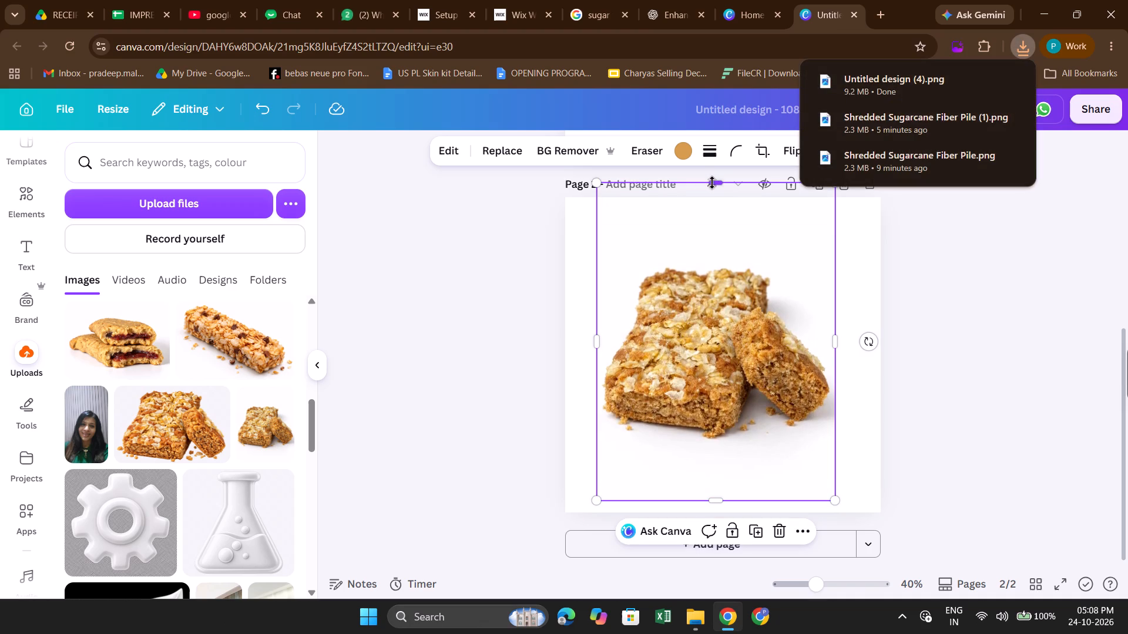
Trim the empty top and bottom of the oat bars picture on page 2 and remove its background.
drag(712, 183, 713, 241)
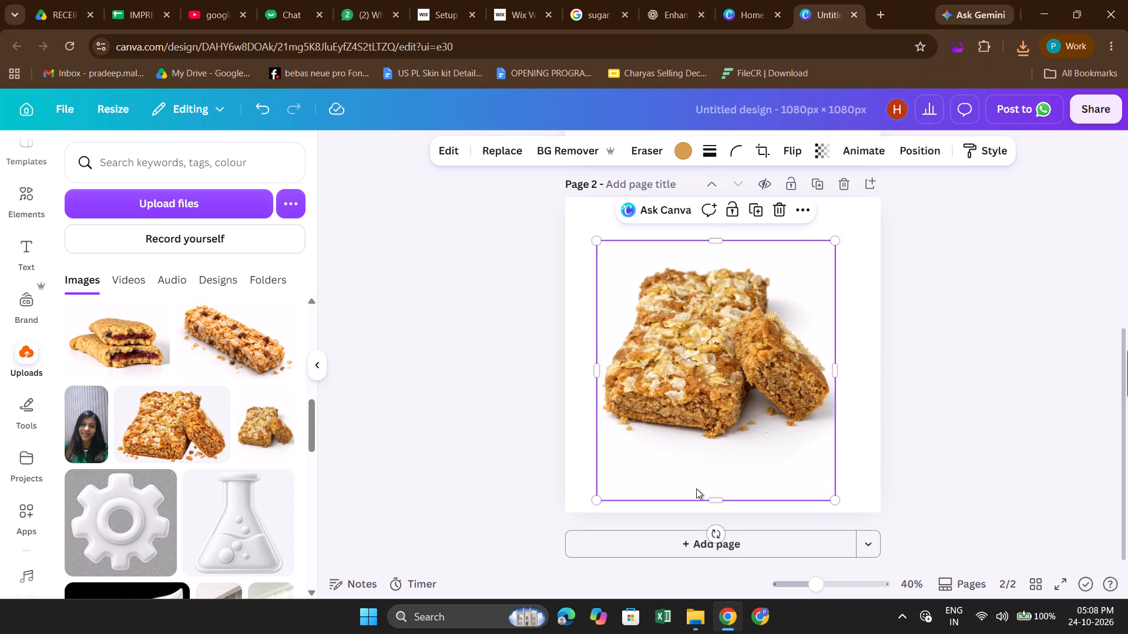
drag(718, 502, 725, 451)
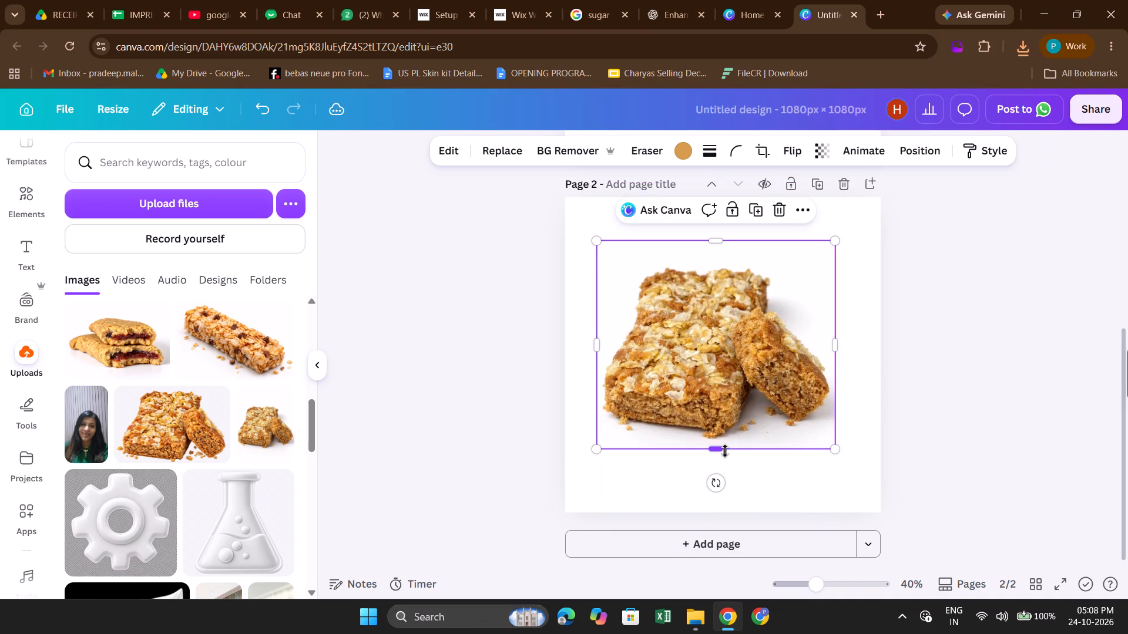
click(550, 146)
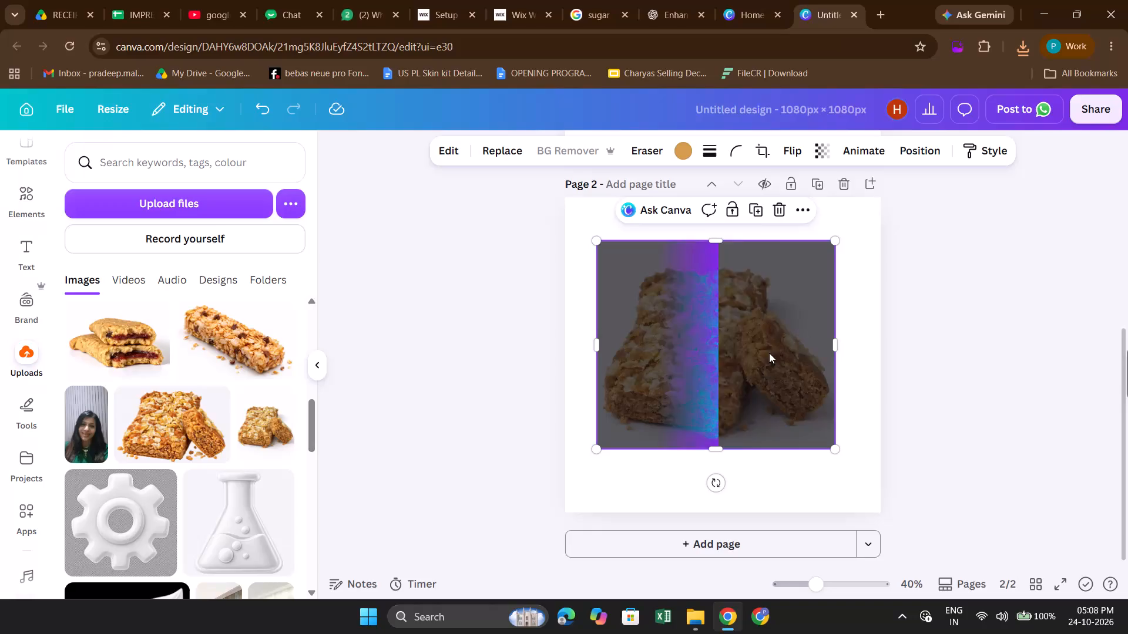
click(945, 343)
Enlarge the oat bars cutout to nearly the full width of page 2 and centre it on the page.
drag(778, 333, 770, 345)
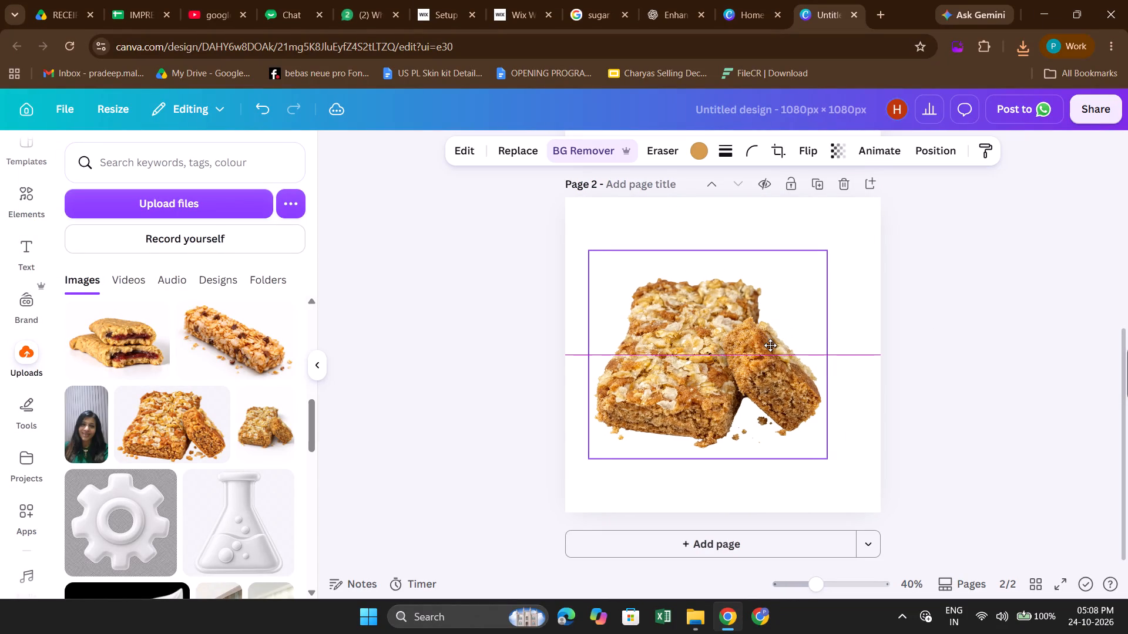
drag(770, 345, 784, 342)
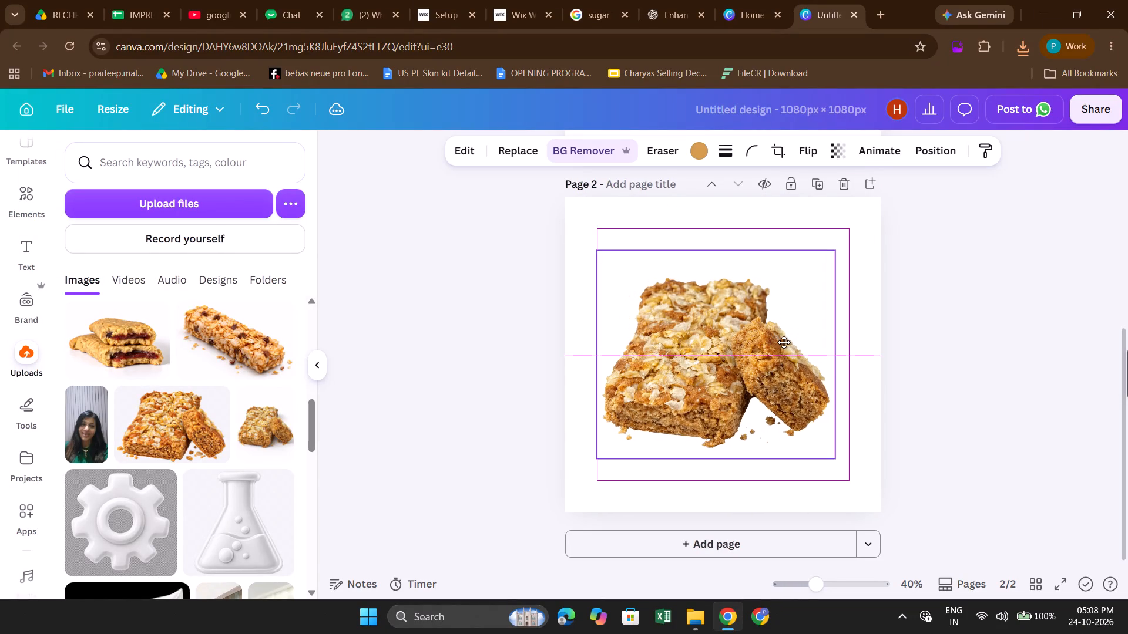
drag(784, 342, 784, 343)
click(941, 375)
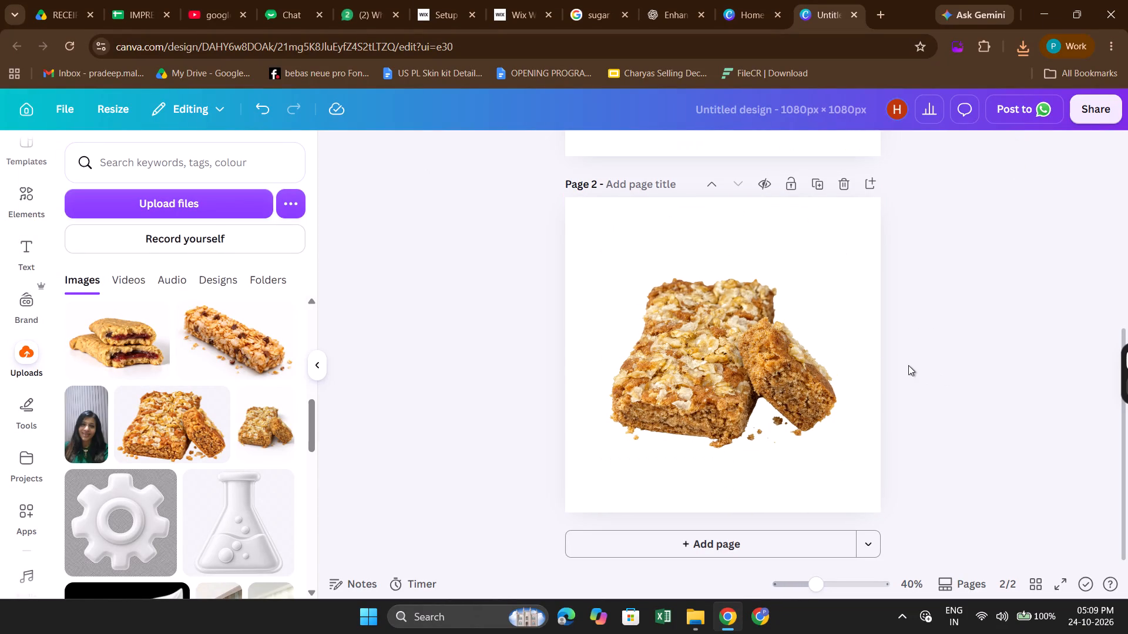
click(661, 332)
drag(603, 252, 600, 251)
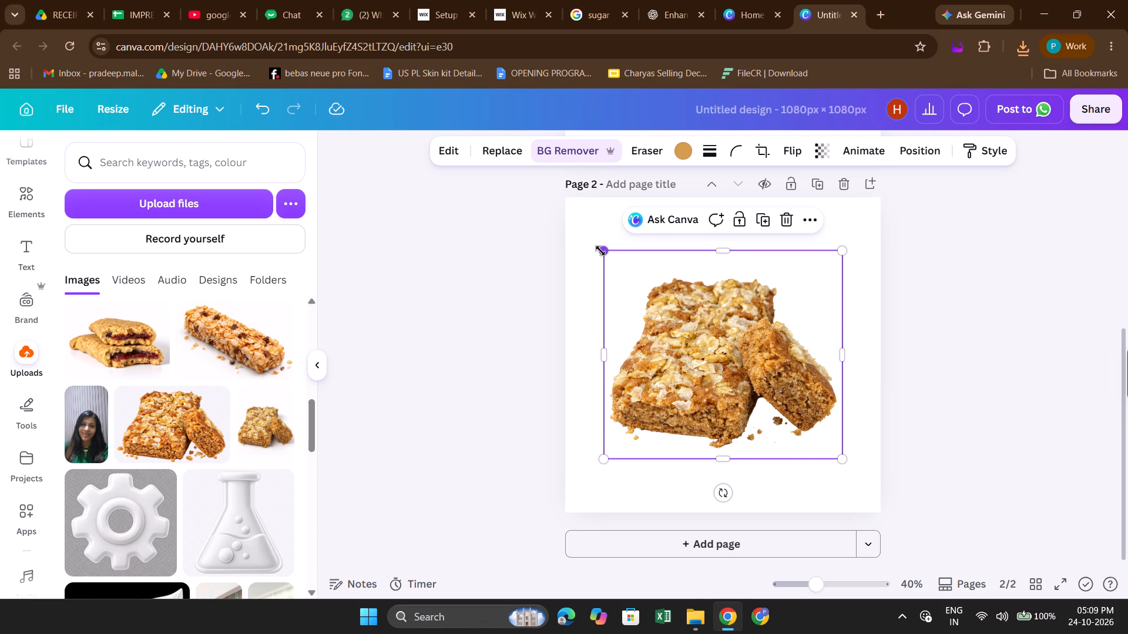
drag(600, 251, 581, 222)
drag(841, 458, 855, 466)
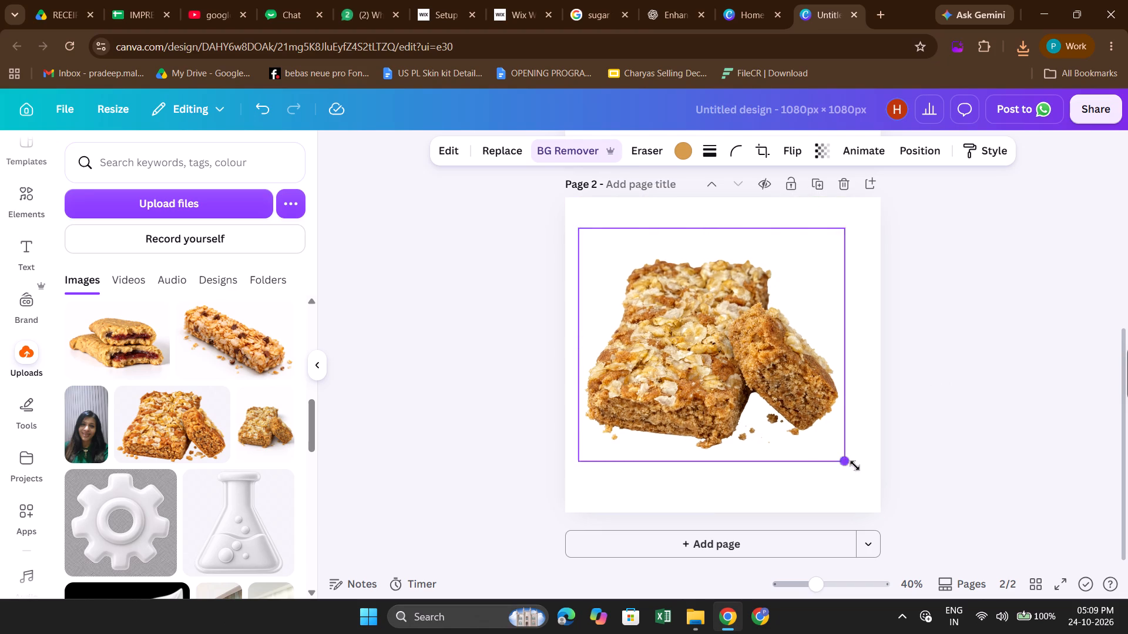
drag(855, 466, 860, 468)
drag(760, 395, 774, 395)
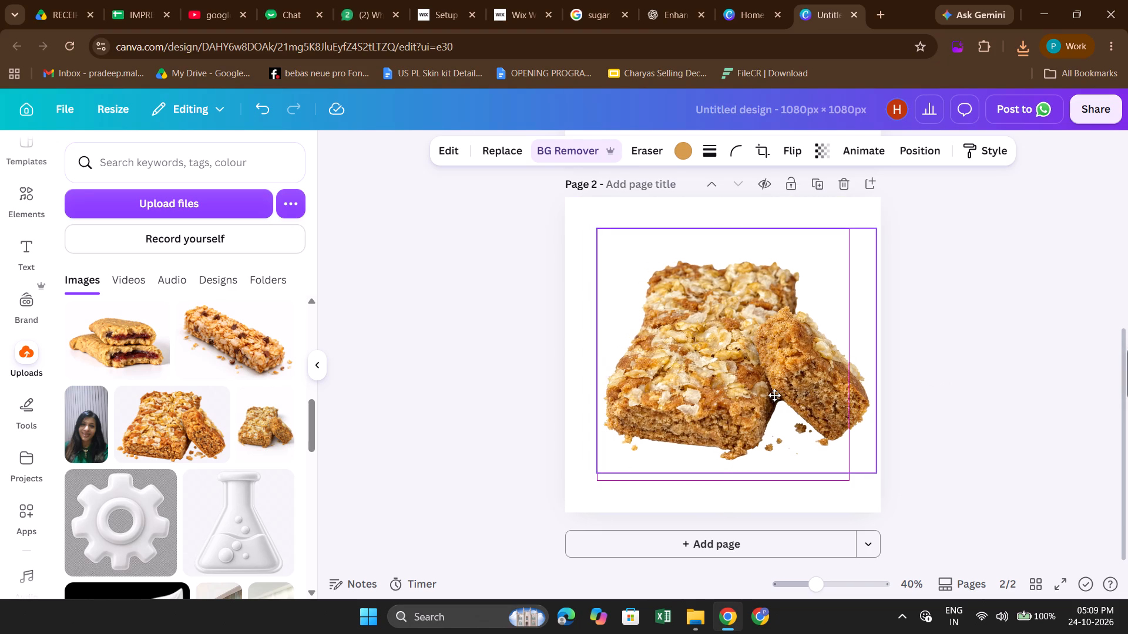
drag(774, 395, 761, 385)
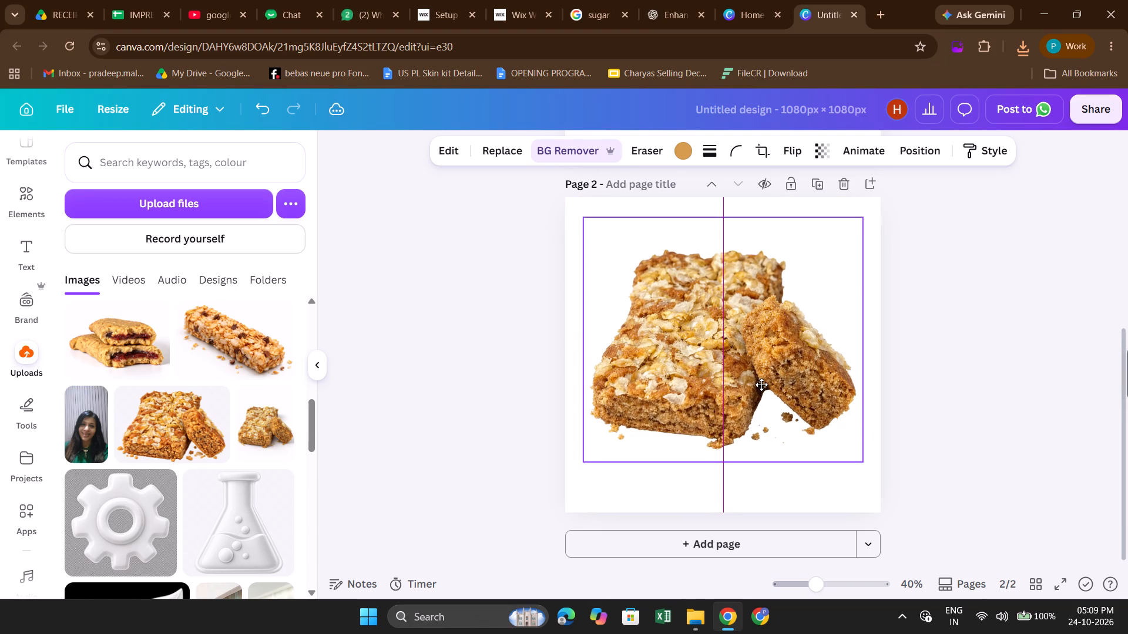
drag(761, 385, 764, 402)
click(764, 402)
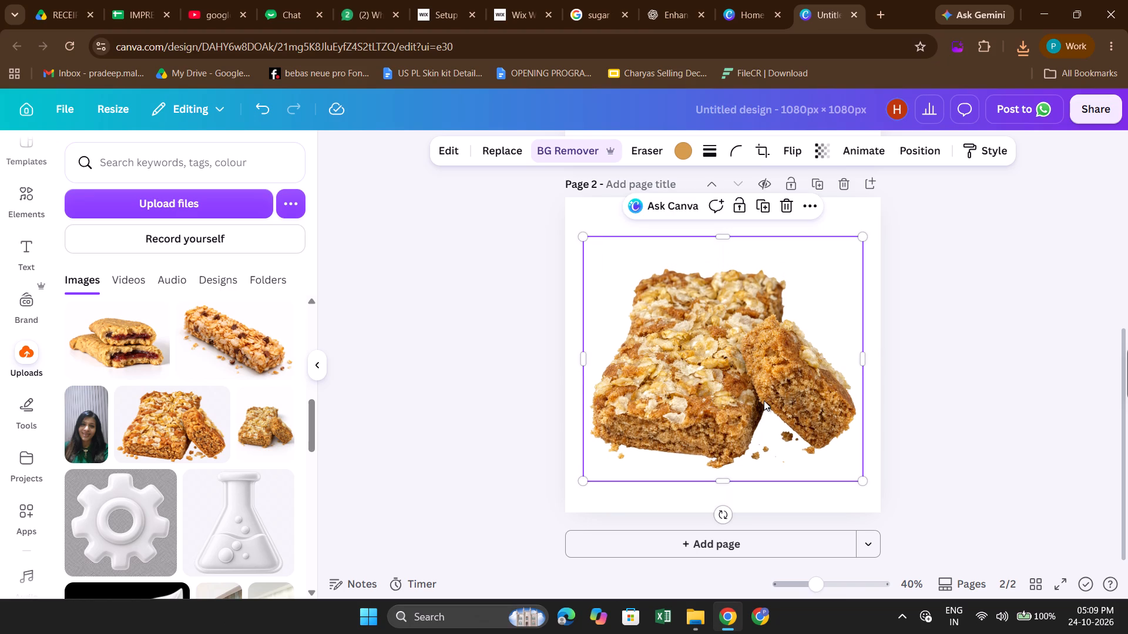
click(994, 292)
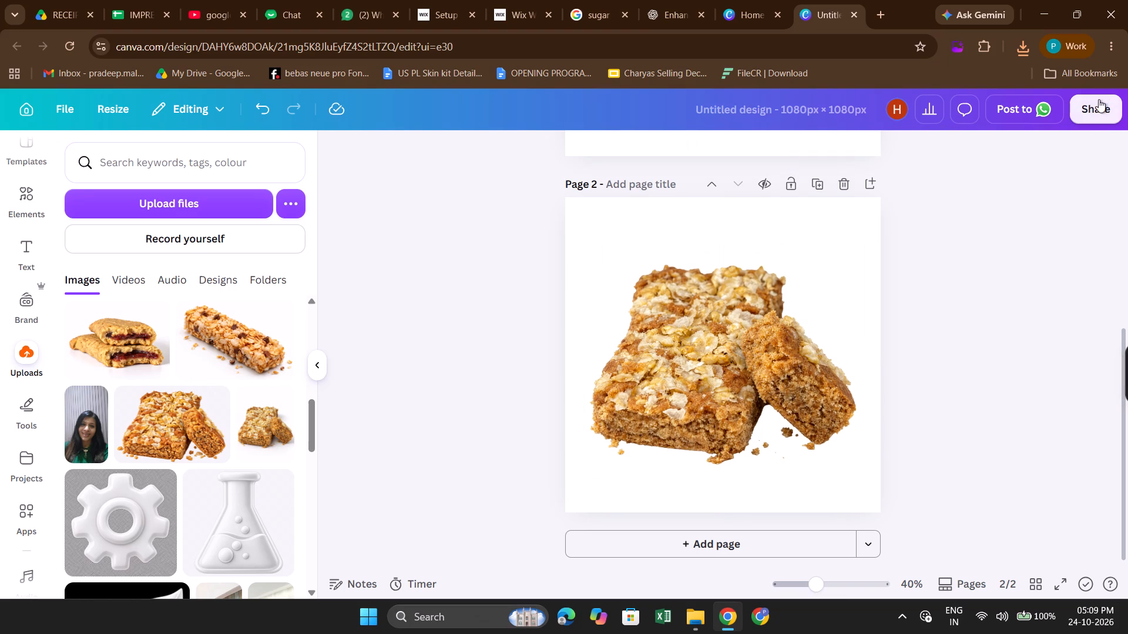
Open the download options for the design.
click(1098, 102)
click(868, 448)
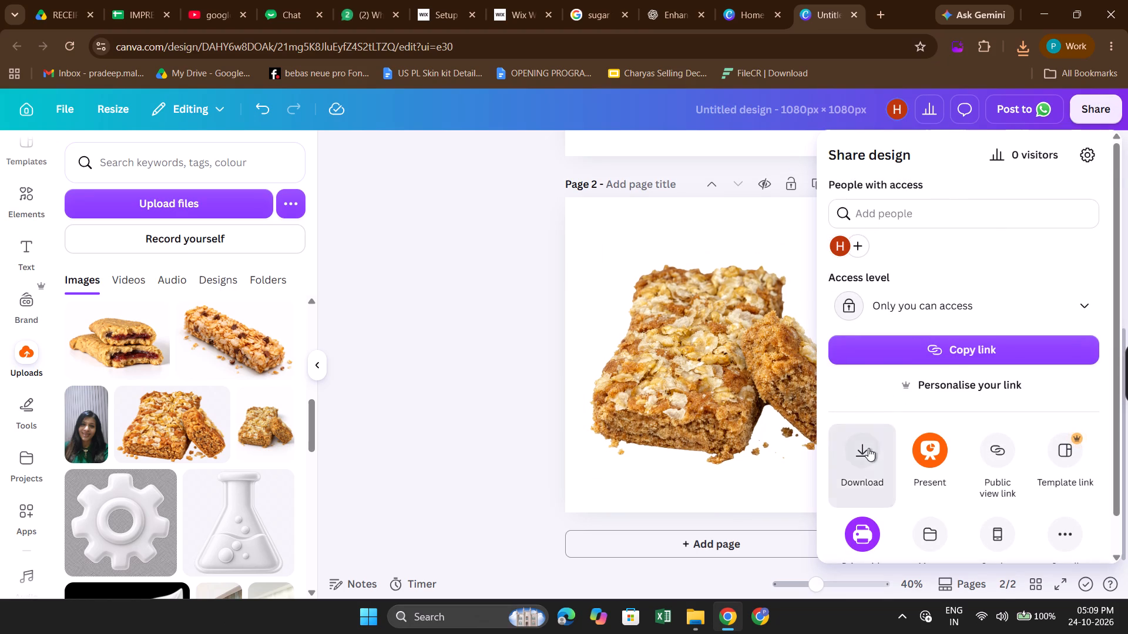
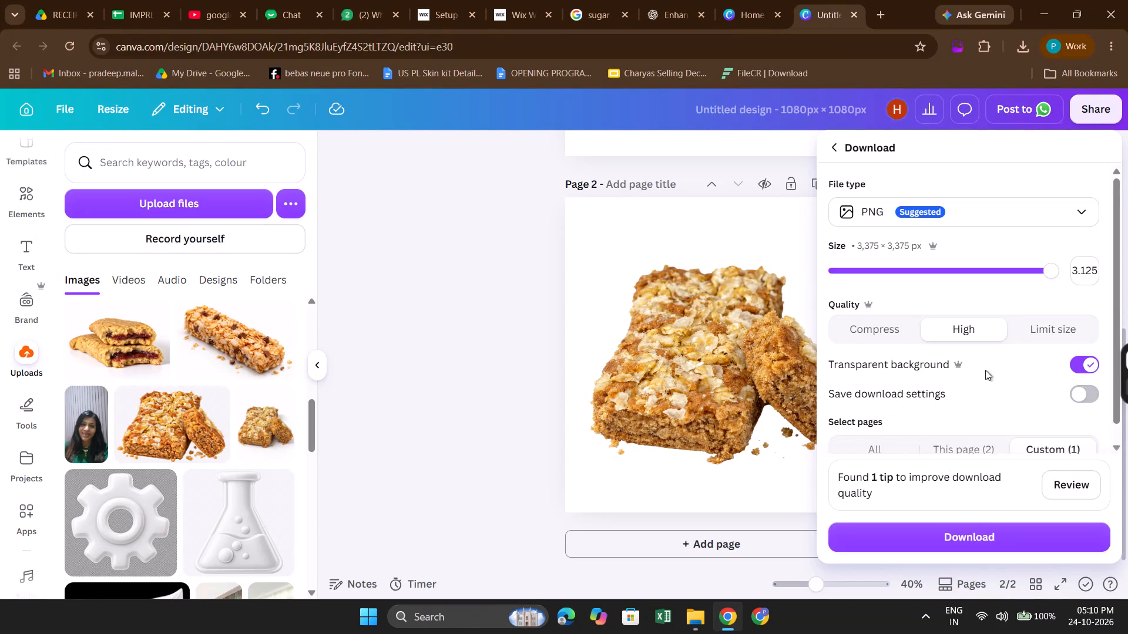
Download only page 2, the oat bars cutout, as a high-quality PNG with a transparent background.
scroll(985, 370, down, 2)
scroll(968, 332, up, 1)
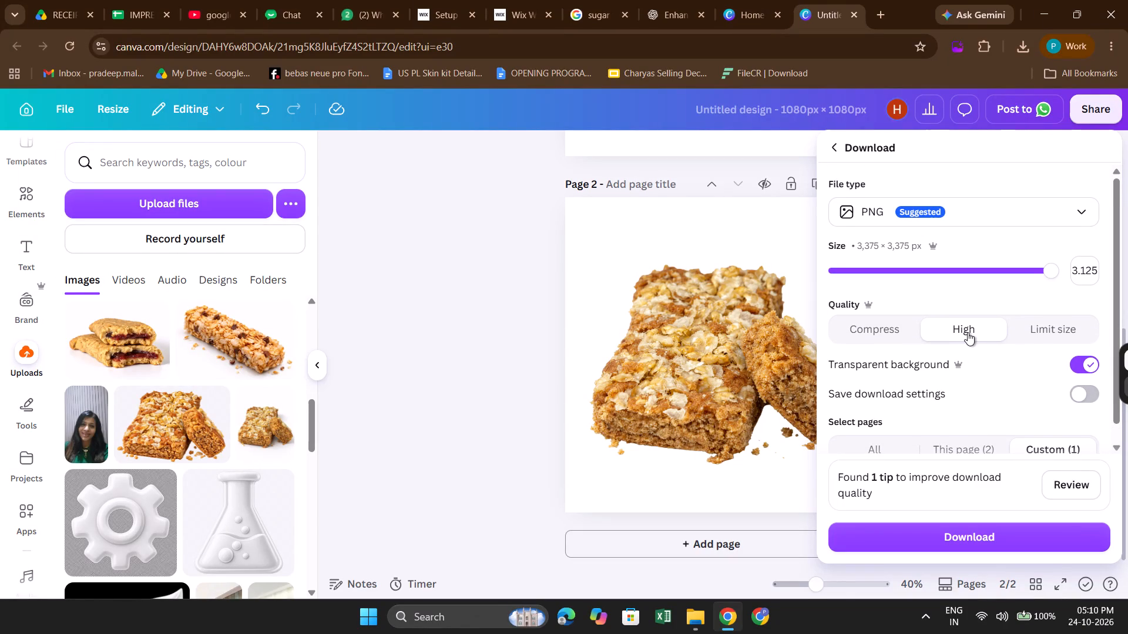
scroll(926, 385, down, 2)
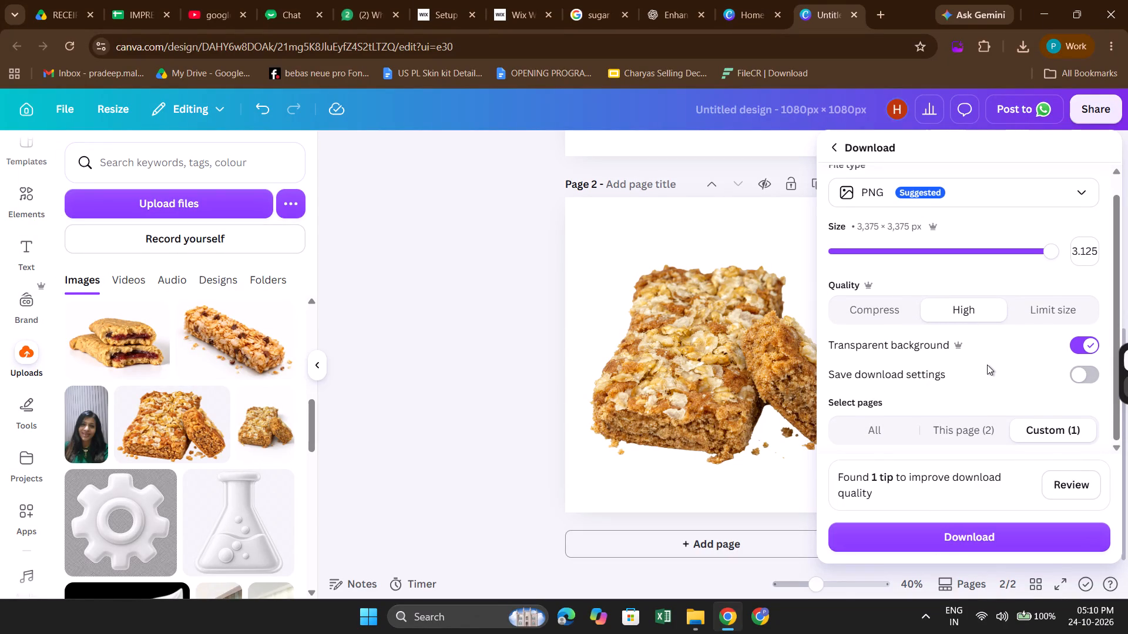
scroll(987, 365, up, 1)
scroll(699, 339, down, 4)
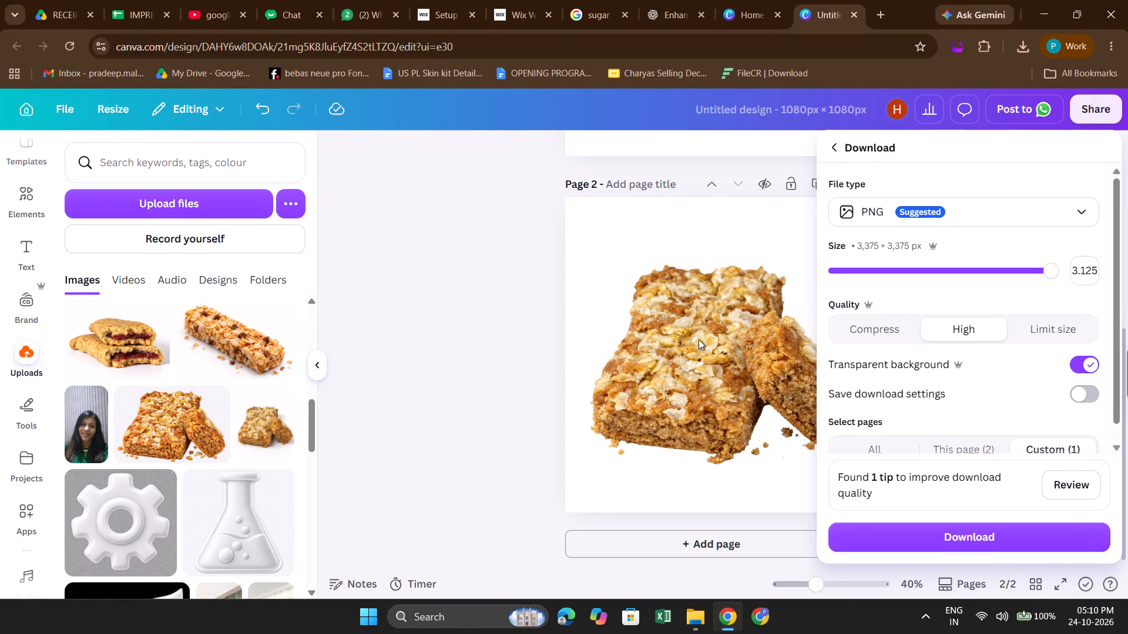
scroll(699, 339, up, 2)
scroll(1019, 372, down, 2)
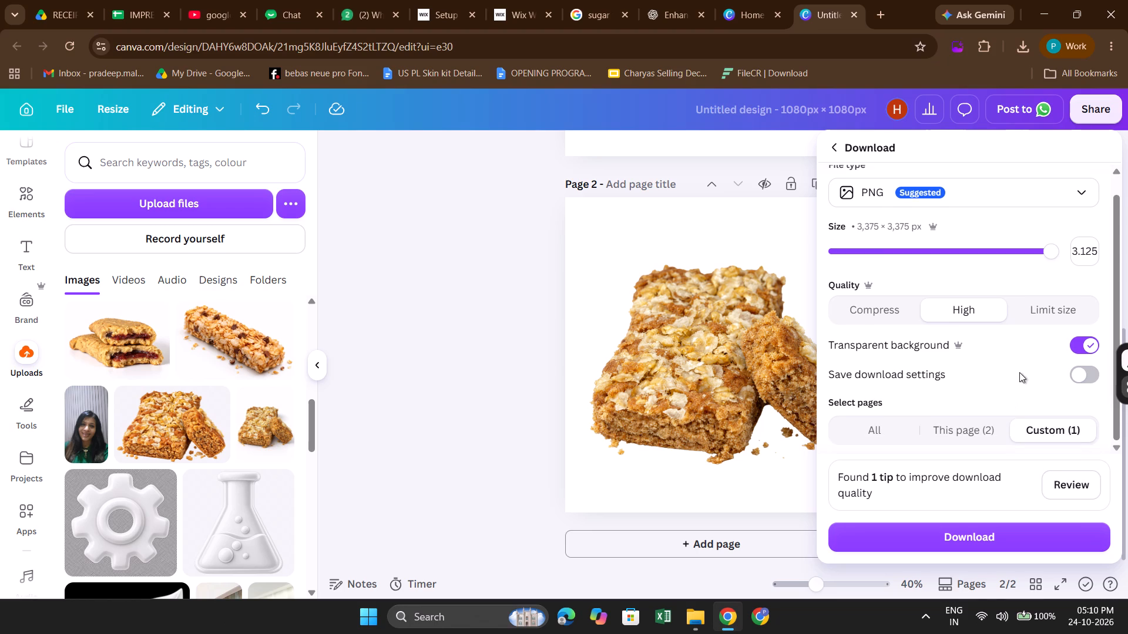
click(959, 433)
scroll(706, 445, down, 3)
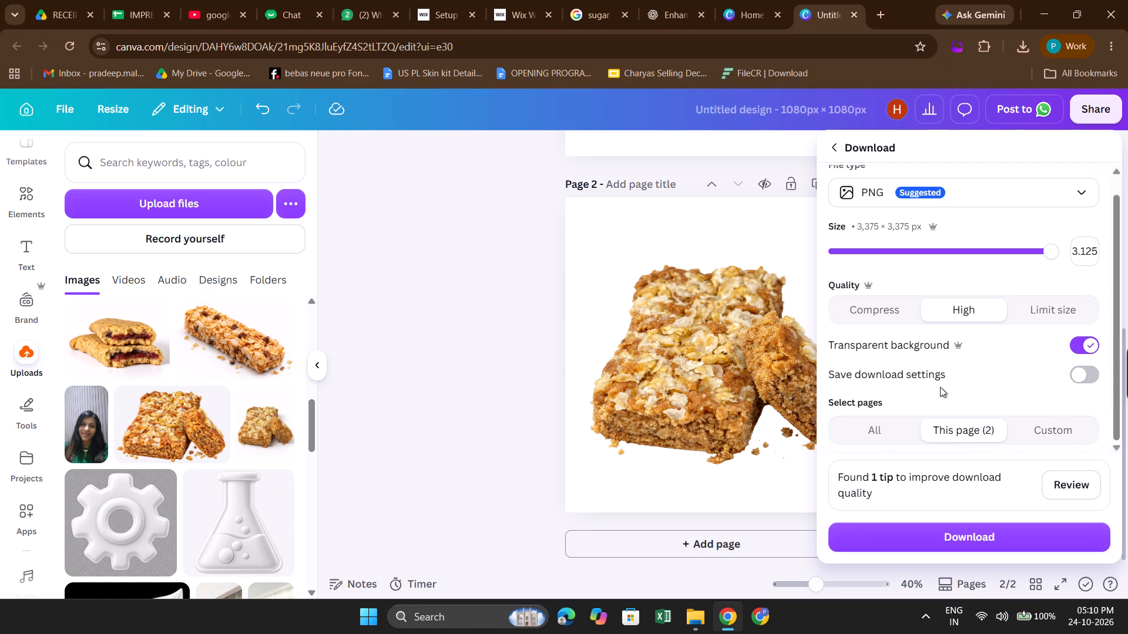
scroll(940, 387, down, 2)
click(938, 531)
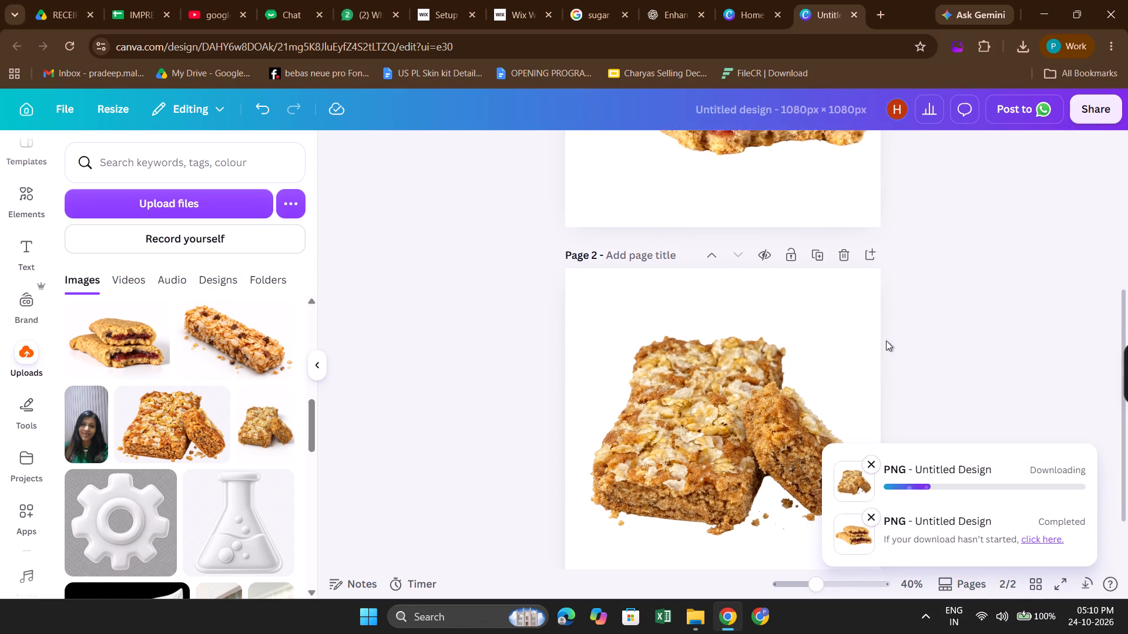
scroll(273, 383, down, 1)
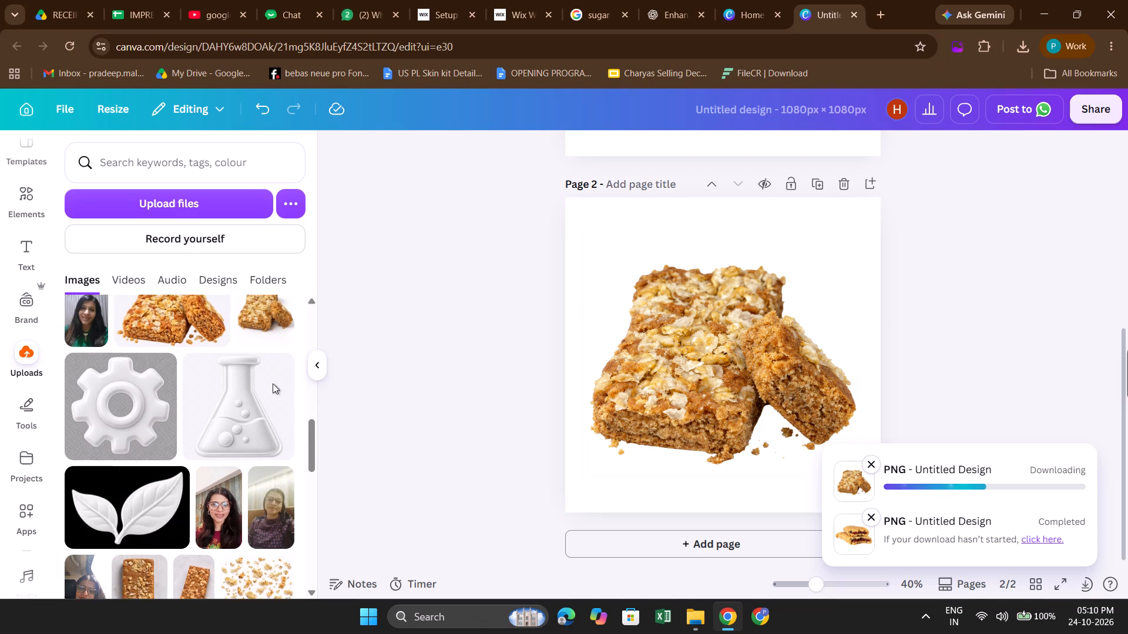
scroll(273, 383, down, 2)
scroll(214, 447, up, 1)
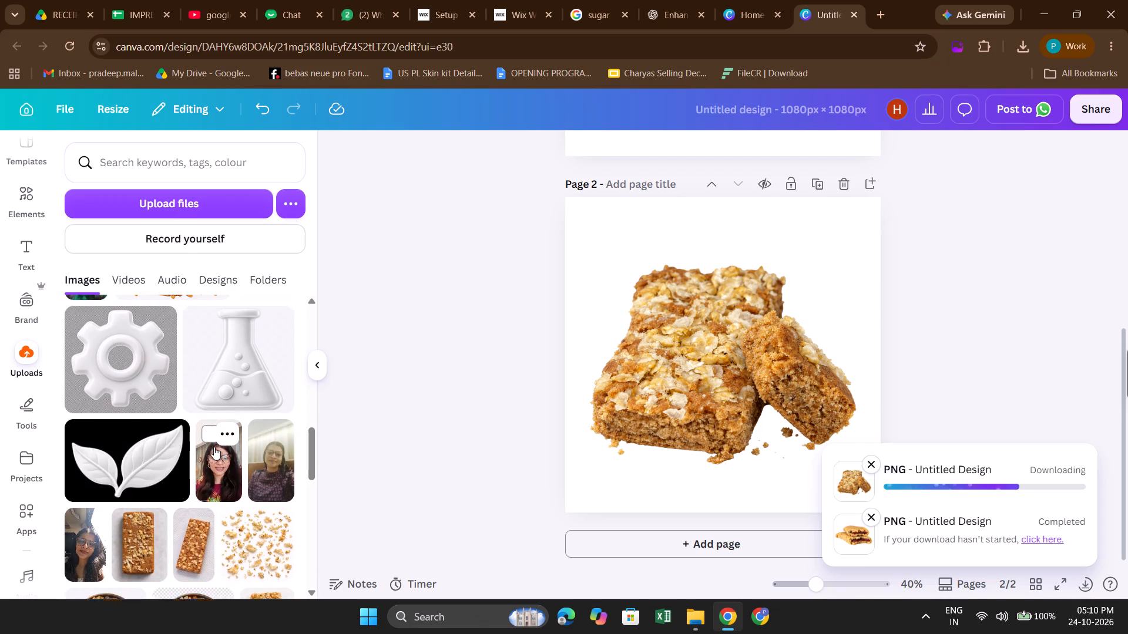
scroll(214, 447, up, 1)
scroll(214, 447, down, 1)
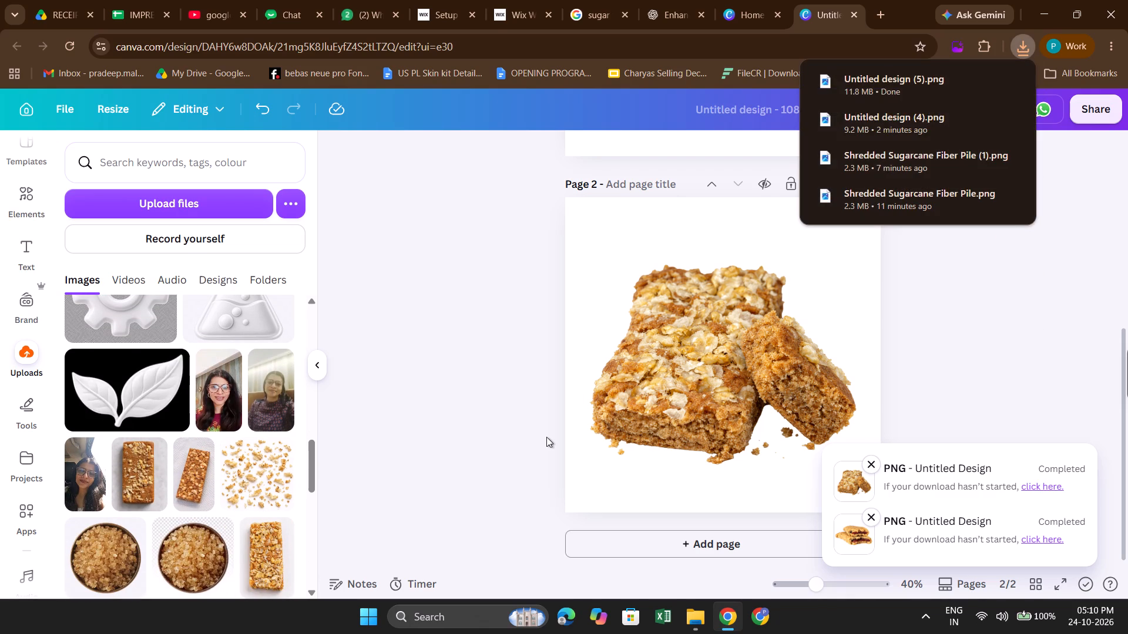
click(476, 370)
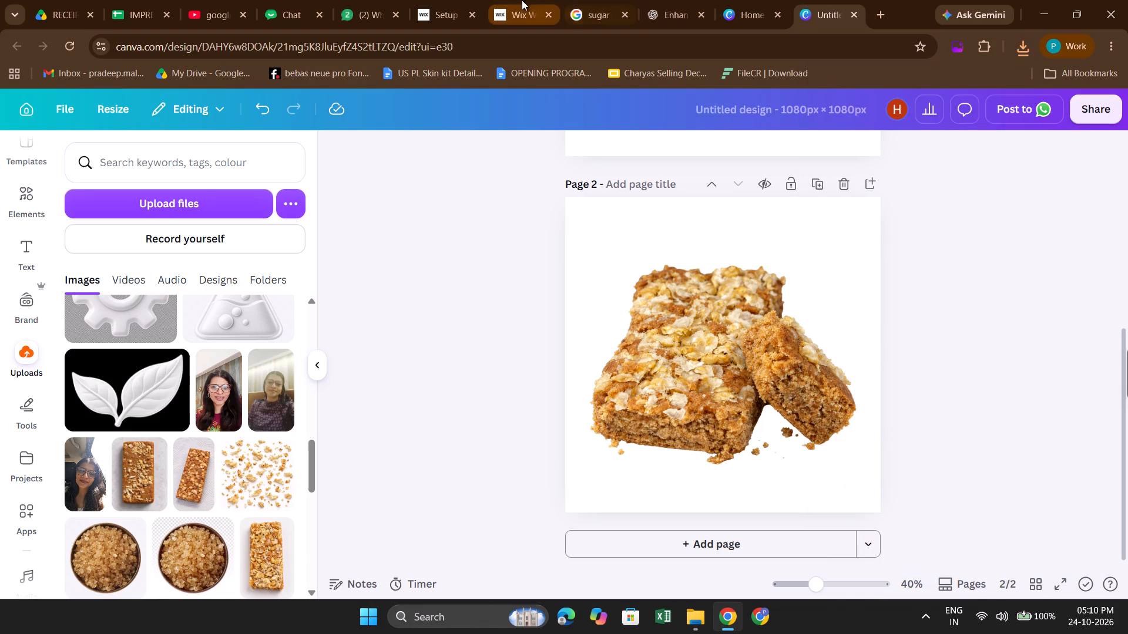
In the Wix editor, upload Untitled design (5).png and use it to replace the Functional Bars picture on the Home page.
click(503, 0)
scroll(387, 308, up, 1)
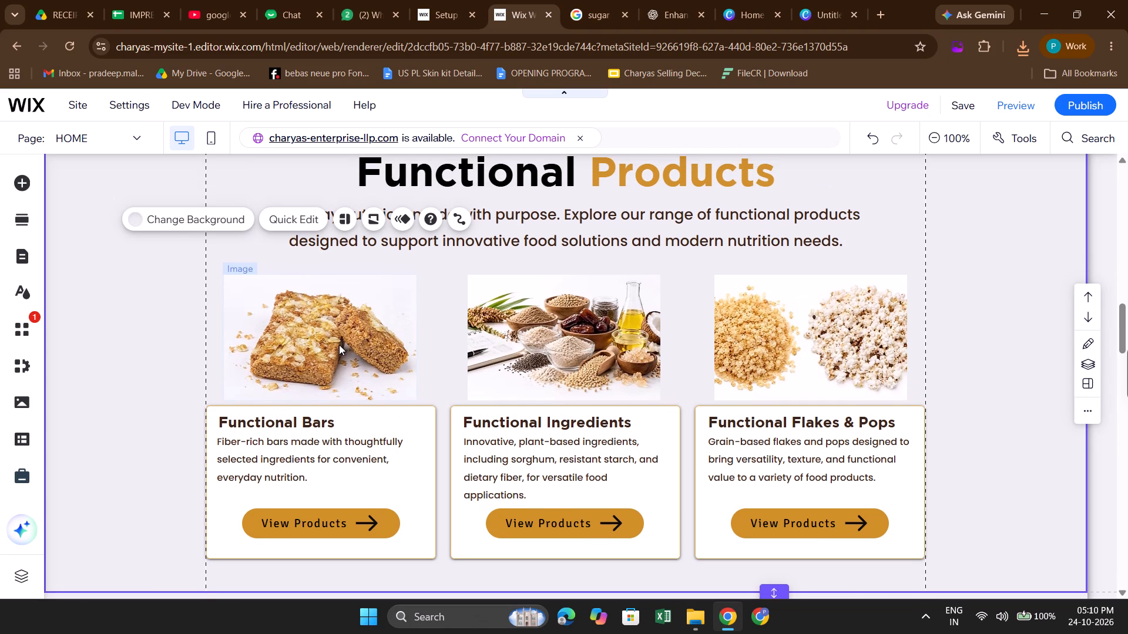
click(339, 345)
click(317, 242)
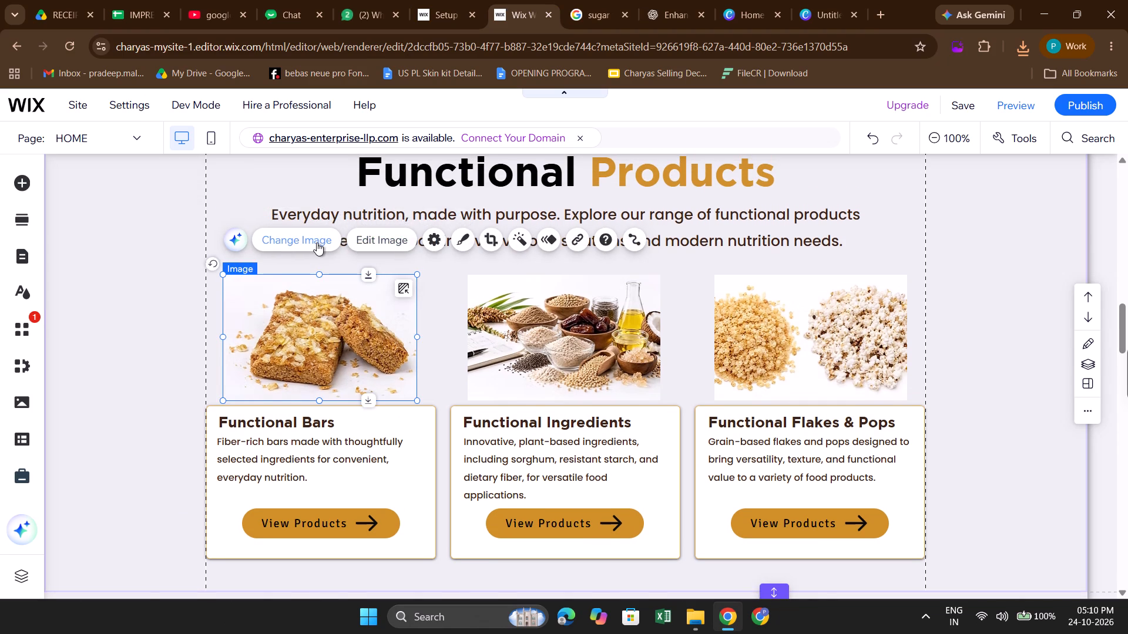
click(136, 182)
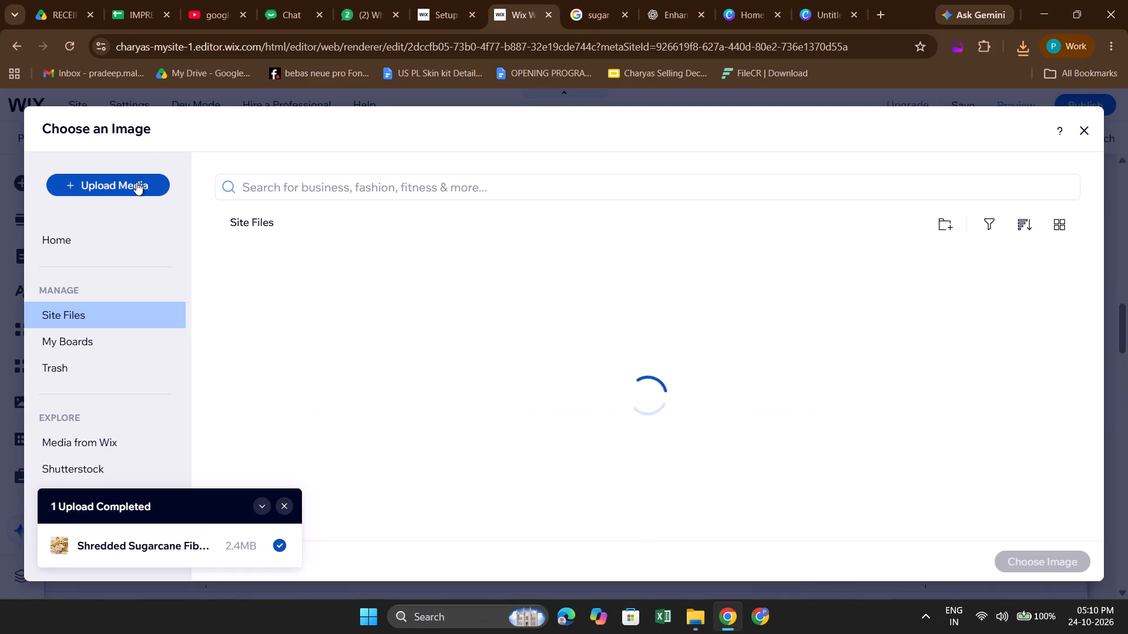
click(614, 393)
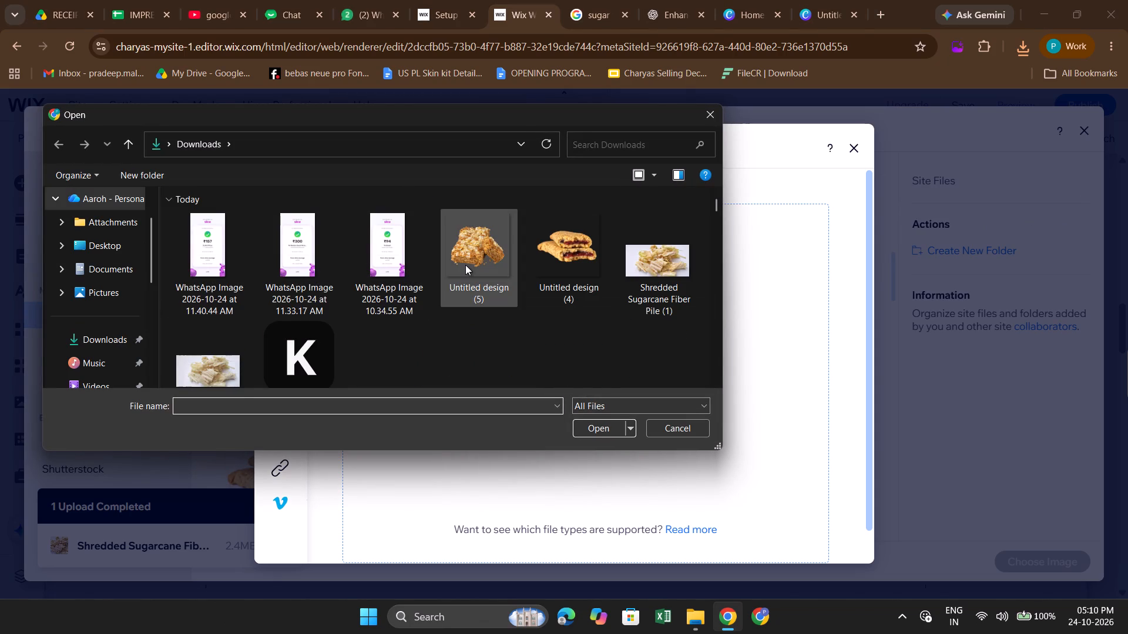
click(465, 265)
click(609, 421)
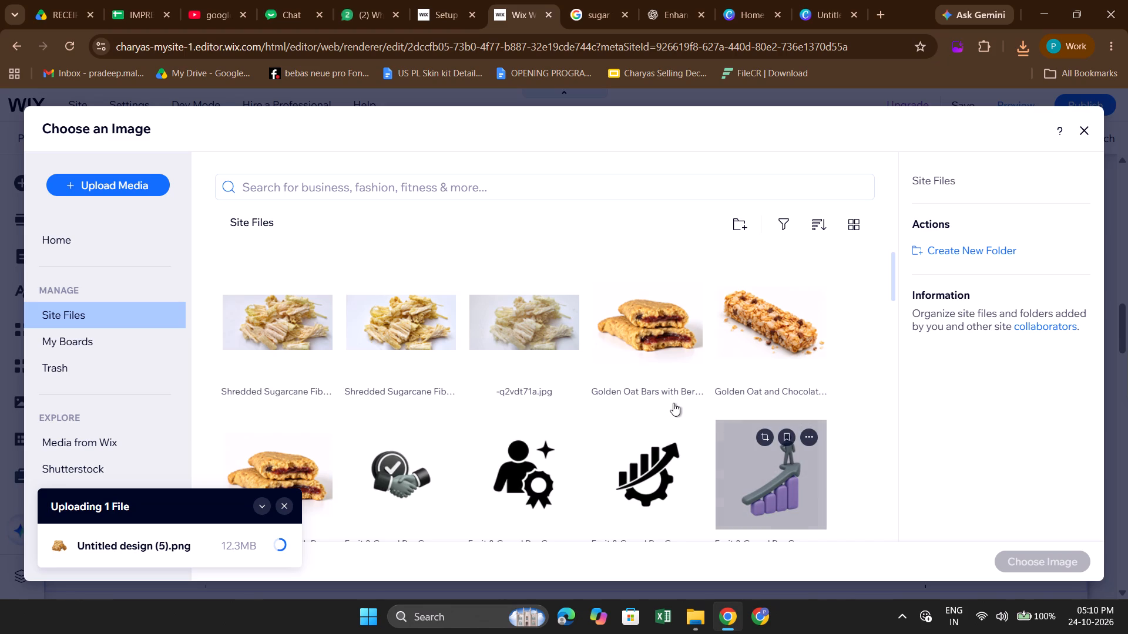
scroll(673, 403, down, 2)
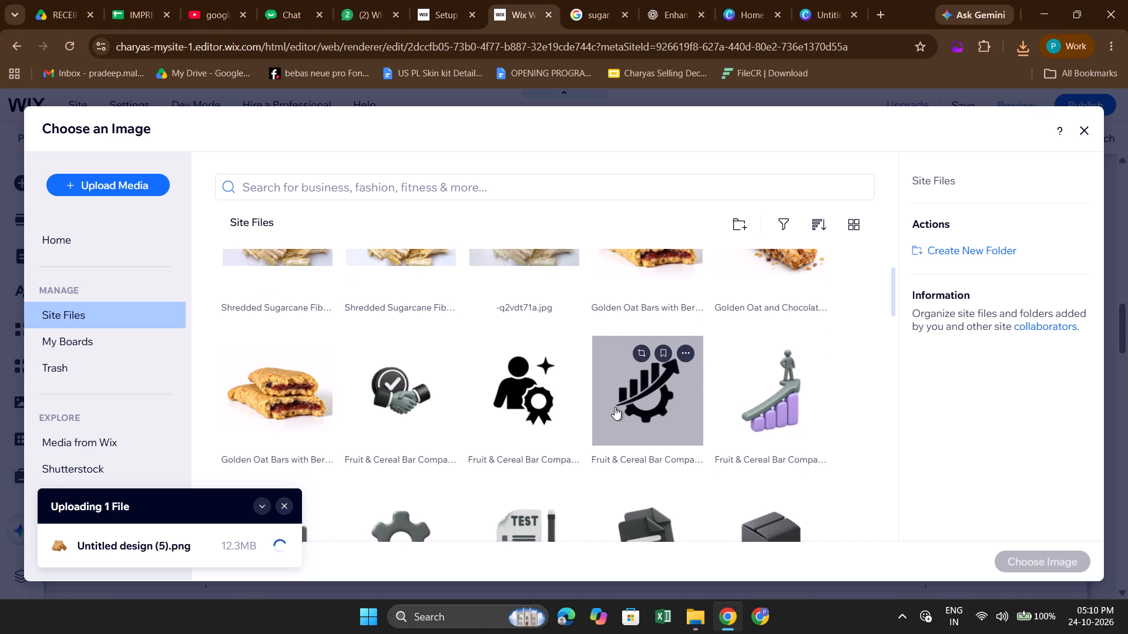
scroll(615, 407, up, 3)
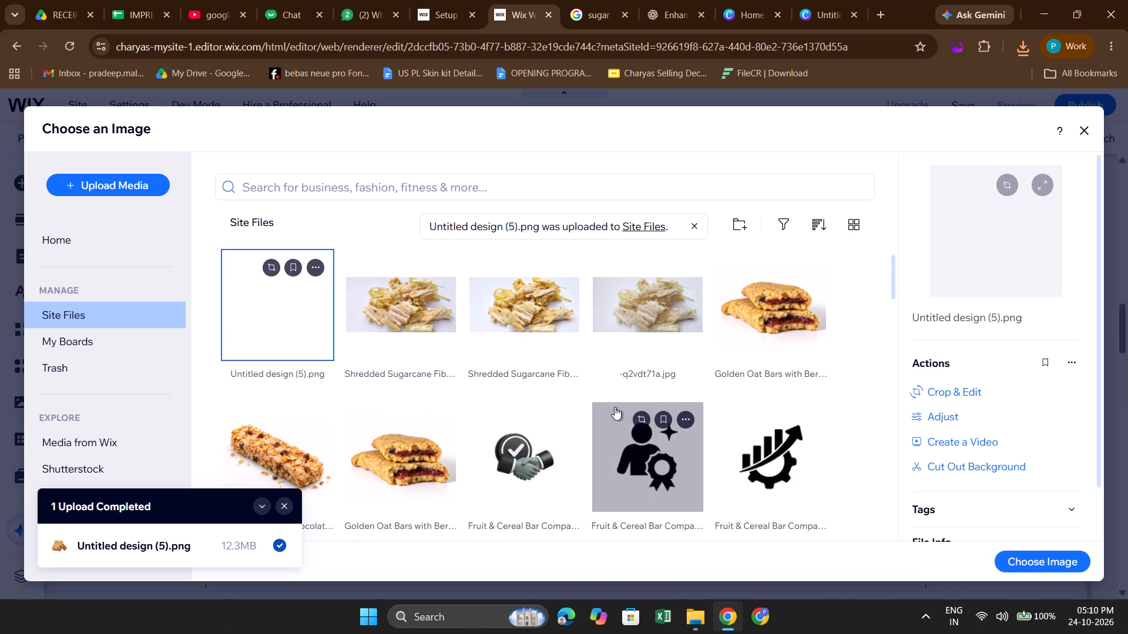
click(1045, 559)
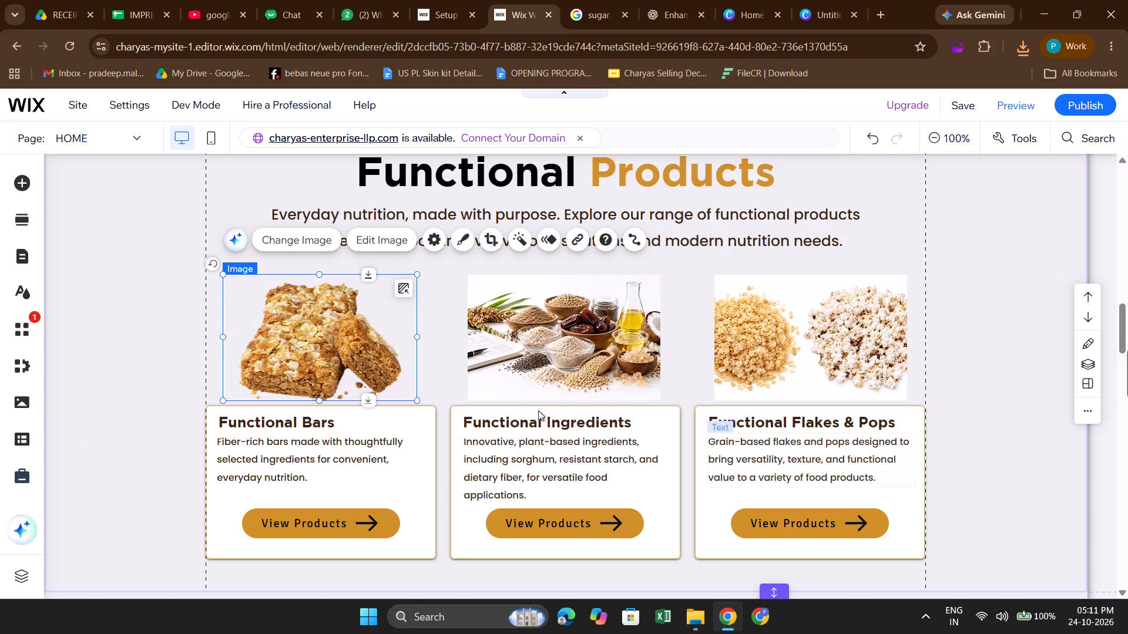
click(165, 338)
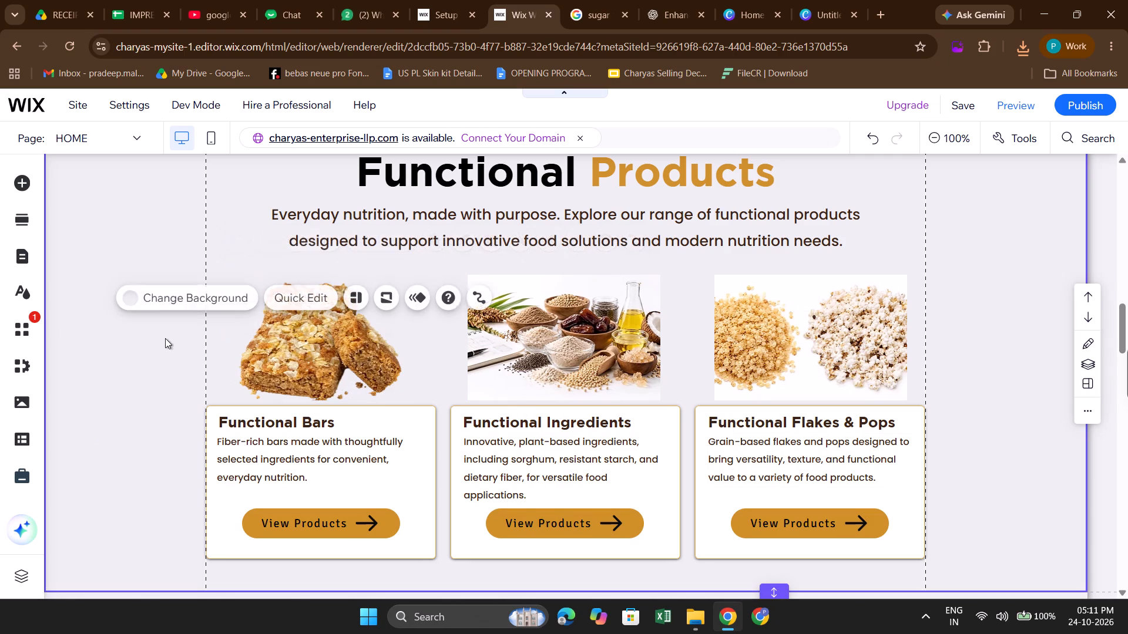
Examine the pictures and cards of the Home page's Functional Products section and how they look together.
scroll(152, 400, down, 1)
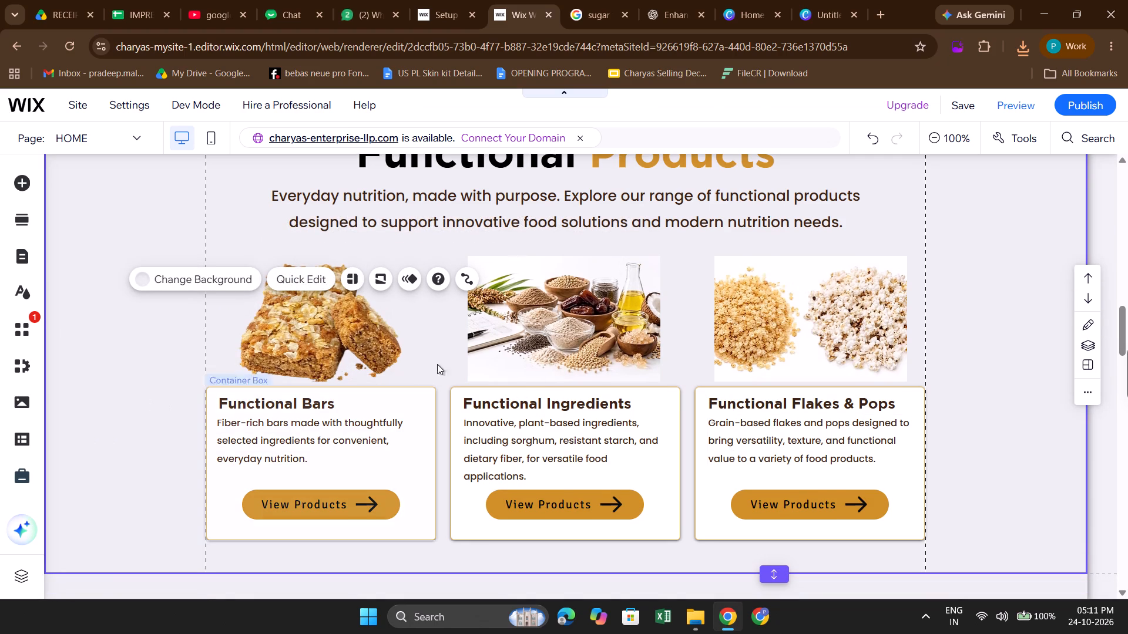
click(566, 362)
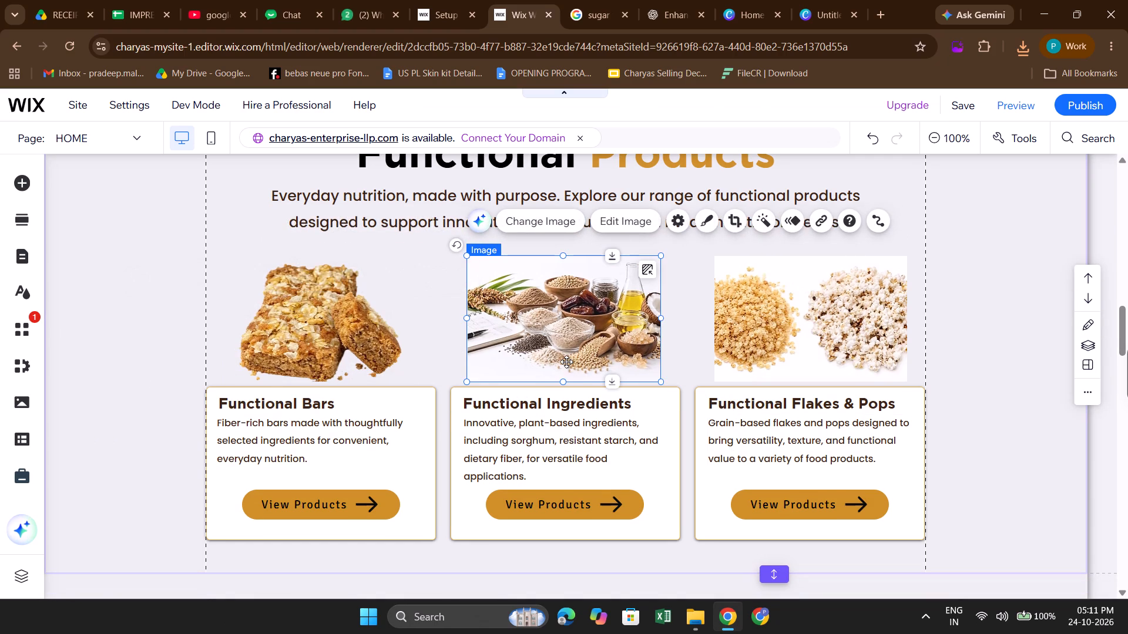
scroll(566, 362, up, 1)
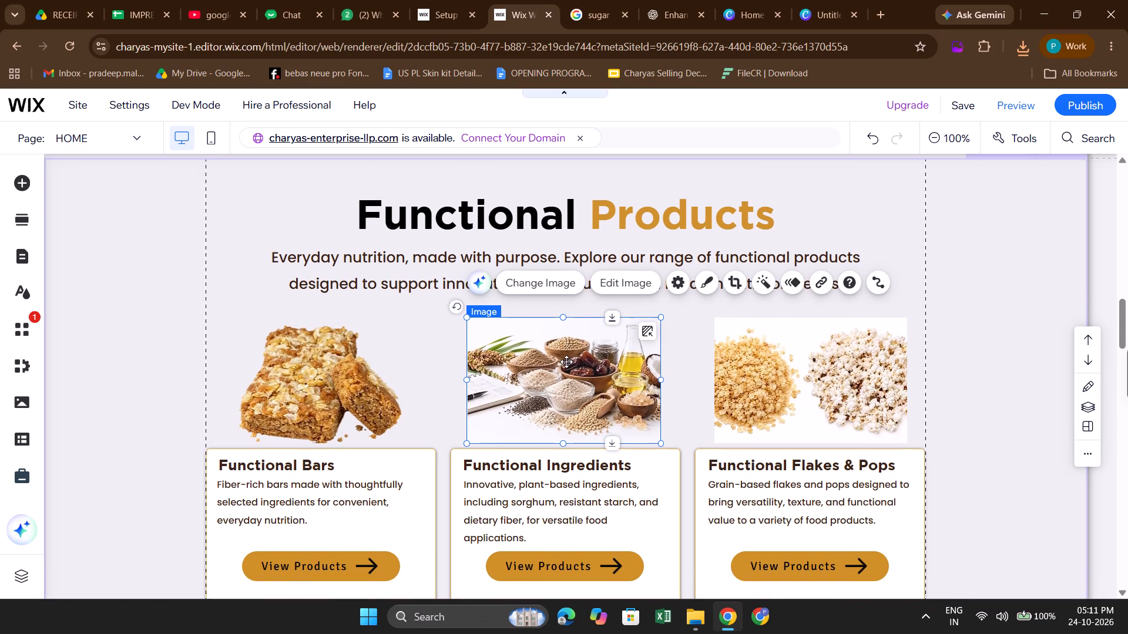
scroll(566, 362, down, 1)
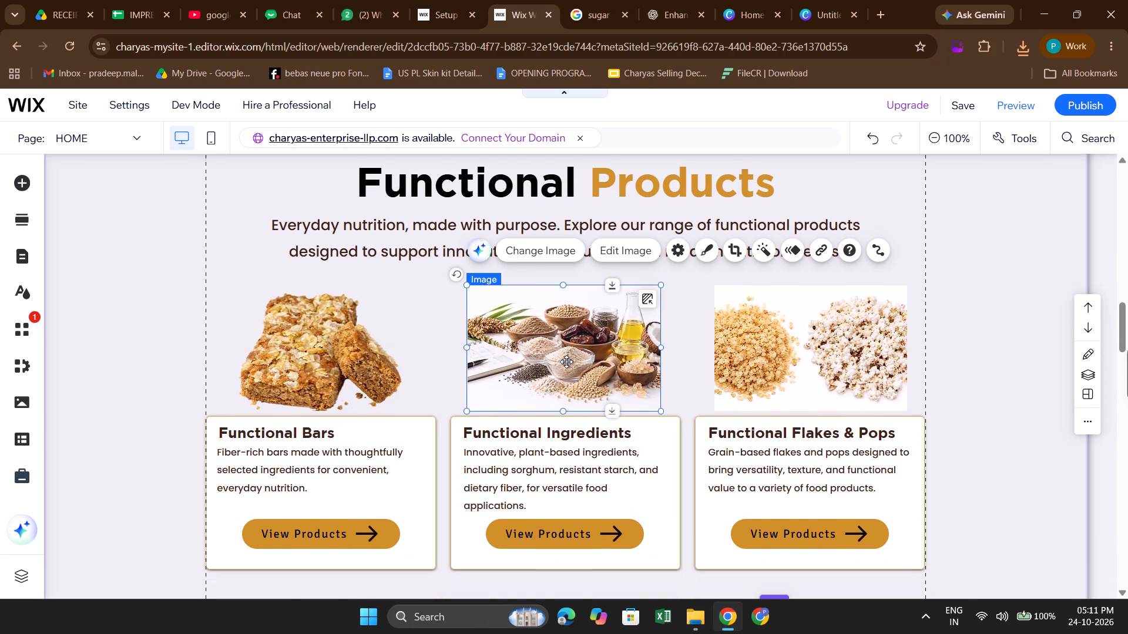
scroll(566, 362, down, 1)
click(967, 338)
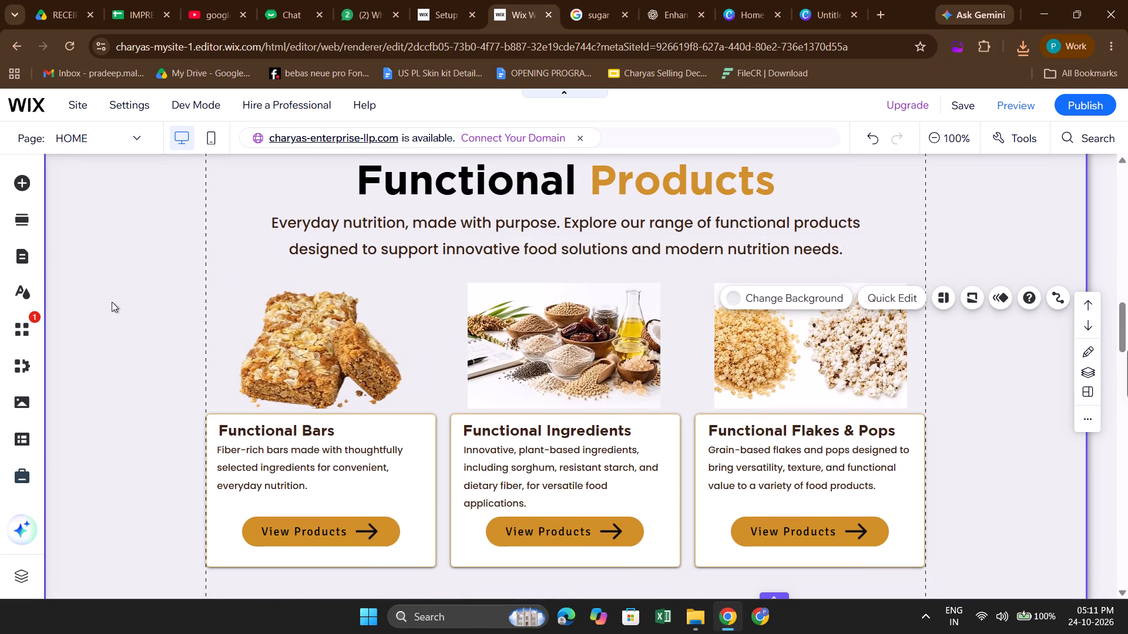
click(147, 322)
scroll(334, 405, down, 1)
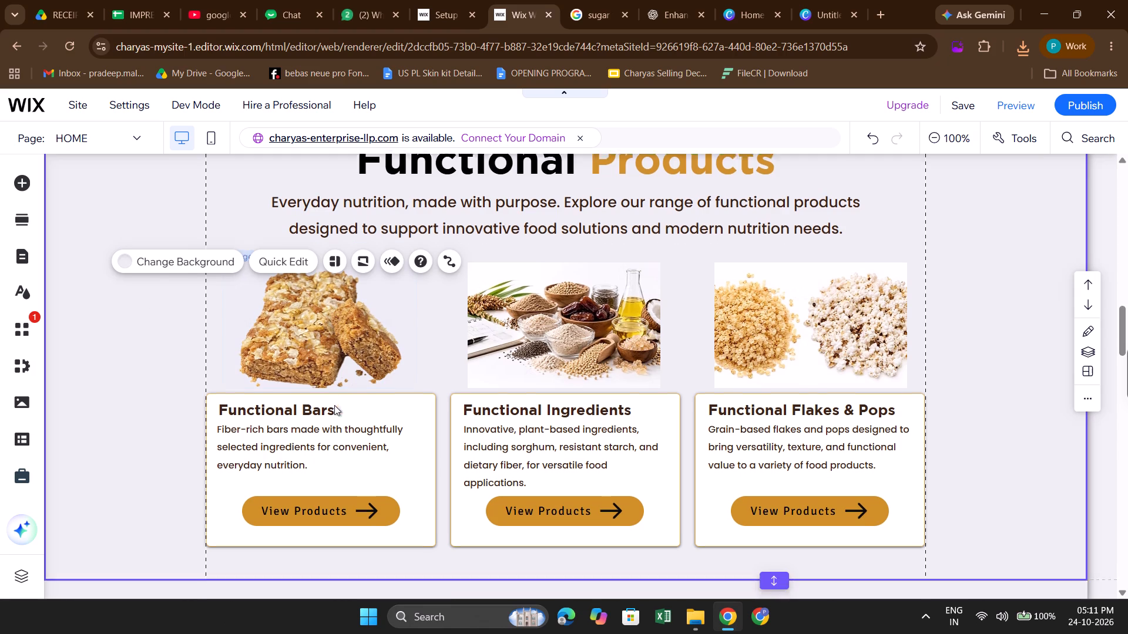
scroll(334, 405, down, 1)
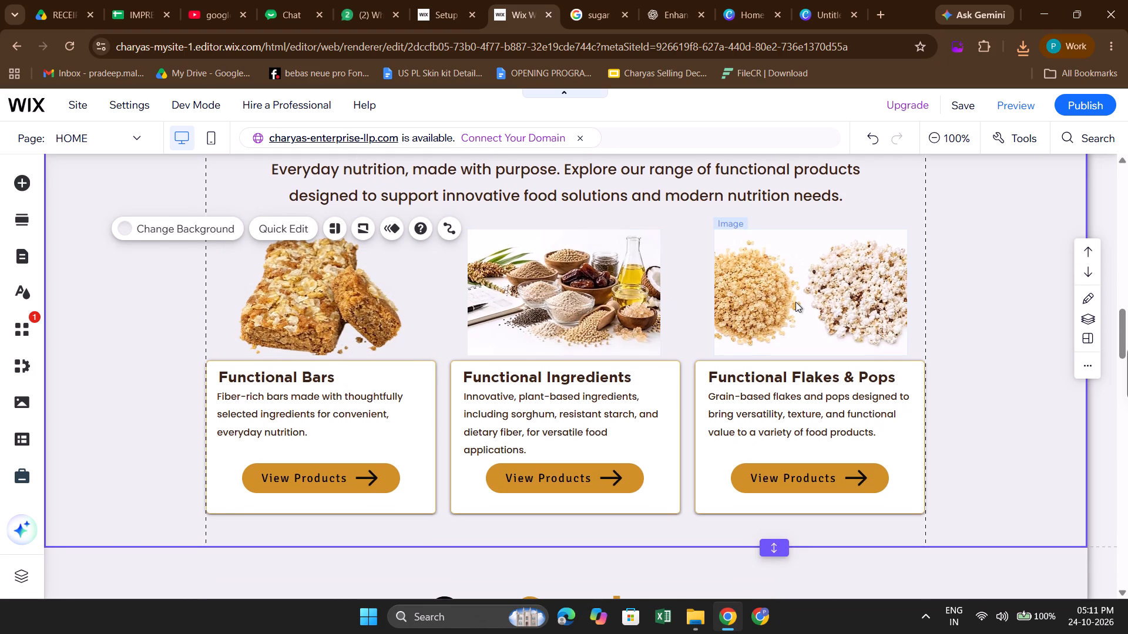
scroll(595, 340, down, 3)
scroll(595, 340, up, 1)
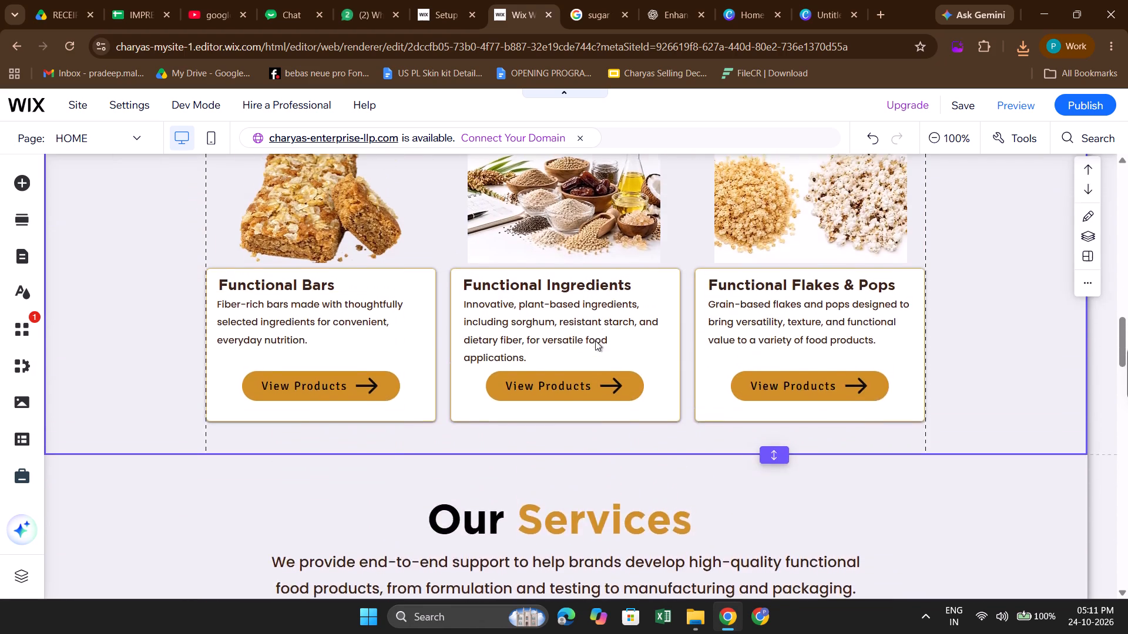
scroll(595, 340, up, 2)
scroll(474, 432, up, 4)
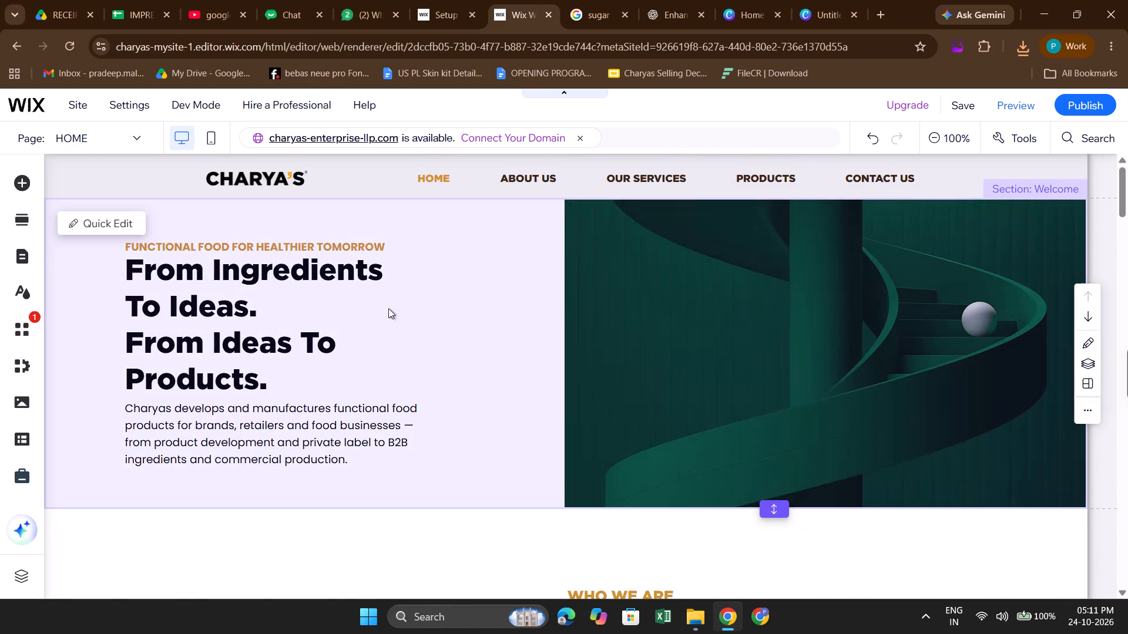
scroll(388, 308, up, 3)
On the Products page, replace the Fiber Bars picture with Untitled design (5).png from the site files.
click(136, 136)
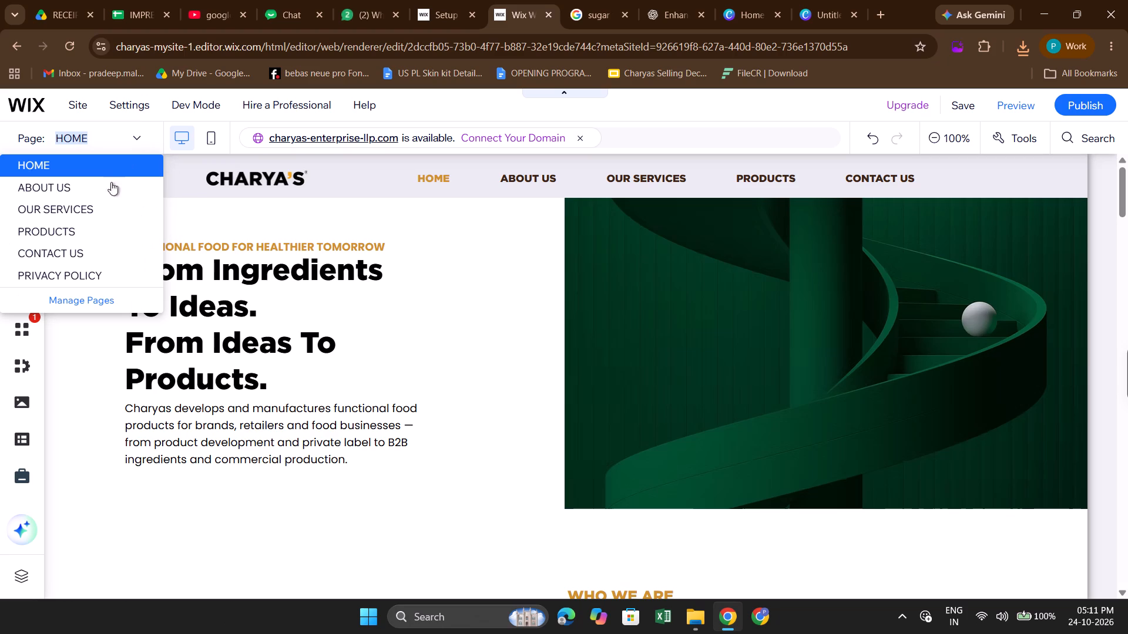
click(79, 228)
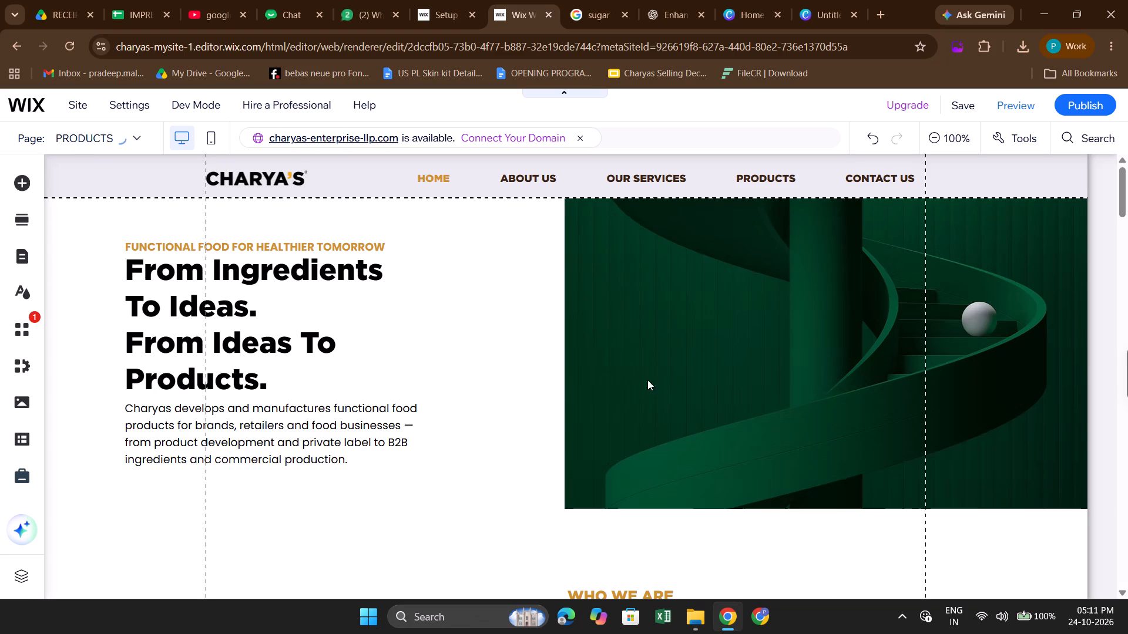
scroll(550, 377, down, 1)
click(425, 430)
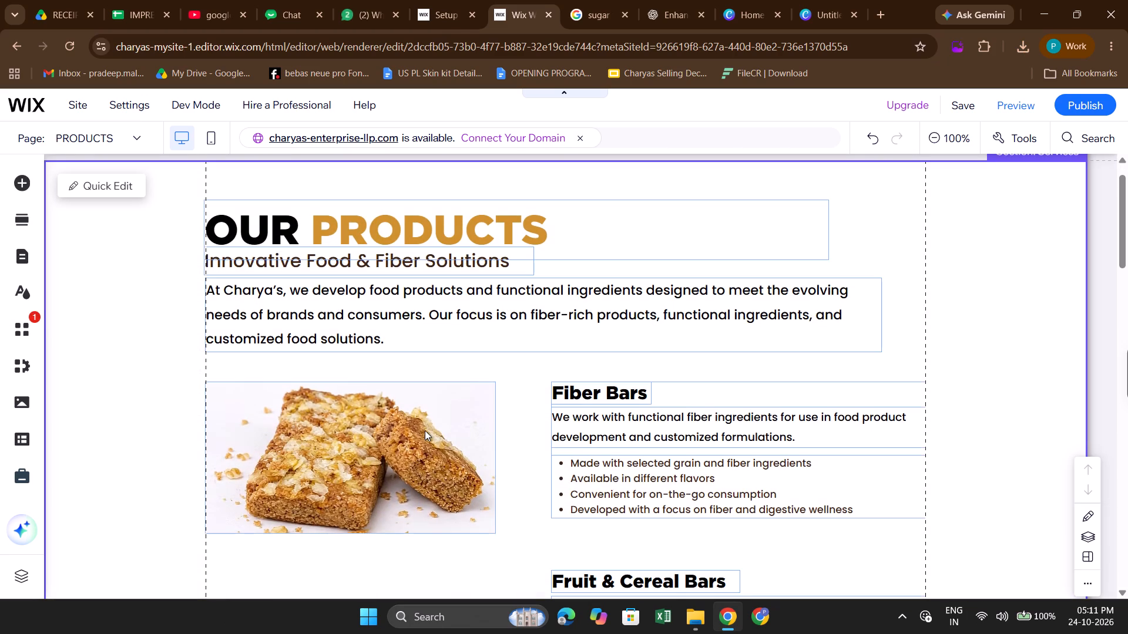
click(425, 430)
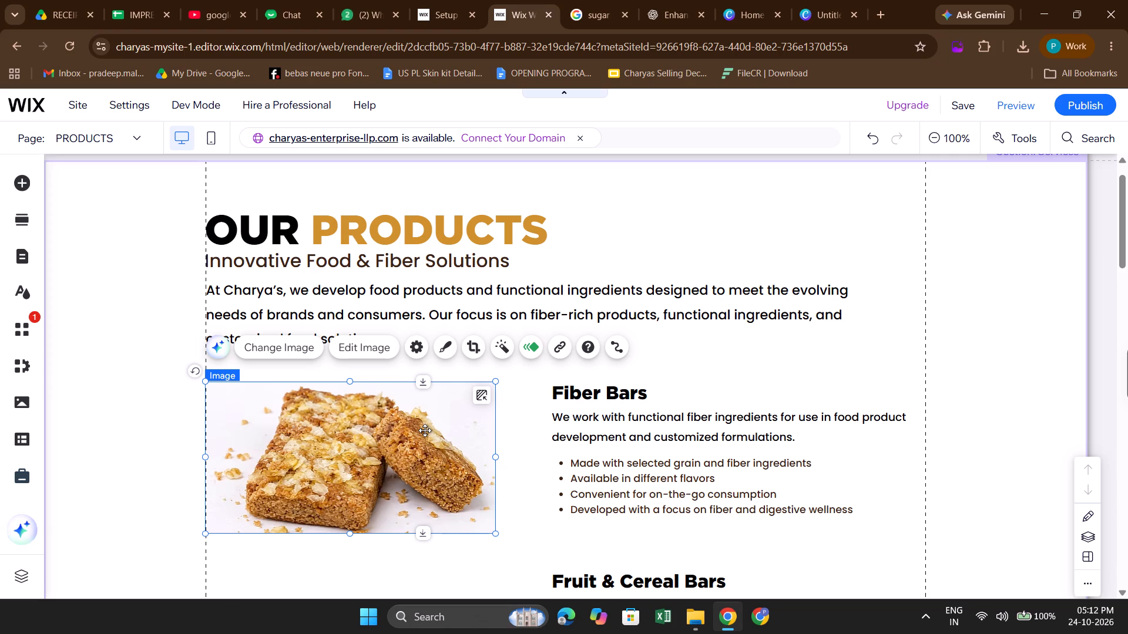
scroll(451, 438, down, 2)
click(271, 302)
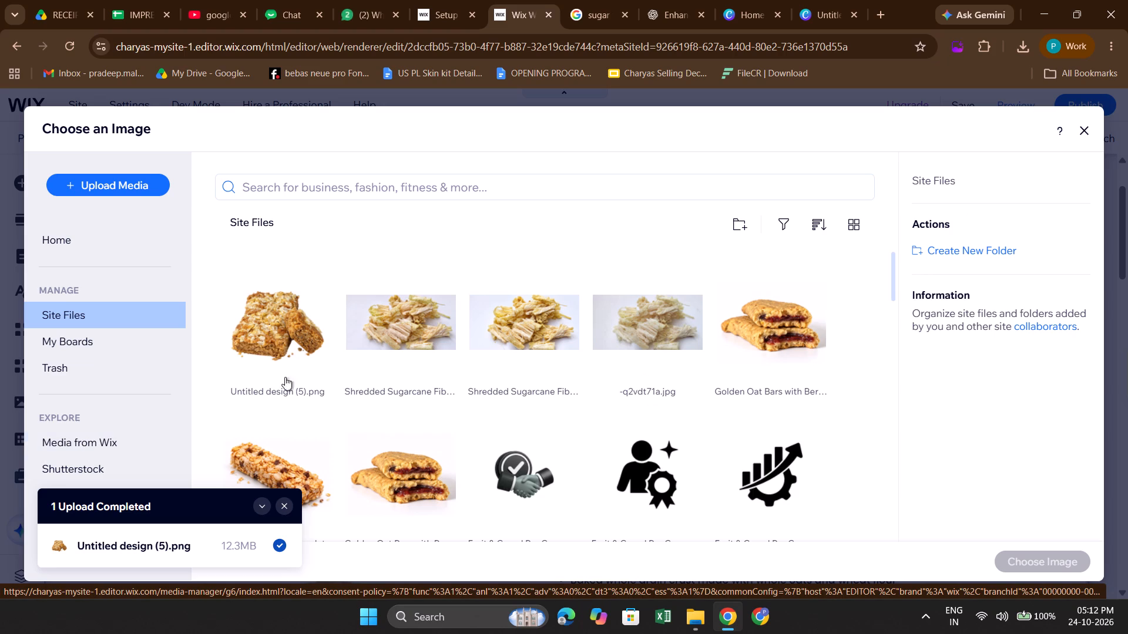
click(290, 343)
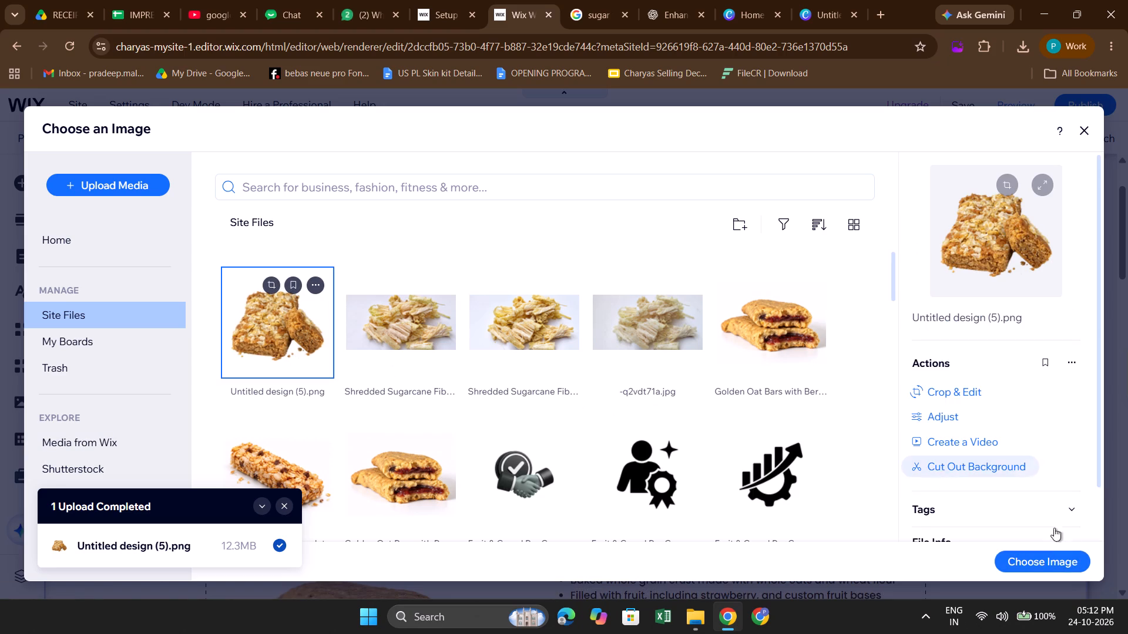
click(1060, 559)
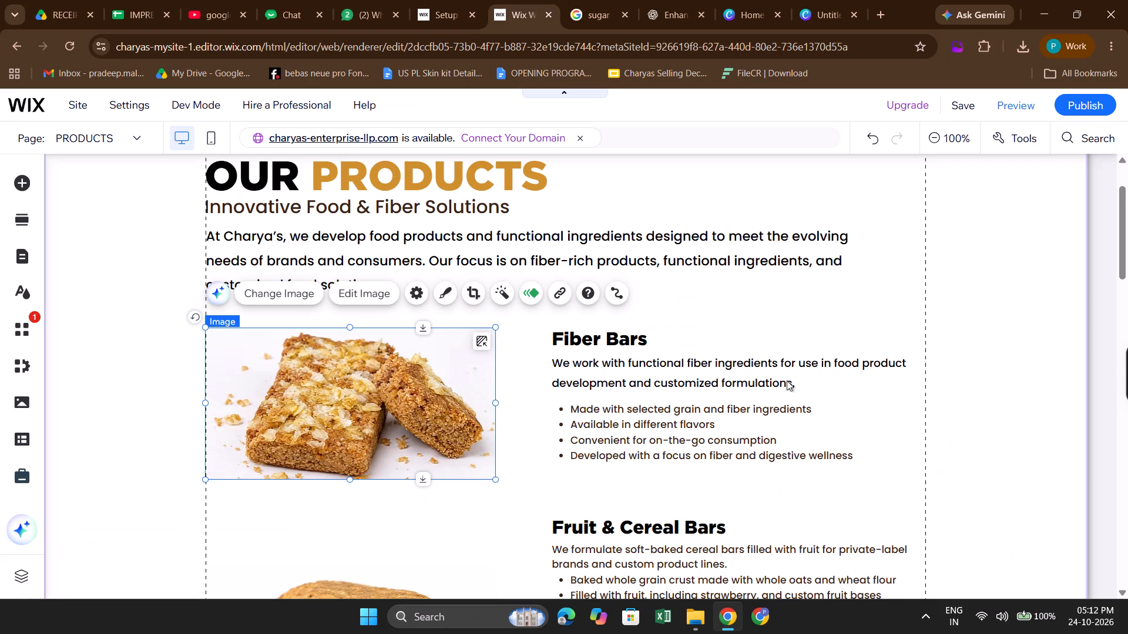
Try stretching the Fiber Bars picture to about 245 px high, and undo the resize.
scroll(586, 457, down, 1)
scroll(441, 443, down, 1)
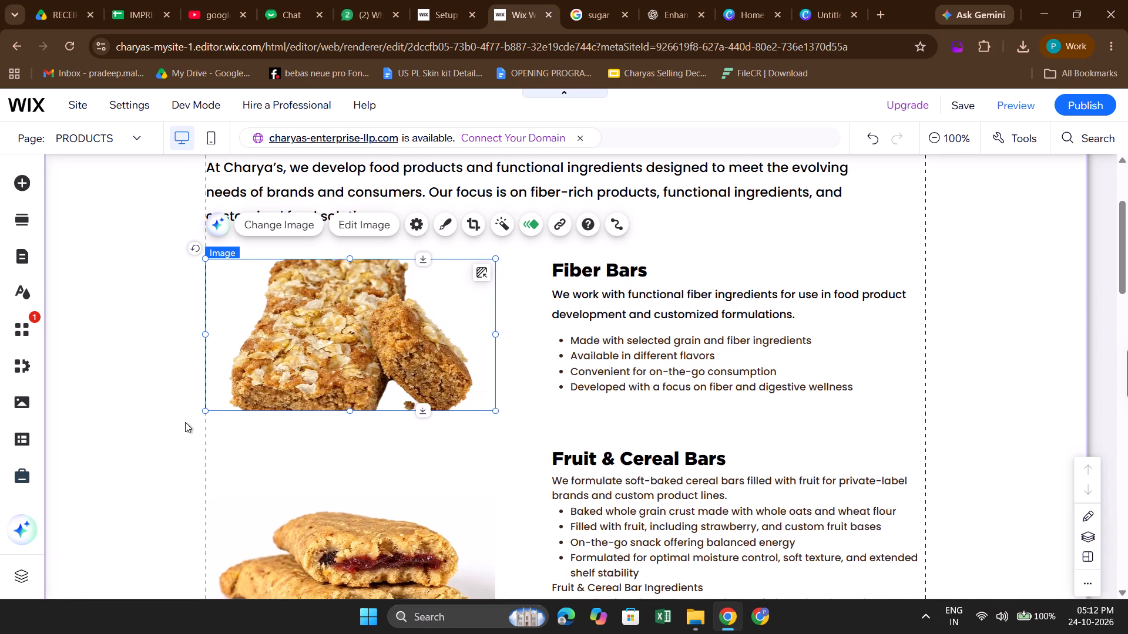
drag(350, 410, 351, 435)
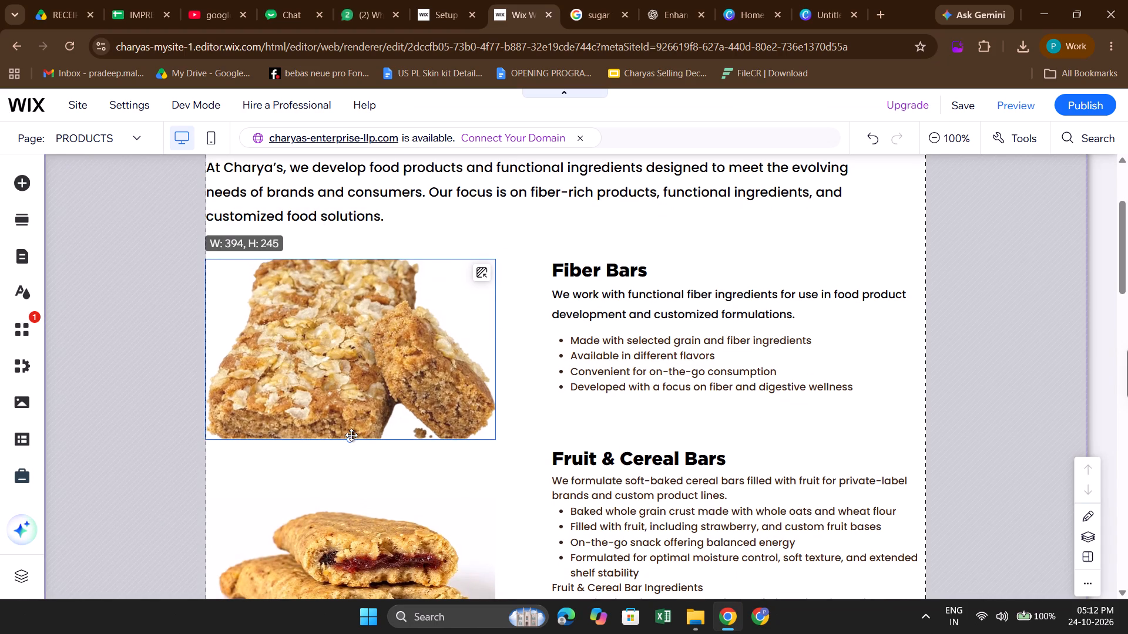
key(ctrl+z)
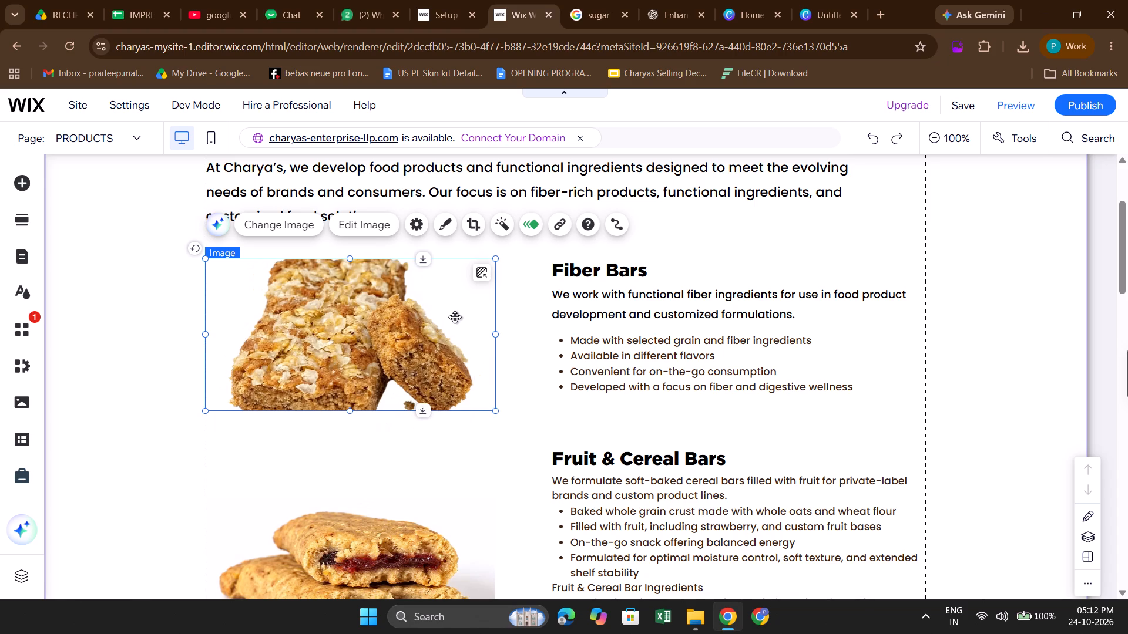
Extend the Fiber Bars picture's crop upward and downward so the whole bars and crumbs fit inside the frame, and apply it.
double_click(429, 309)
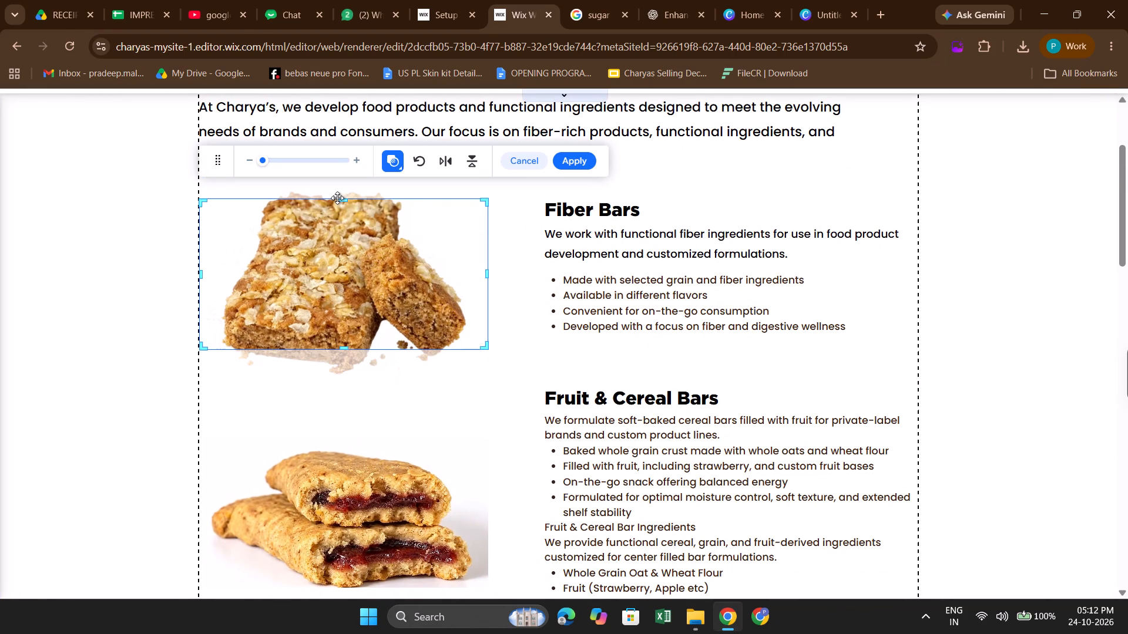
drag(343, 199, 344, 186)
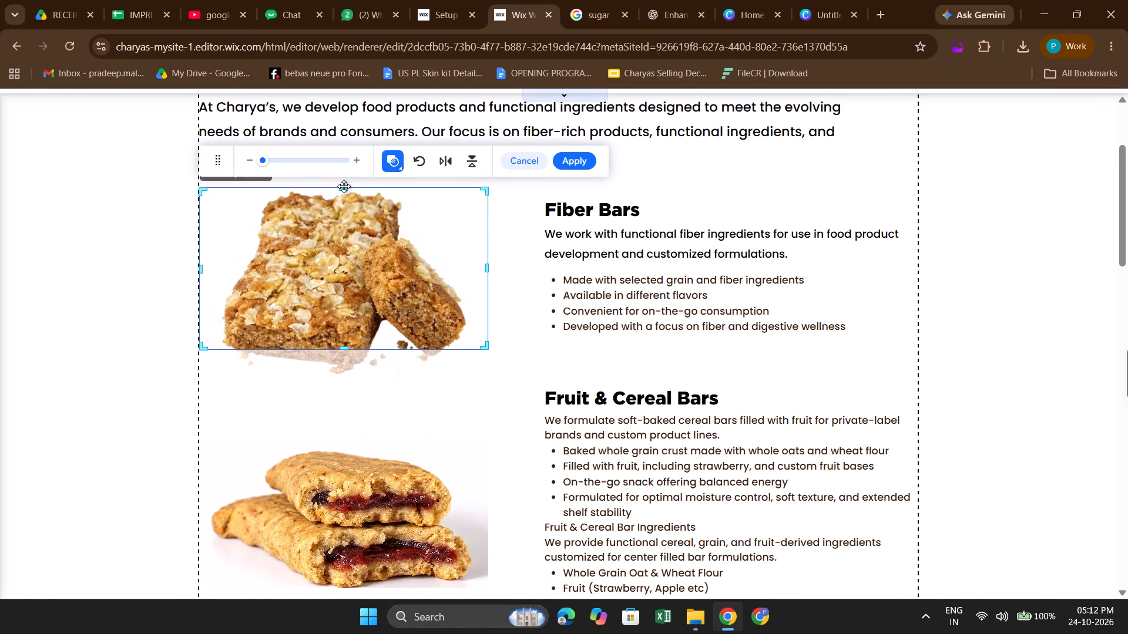
drag(344, 186, 342, 179)
drag(344, 348, 344, 350)
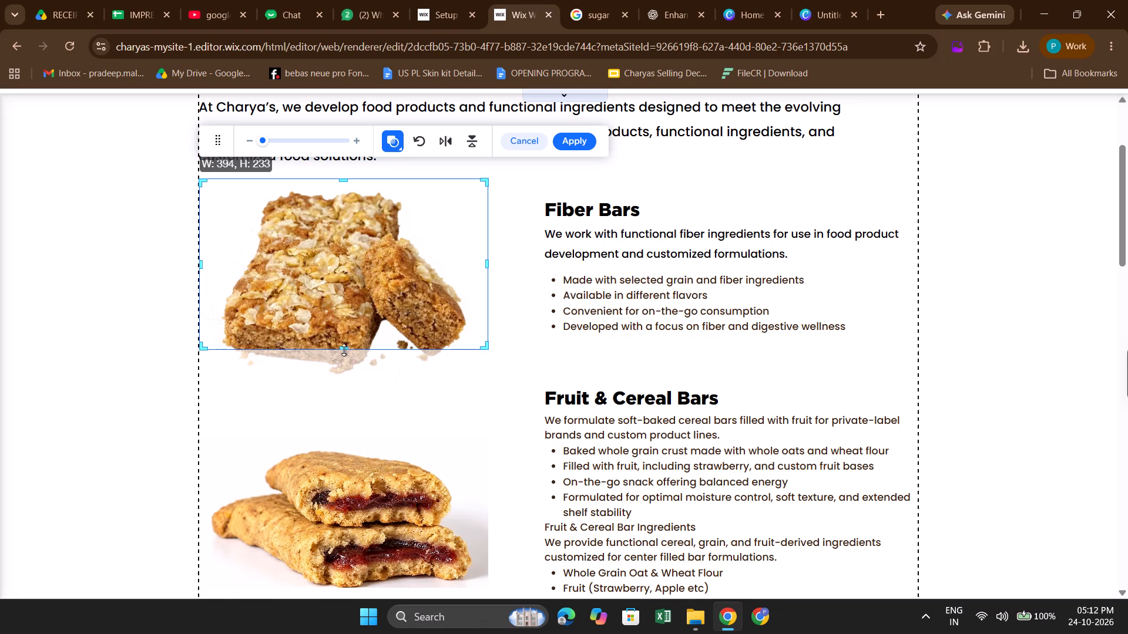
drag(344, 350, 350, 383)
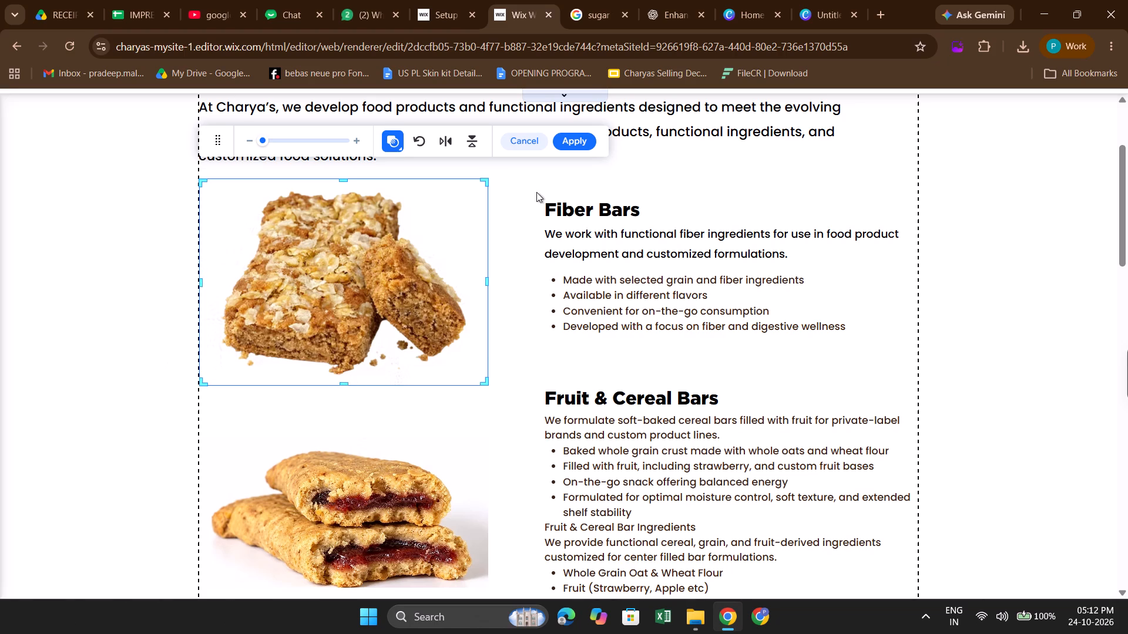
click(576, 141)
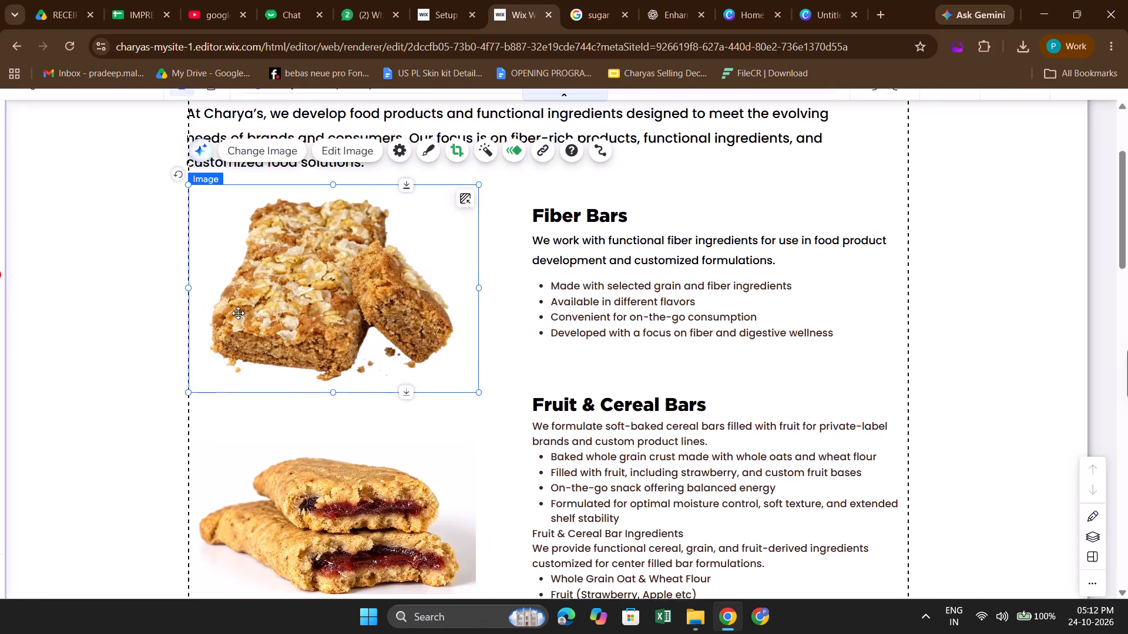
click(120, 337)
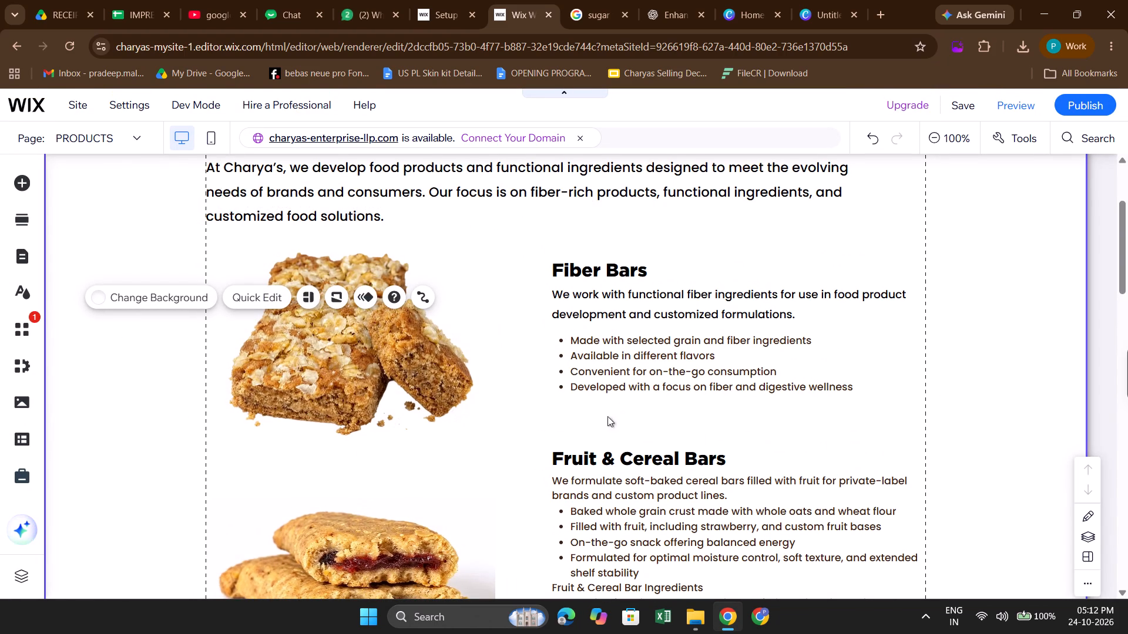
Scale the Fiber Bars picture down slightly and move it against the content area's left guideline.
scroll(810, 387, down, 1)
scroll(626, 446, up, 1)
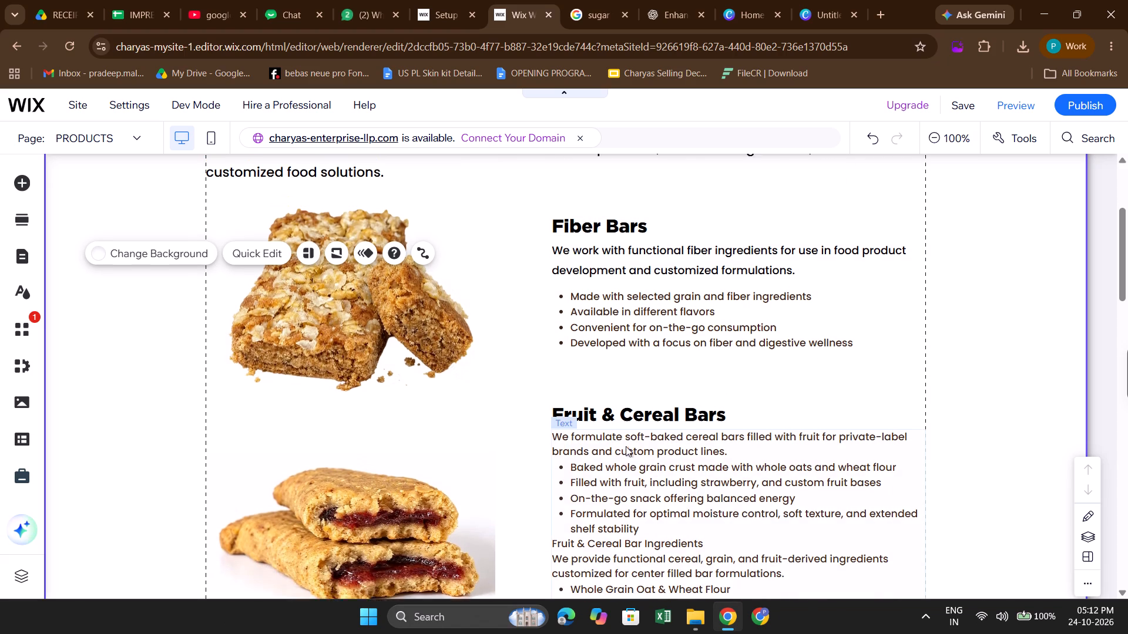
scroll(626, 446, up, 1)
click(394, 392)
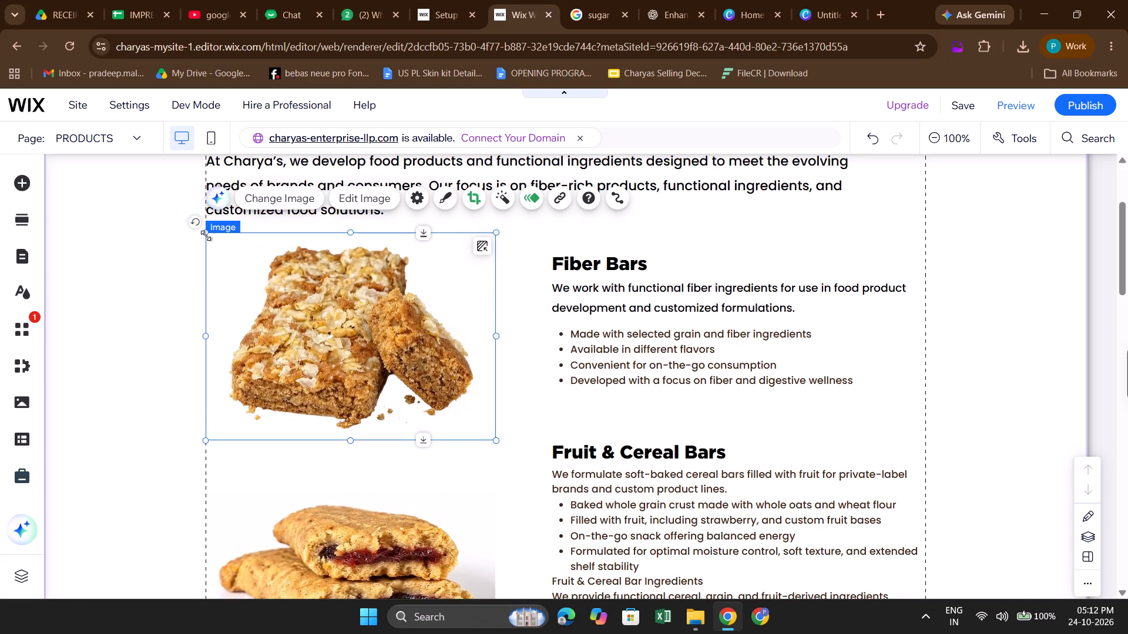
drag(205, 235, 226, 247)
drag(389, 353, 375, 353)
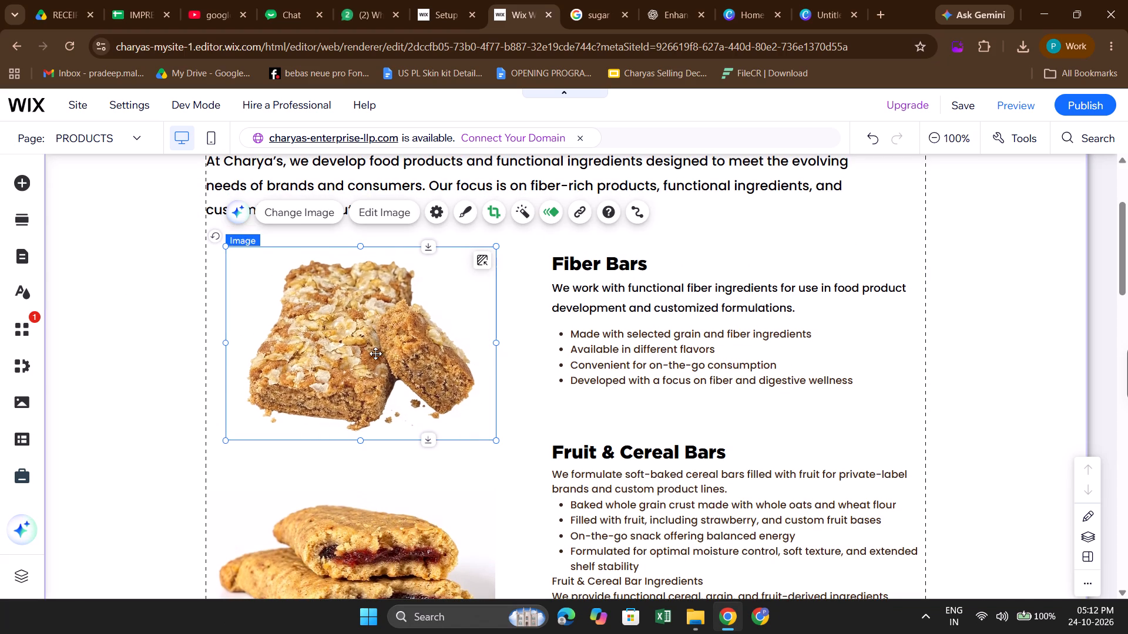
drag(375, 353, 368, 353)
click(115, 324)
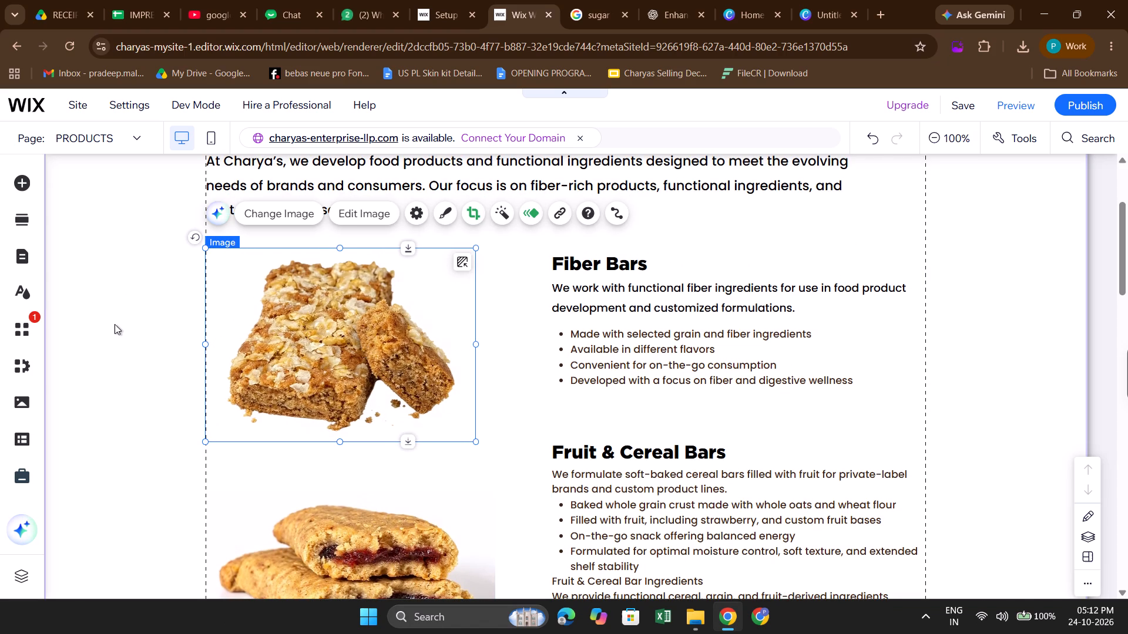
Shrink the Fiber Bars picture a little more and move it up slightly, to about x 0, y 345.
scroll(115, 324, down, 1)
click(352, 316)
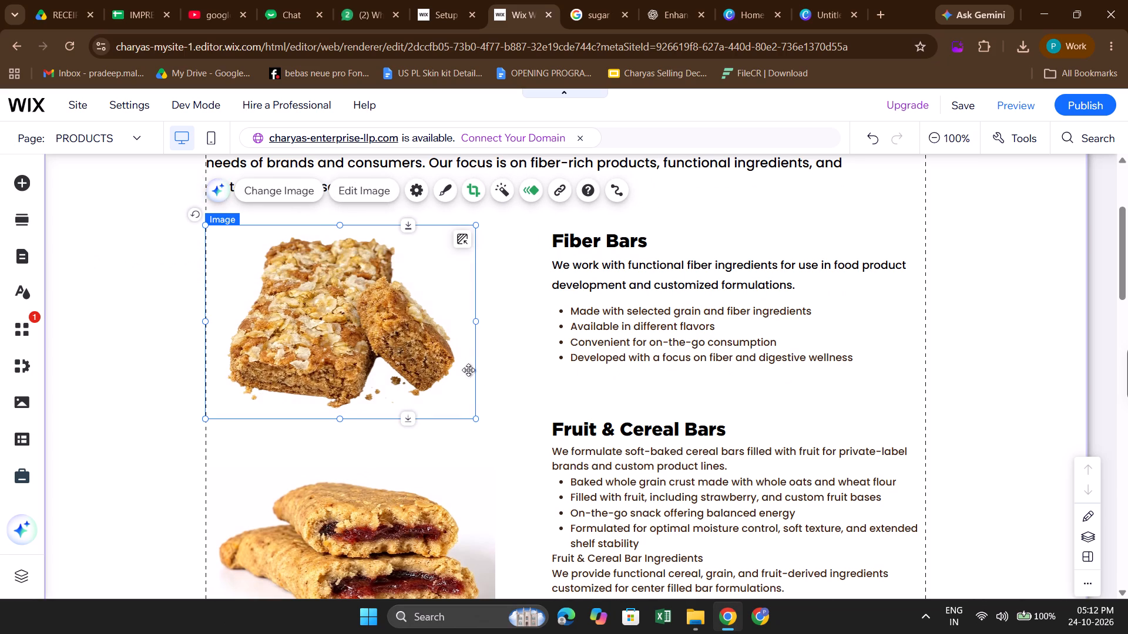
drag(476, 423, 456, 392)
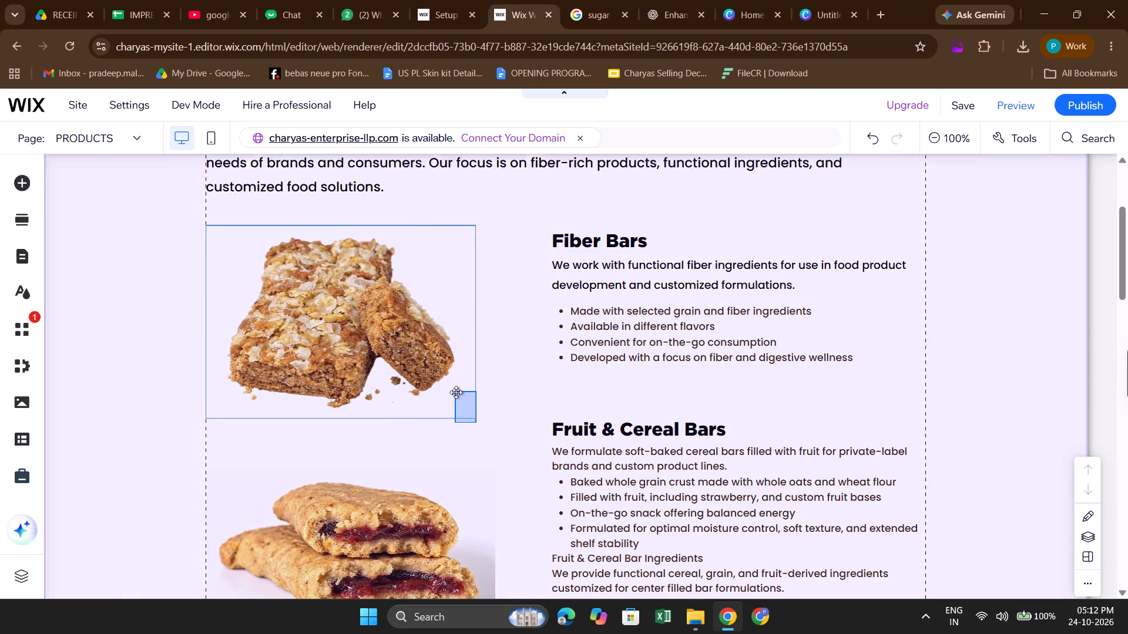
click(476, 390)
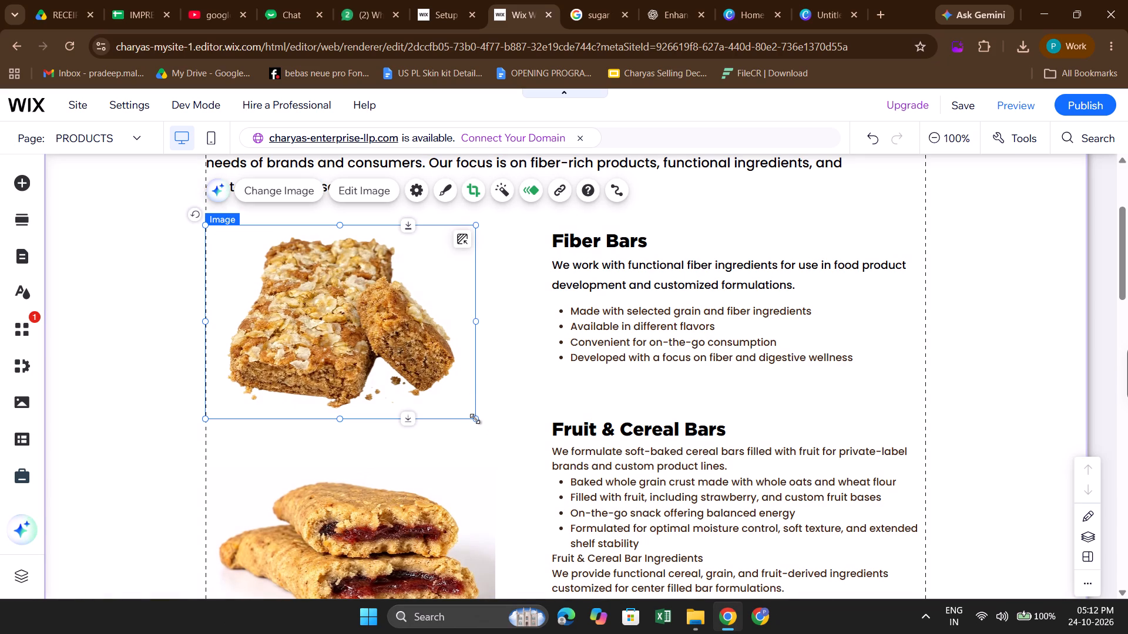
drag(475, 419, 461, 409)
drag(359, 338, 357, 331)
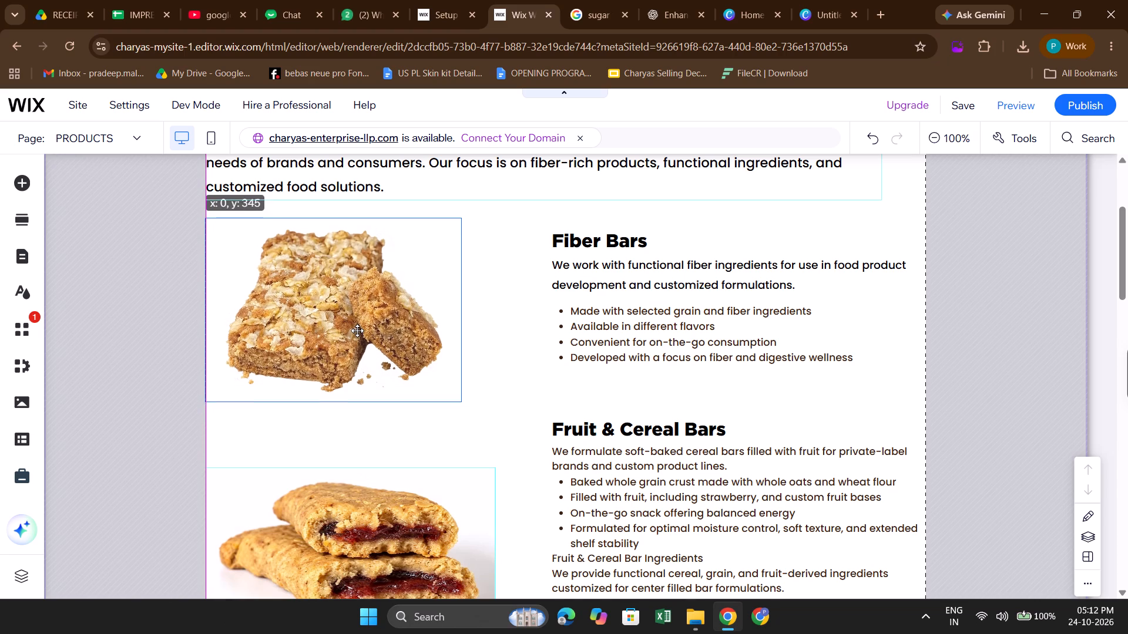
drag(357, 331, 357, 332)
click(167, 285)
Move the Fiber Bars picture right until its right edge aligns with the Fruit & Cereal Bars picture below.
scroll(167, 285, down, 1)
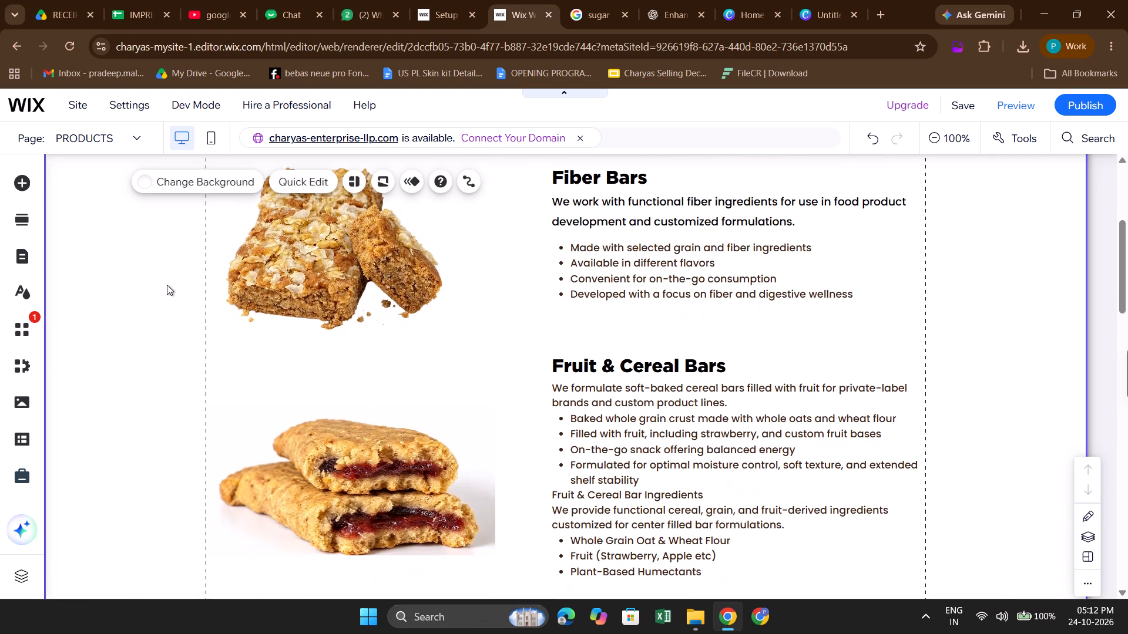
scroll(335, 265, up, 1)
click(276, 292)
drag(276, 292, 309, 295)
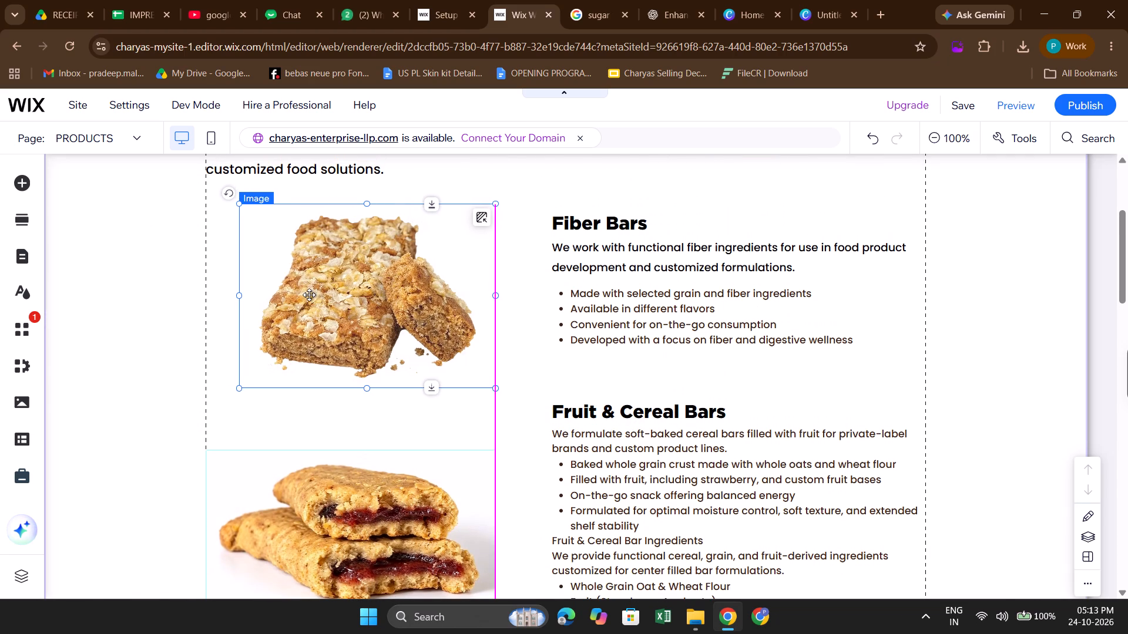
drag(309, 295, 309, 294)
click(64, 298)
Upload Untitled design (4).png from Downloads and use it to replace the Fruit & Cereal Bars picture.
scroll(223, 331, down, 1)
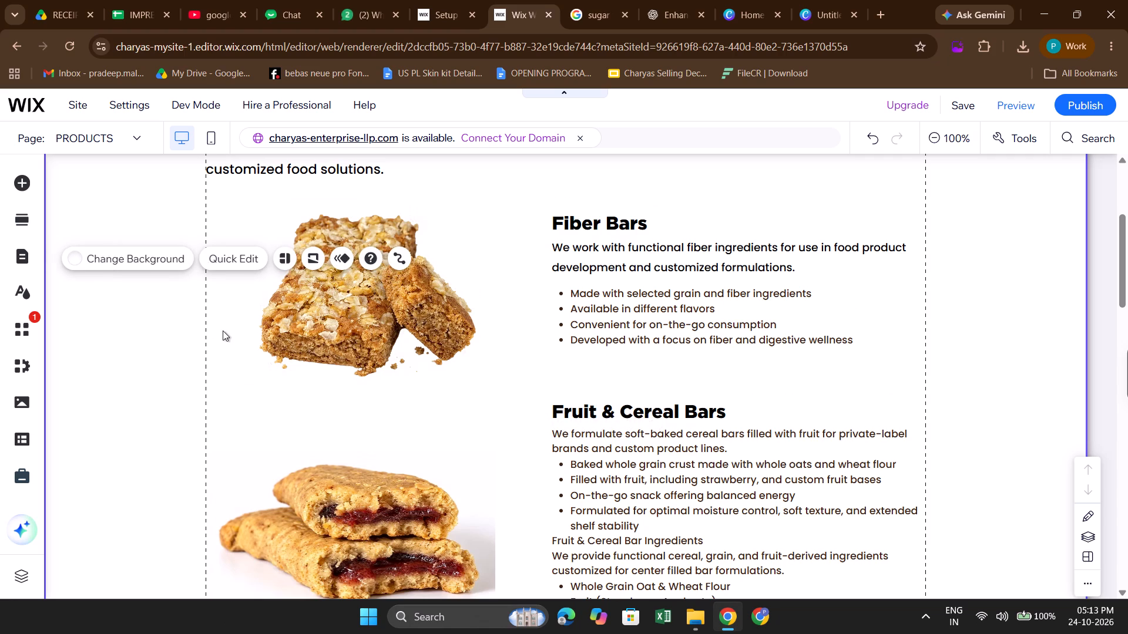
scroll(223, 331, down, 1)
scroll(358, 385, down, 1)
click(402, 351)
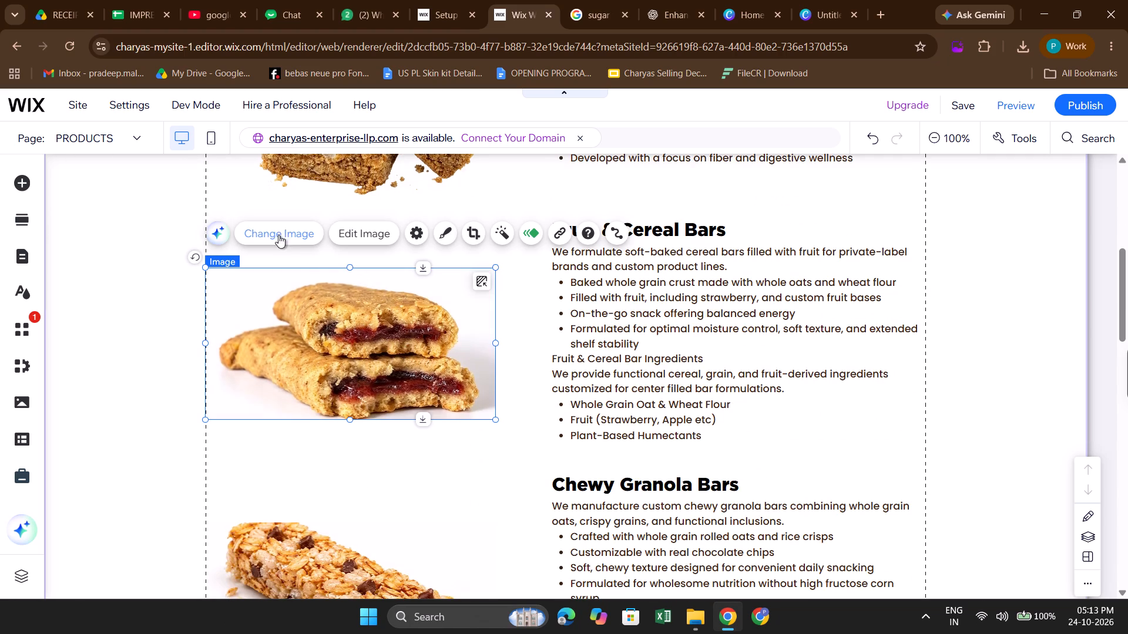
click(272, 231)
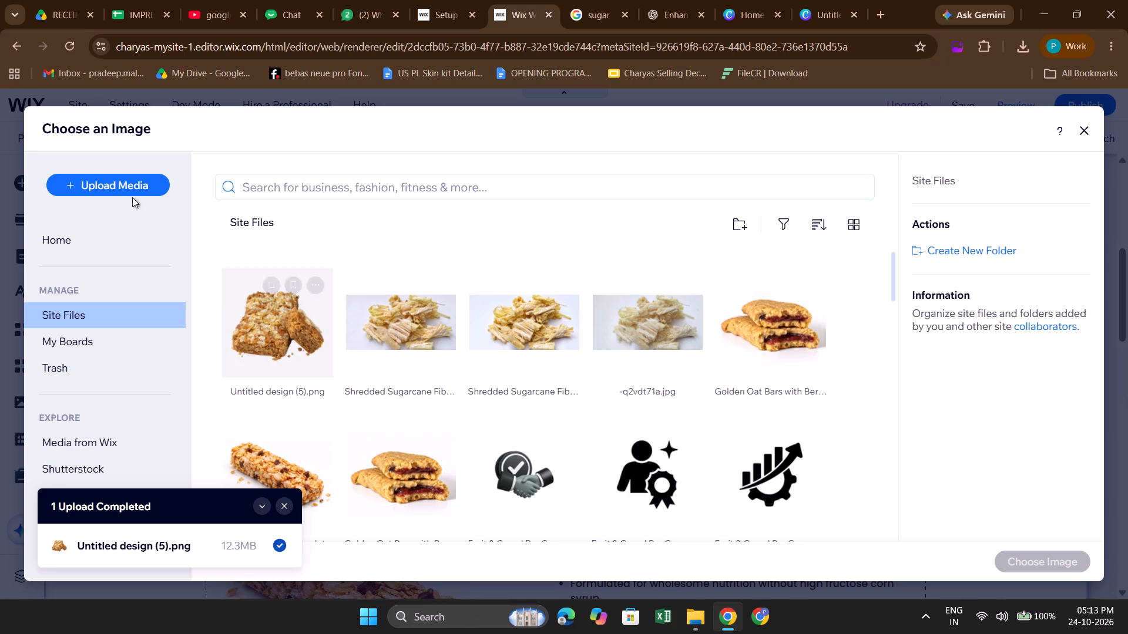
click(123, 183)
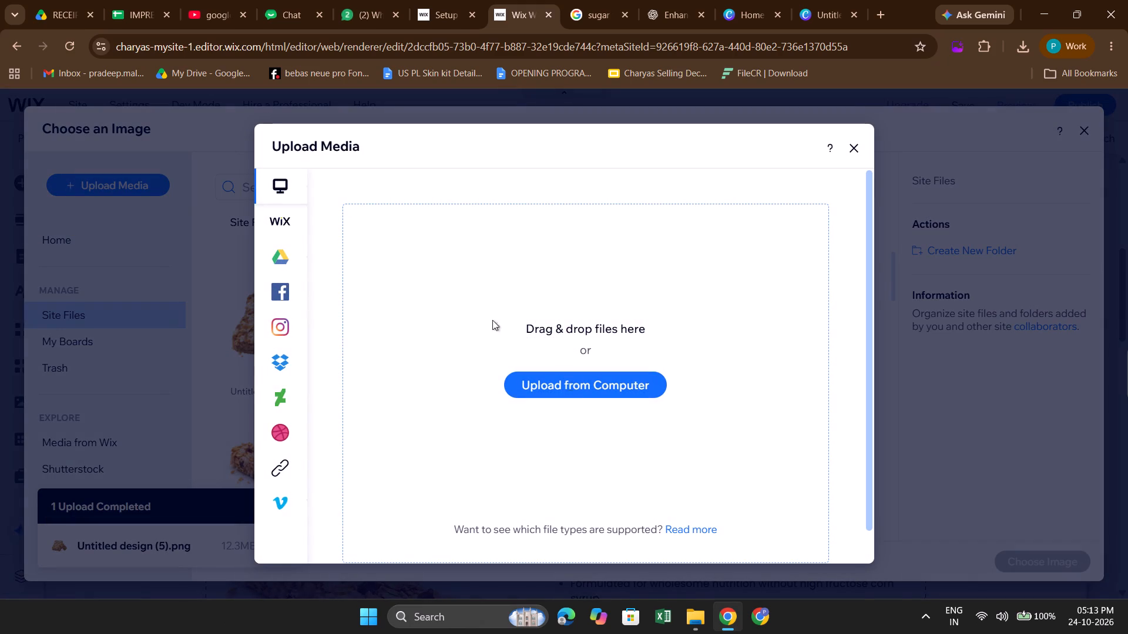
click(574, 390)
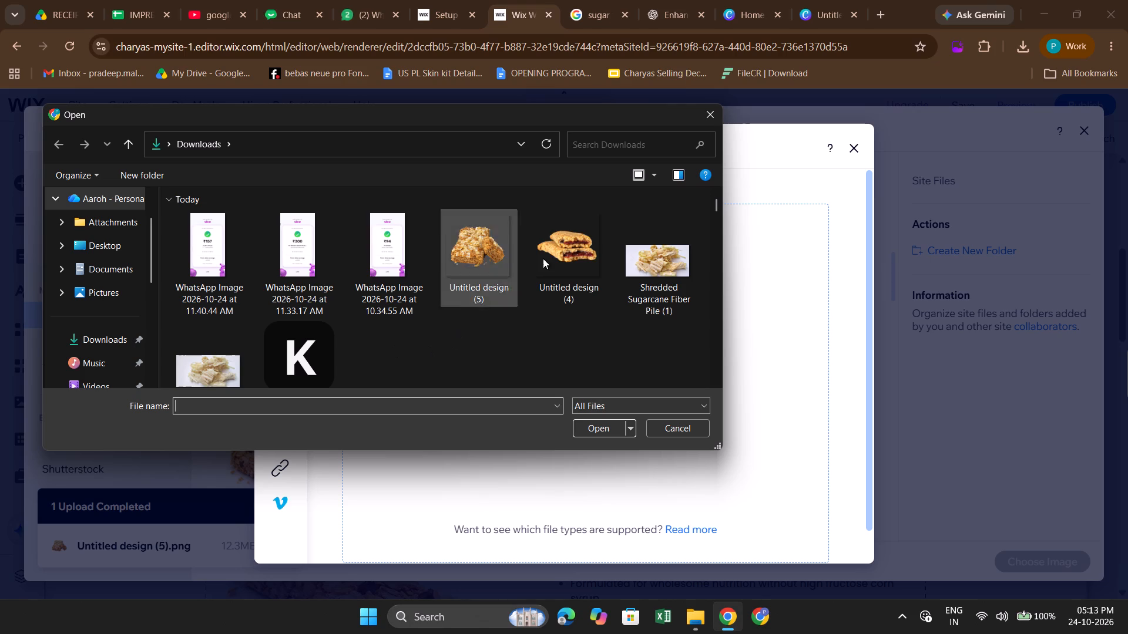
click(574, 260)
click(598, 427)
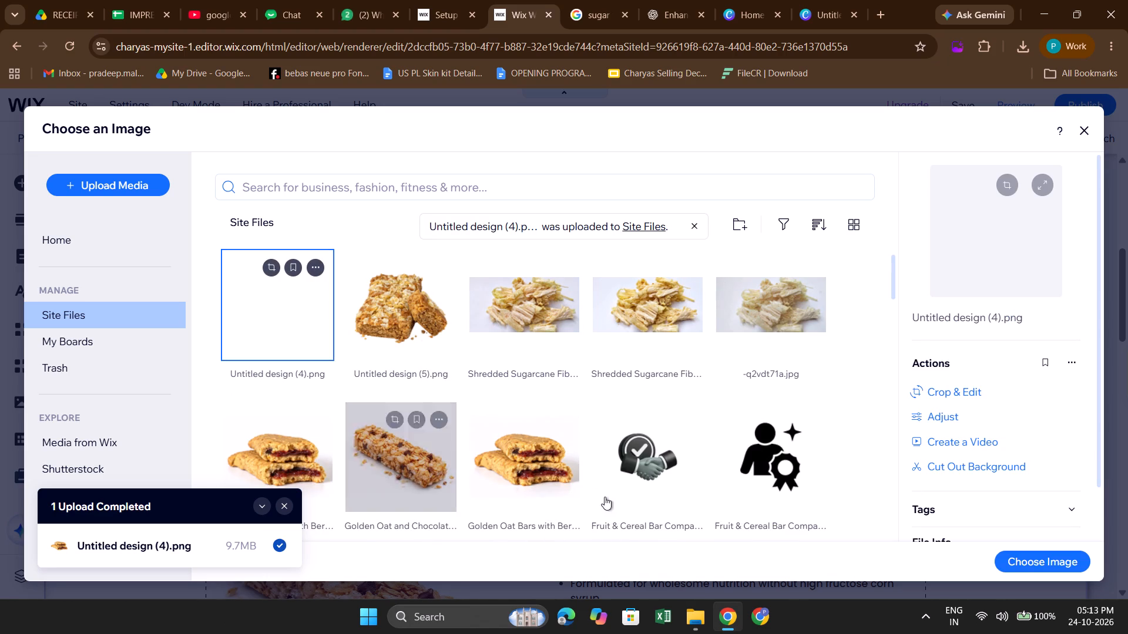
click(1040, 559)
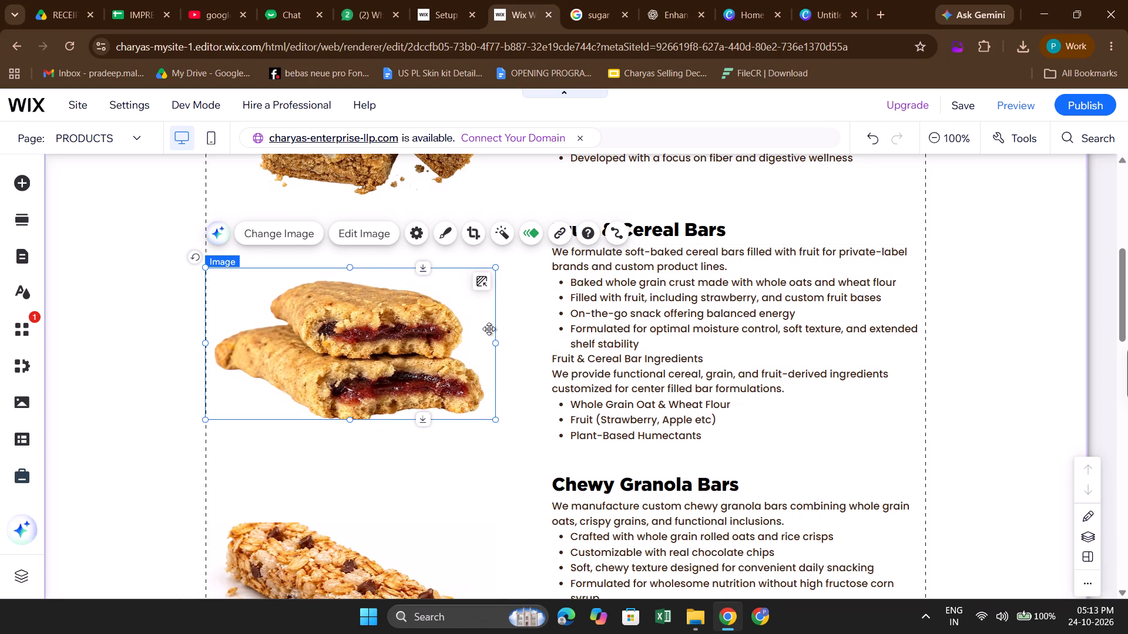
click(128, 341)
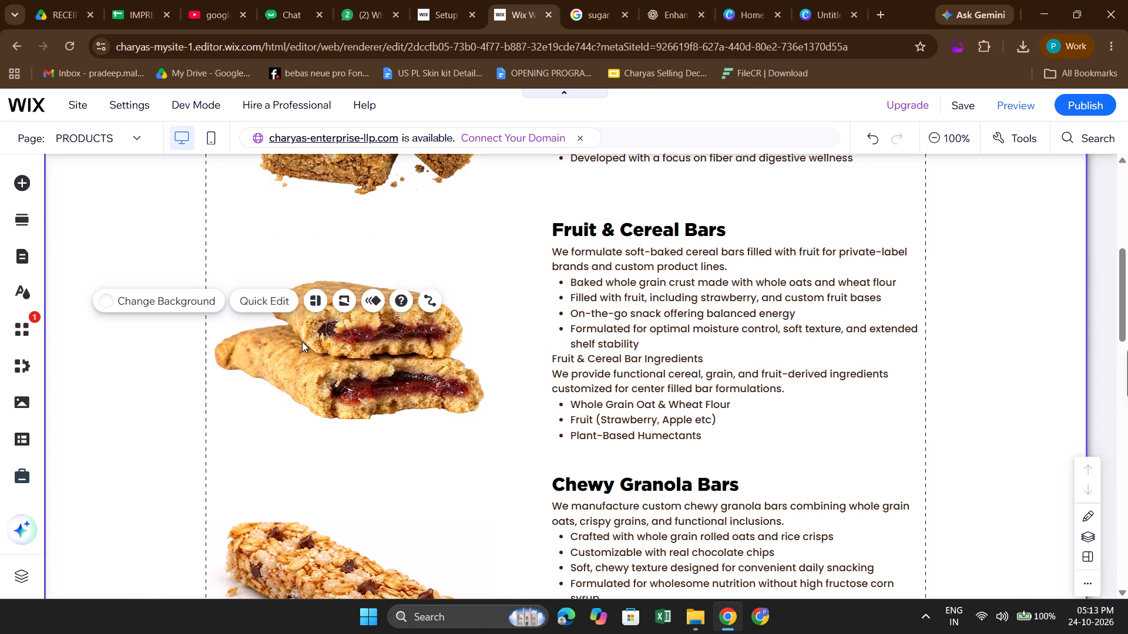
Extend the Fruit & Cereal Bars picture's crop frame downward to about 394 × 221 px and apply the crop.
click(374, 333)
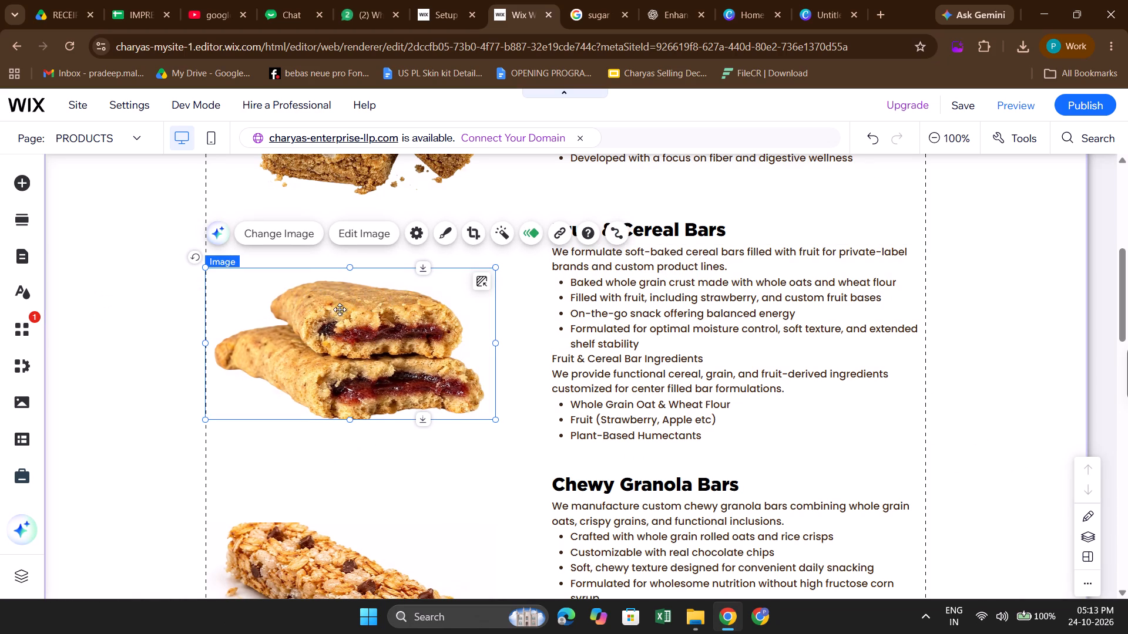
click(475, 234)
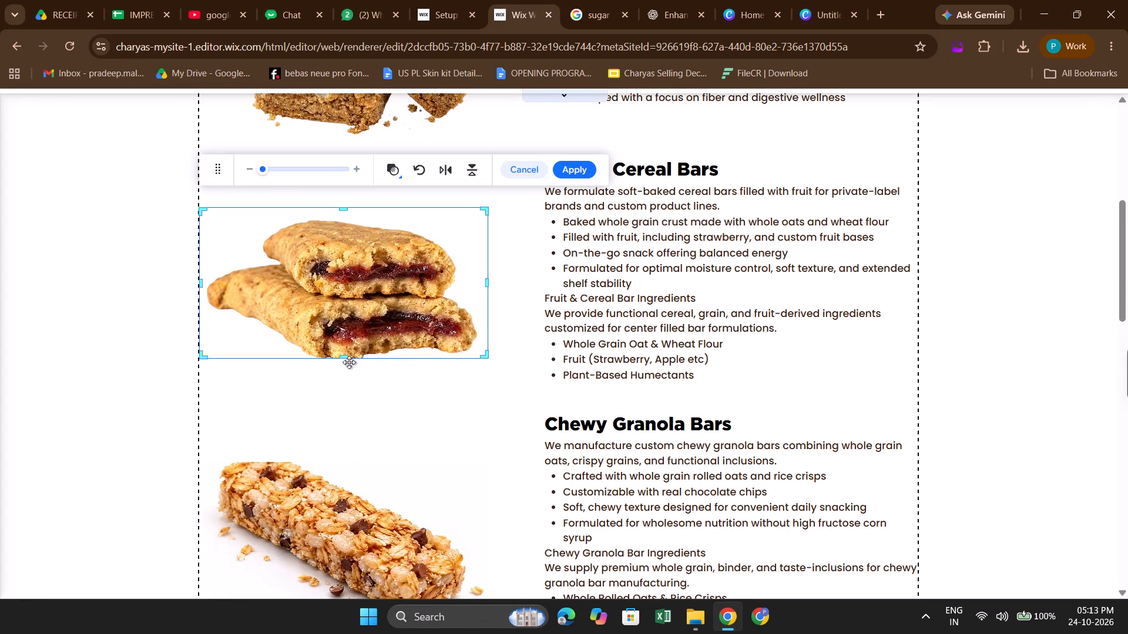
drag(346, 358, 348, 369)
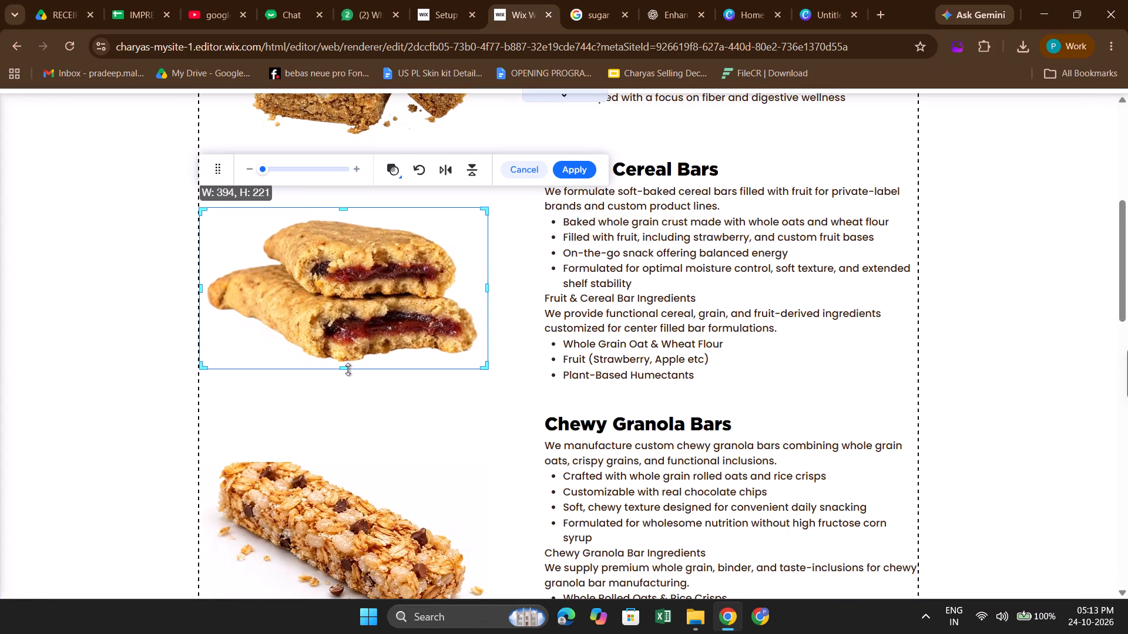
drag(348, 369, 348, 370)
click(575, 175)
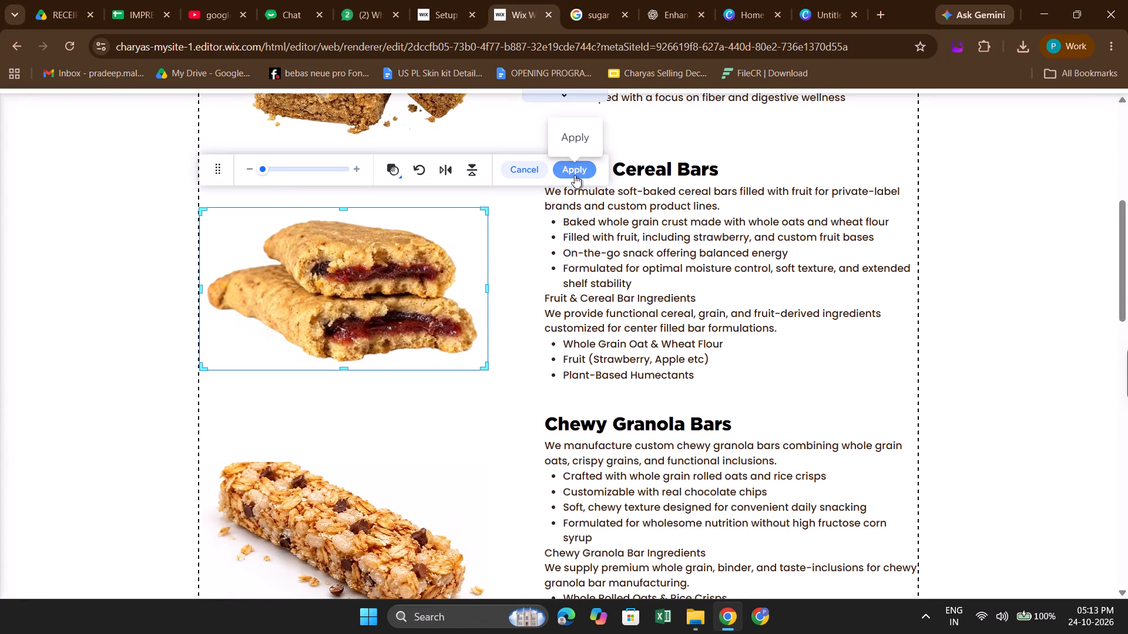
click(147, 309)
Scale the Fruit & Cereal Bars picture down slightly from its lower-right corner, keeping its proportions.
scroll(147, 309, down, 1)
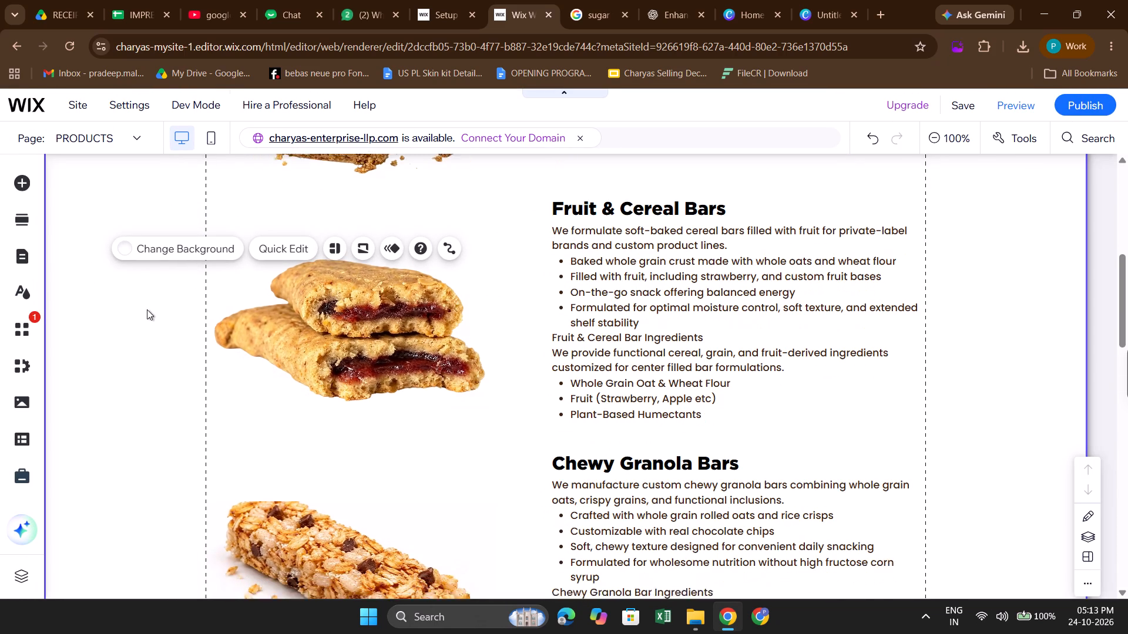
scroll(147, 309, down, 1)
click(392, 293)
scroll(392, 293, up, 1)
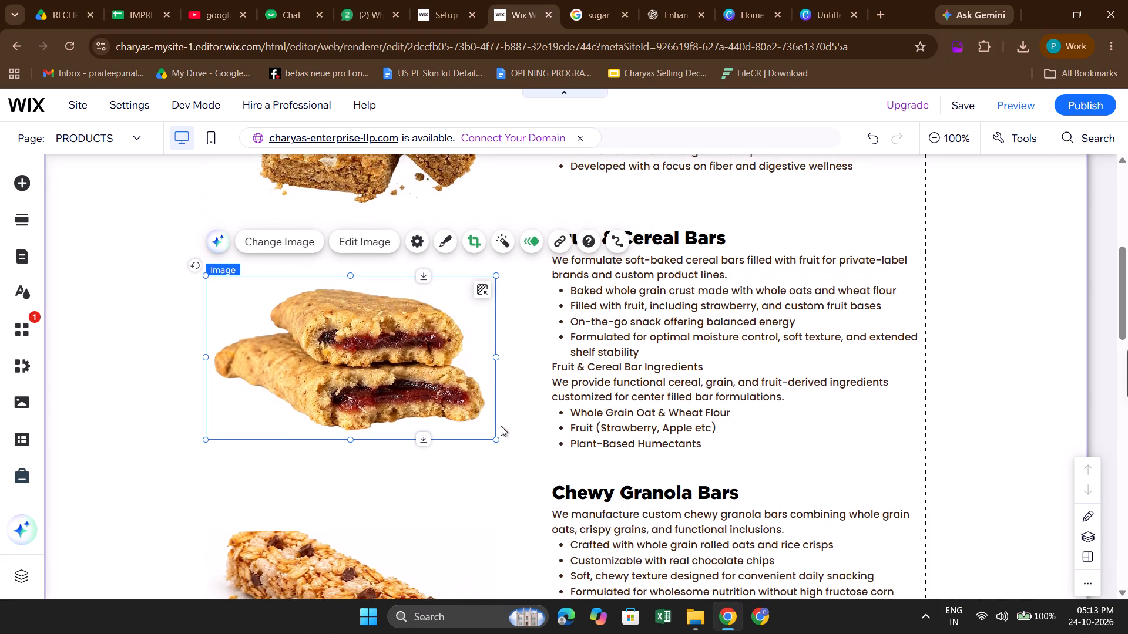
drag(494, 443, 469, 423)
drag(496, 441, 476, 420)
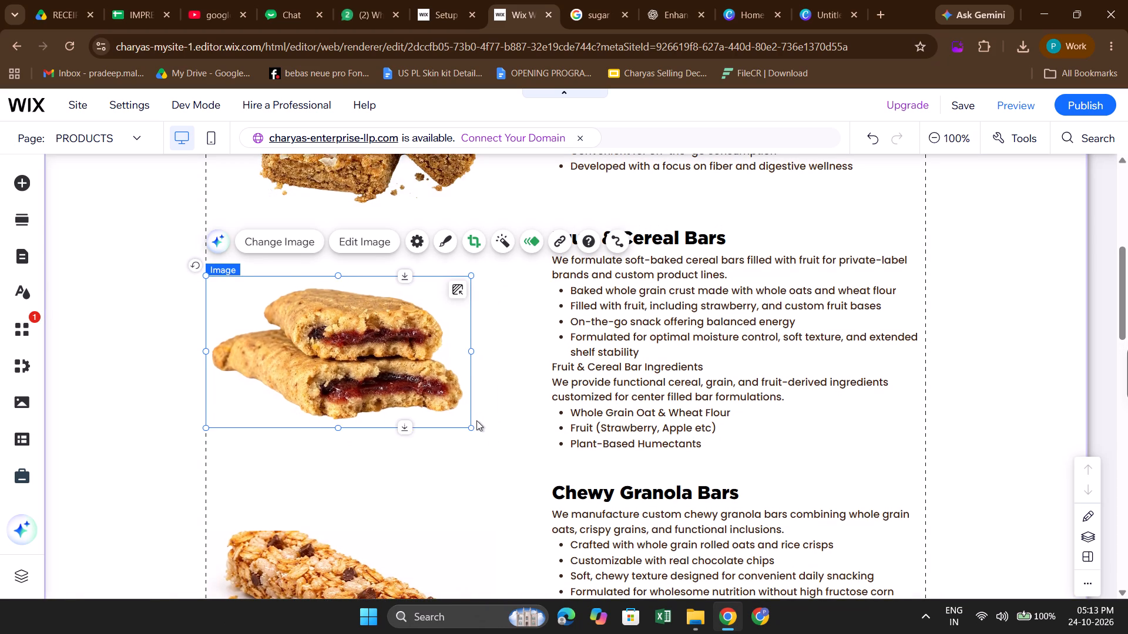
Move the Fruit & Cereal Bars picture right until its right edge aligns with the Fiber Bars picture above.
scroll(476, 420, up, 1)
drag(367, 379, 401, 377)
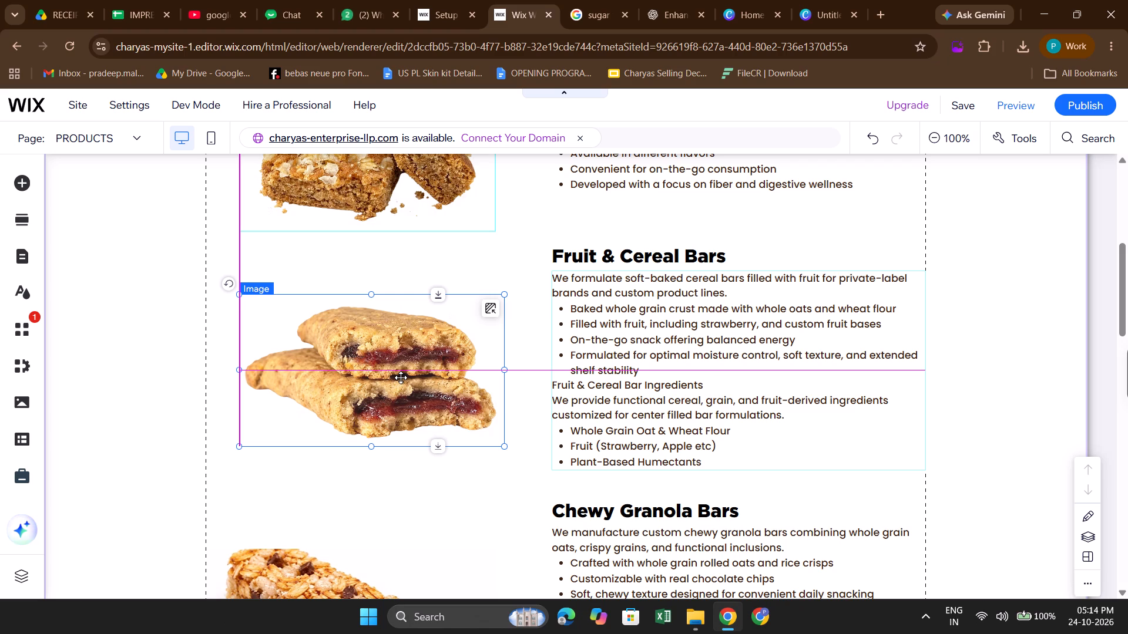
drag(401, 377, 389, 380)
click(175, 382)
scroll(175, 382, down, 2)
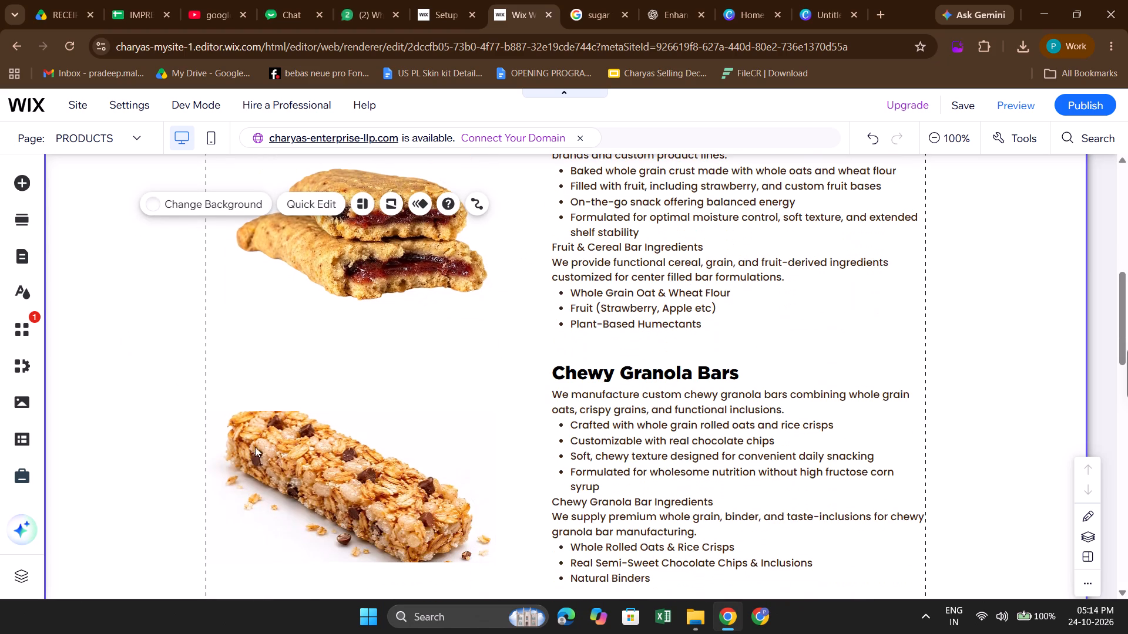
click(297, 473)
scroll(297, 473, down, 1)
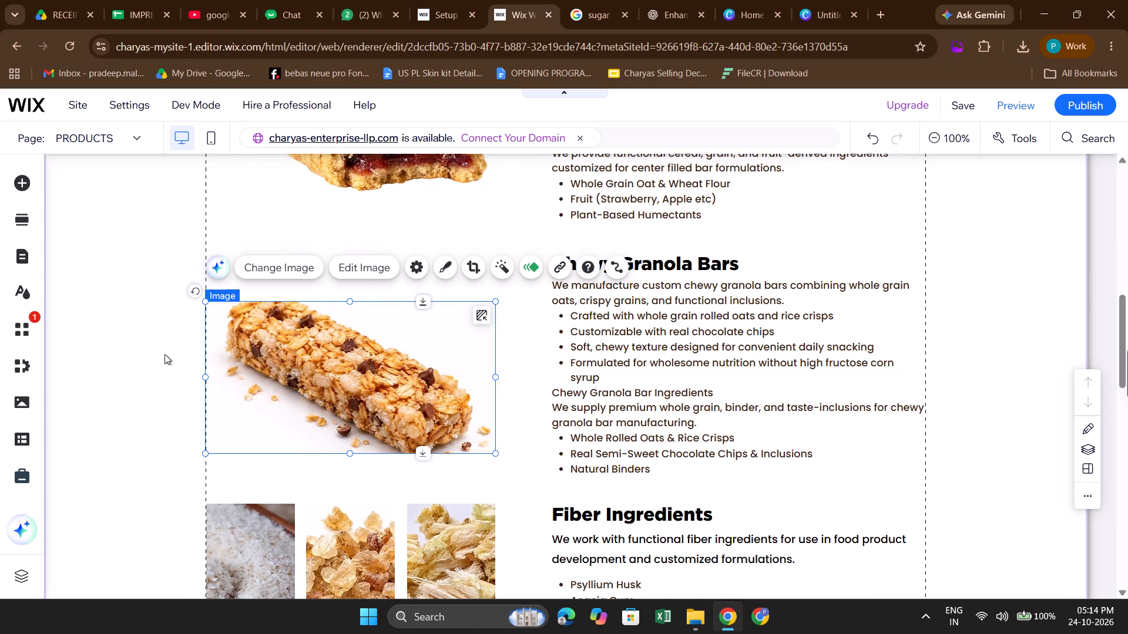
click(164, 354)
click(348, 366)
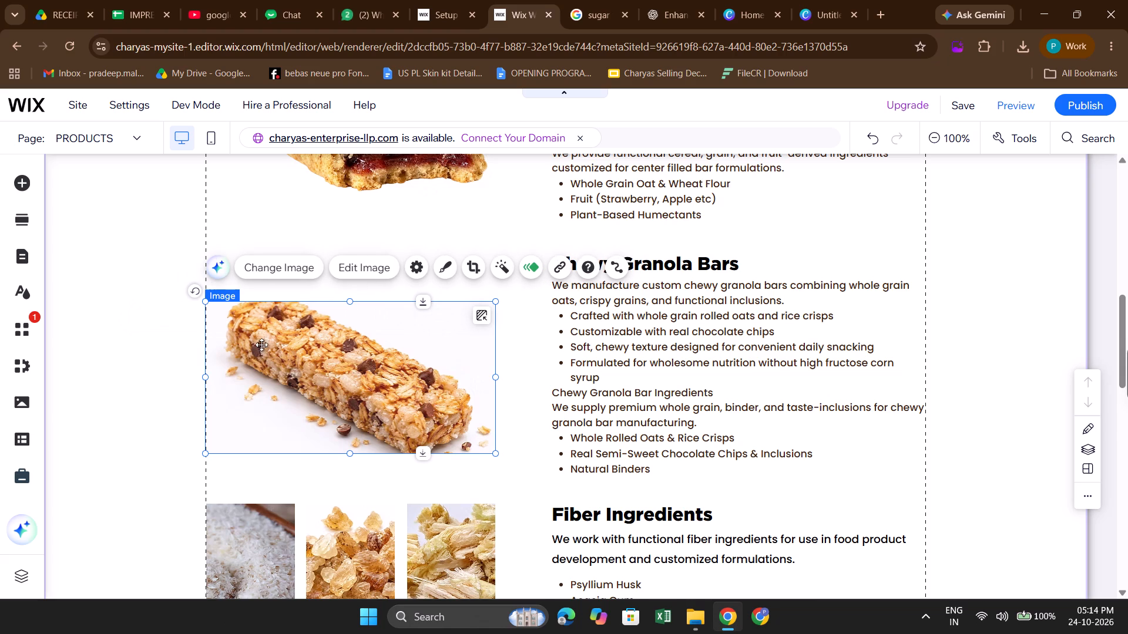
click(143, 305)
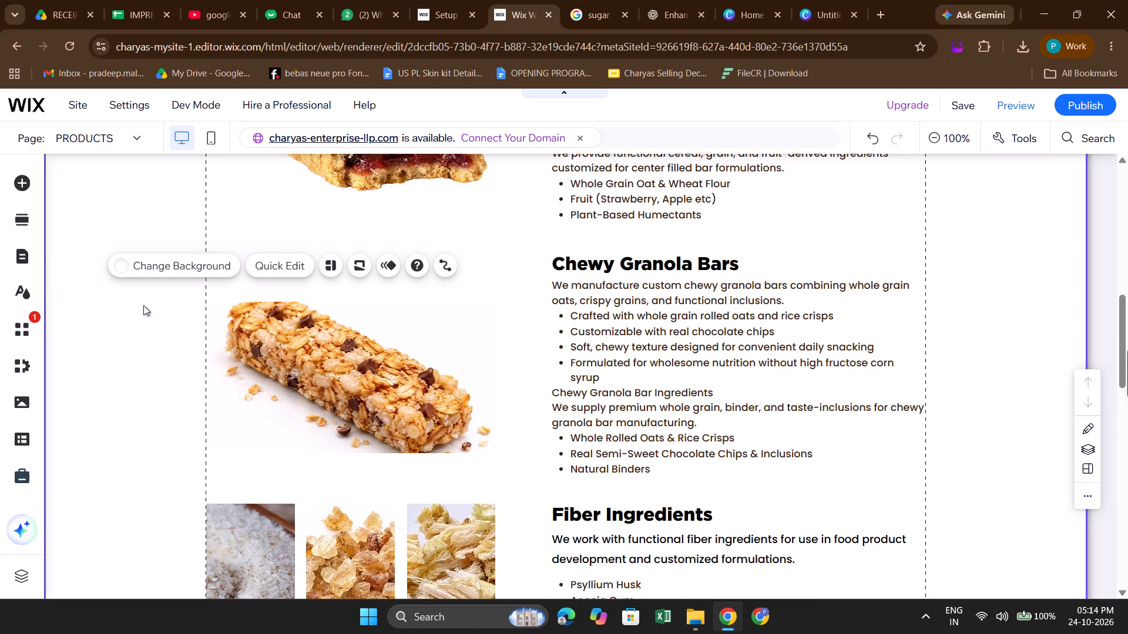
Switch to the Canva design and add a blank third page after the oat bar page.
click(816, 1)
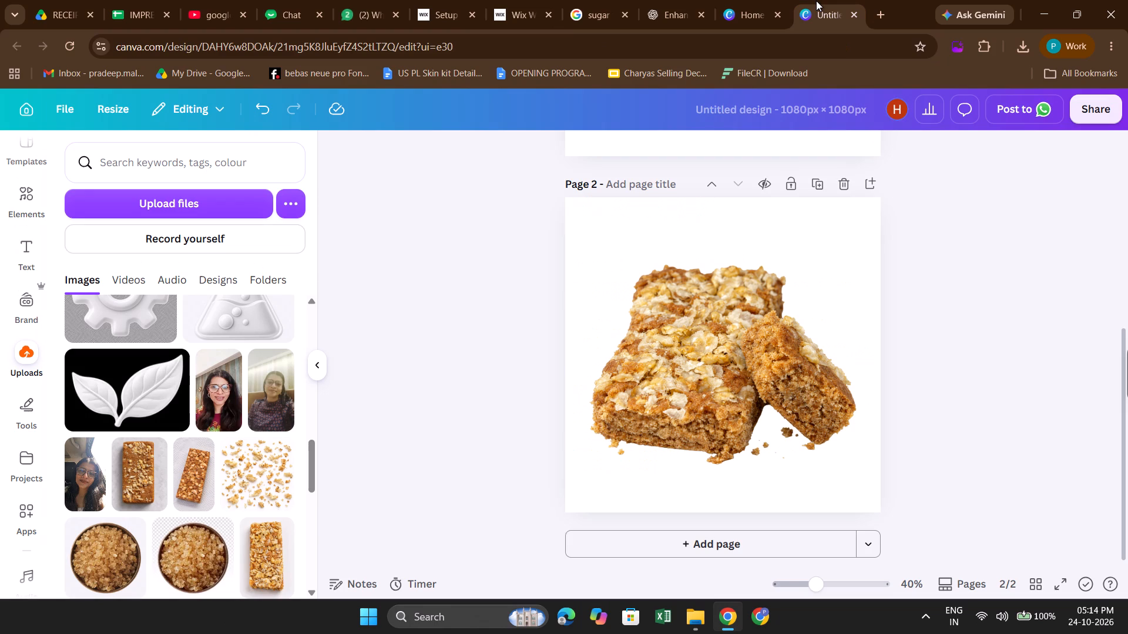
scroll(518, 299, down, 1)
click(618, 543)
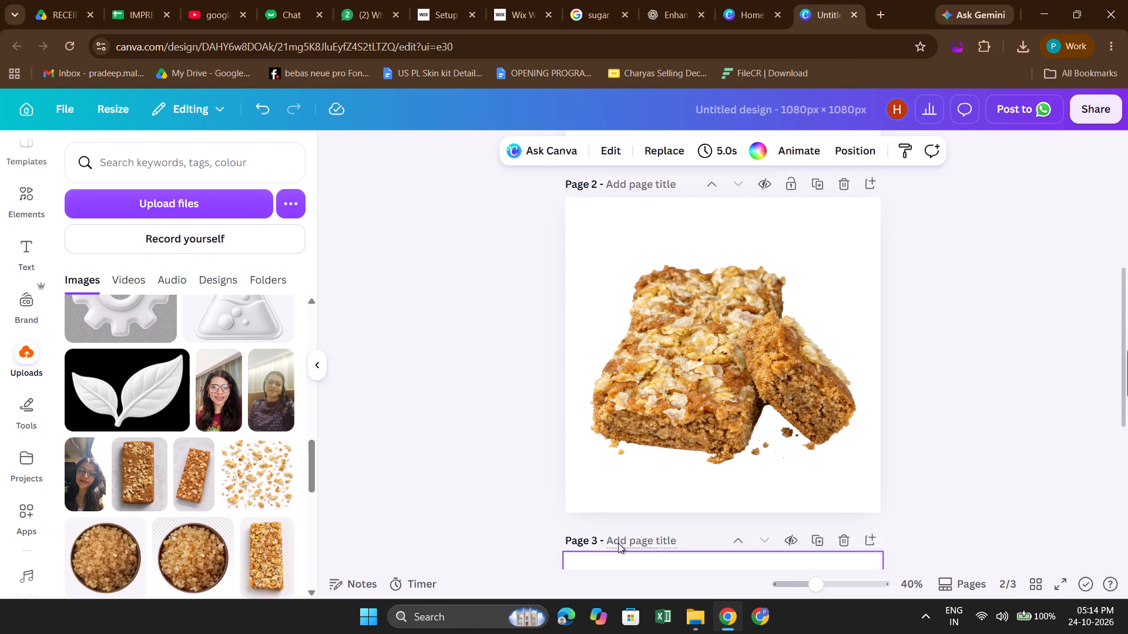
Upload the Golden Oat and Chocolate Granola Bar image from Downloads to the Canva uploads.
scroll(171, 422, down, 2)
scroll(155, 515, down, 2)
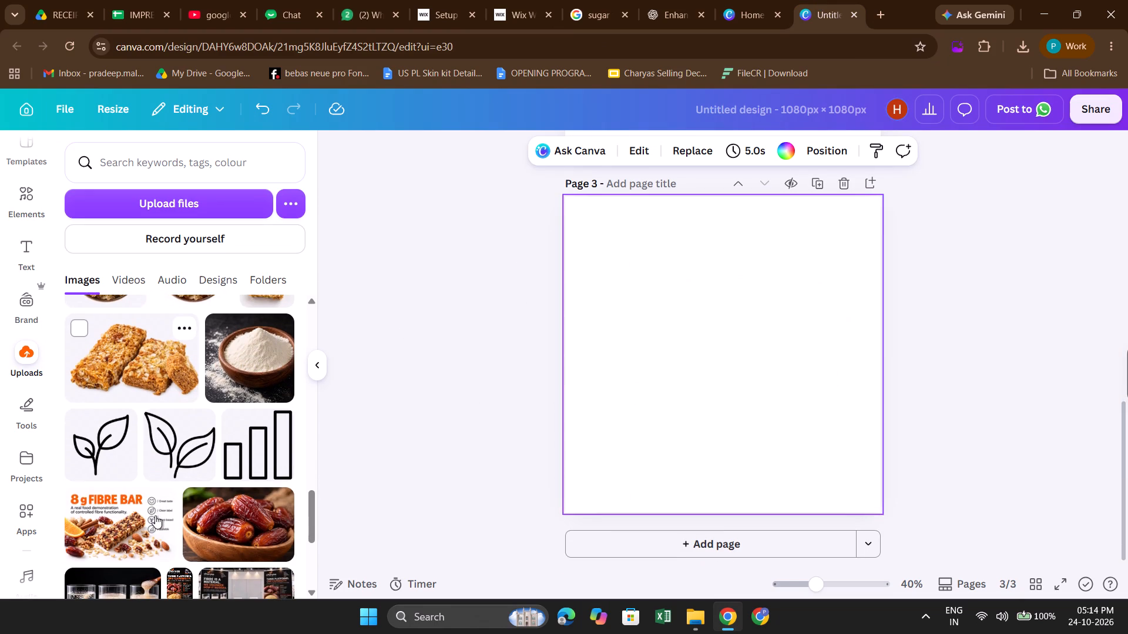
scroll(155, 515, down, 5)
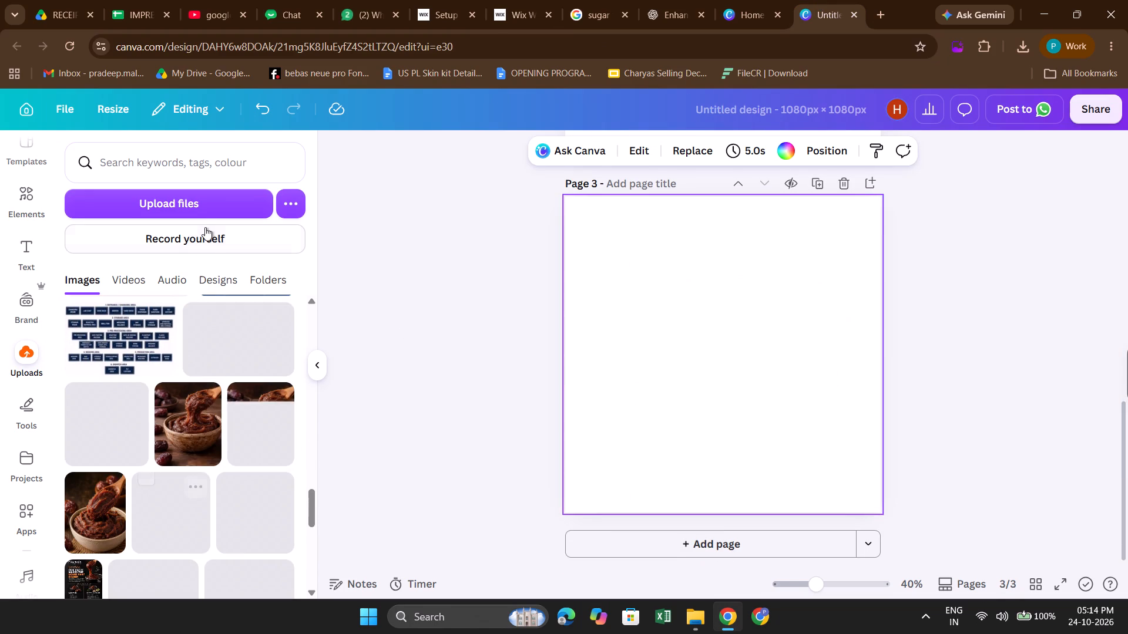
click(209, 209)
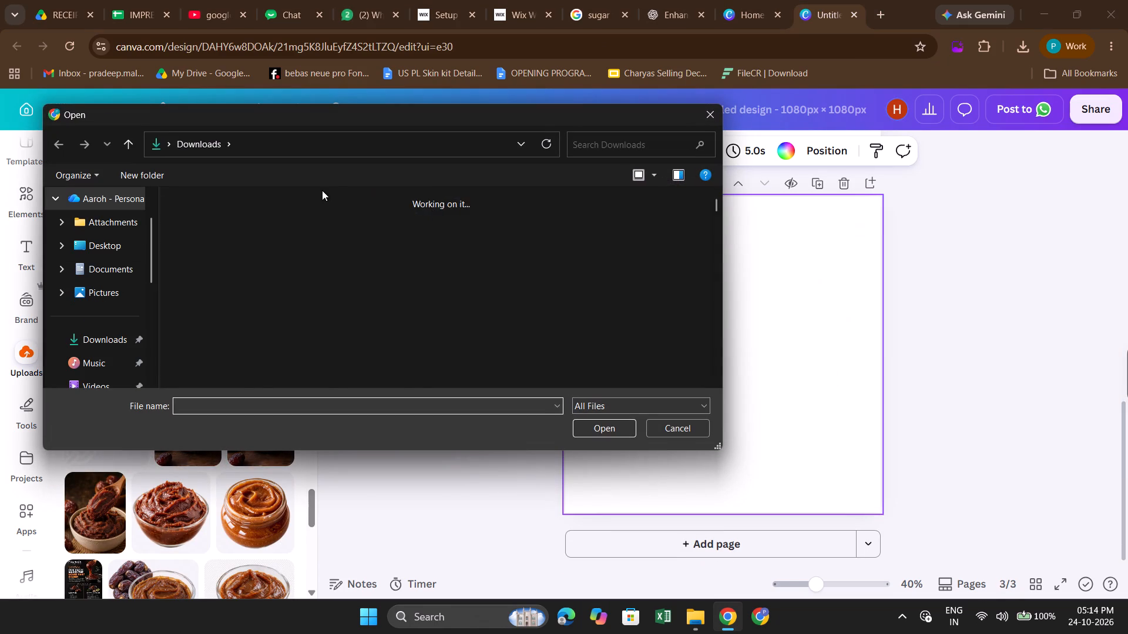
scroll(439, 264, down, 1)
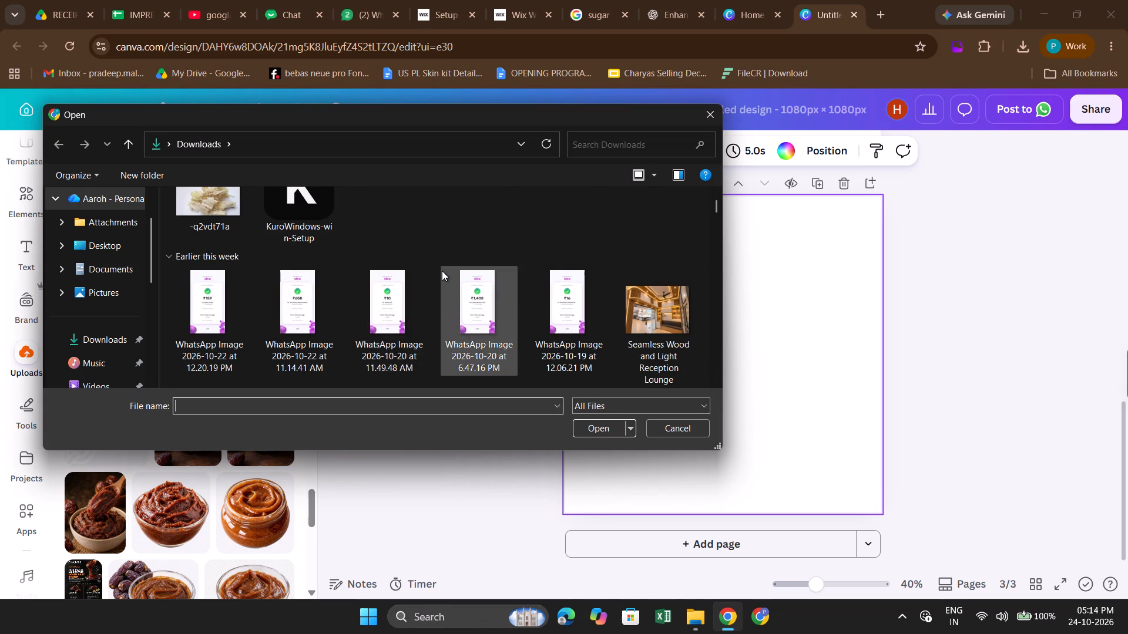
scroll(442, 271, down, 3)
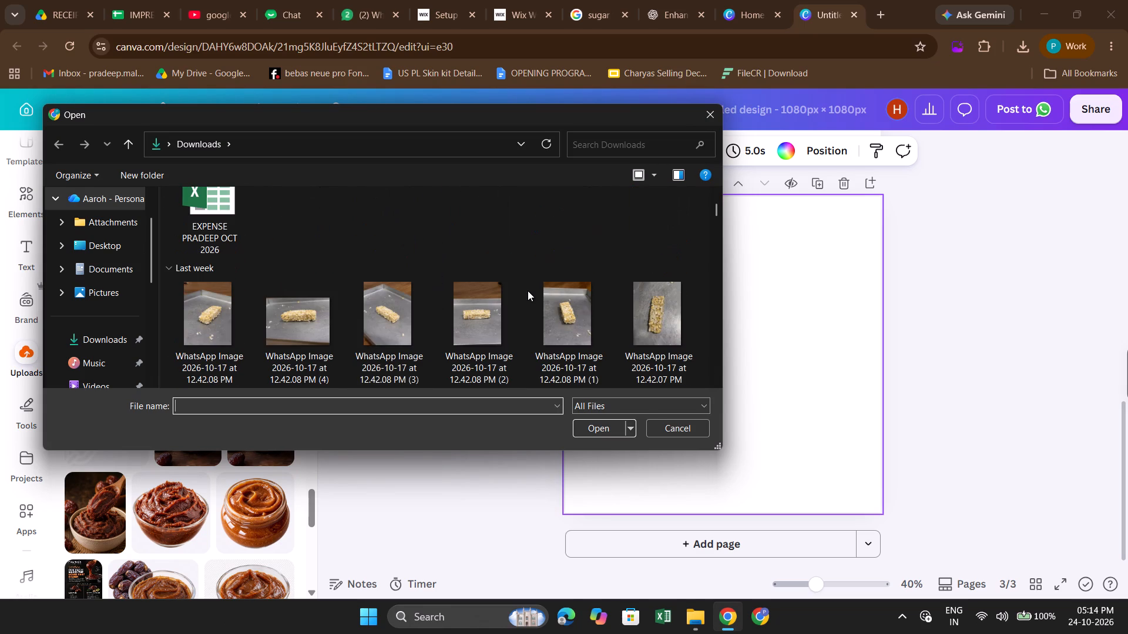
scroll(528, 291, down, 1)
scroll(472, 306, down, 1)
scroll(472, 306, up, 1)
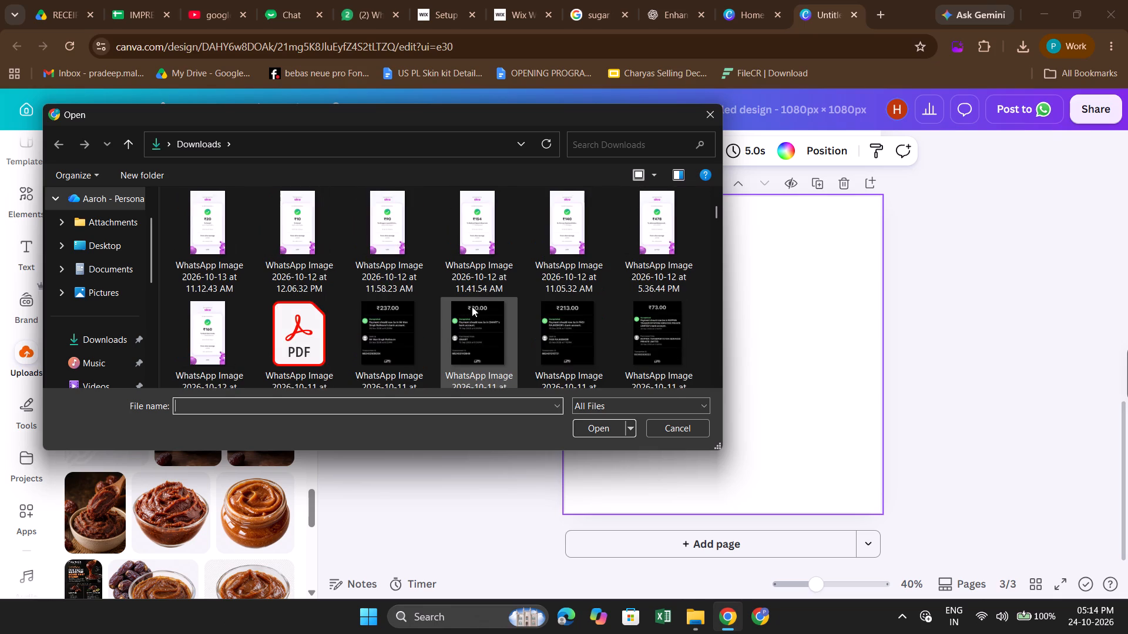
scroll(472, 306, up, 1)
scroll(472, 306, down, 1)
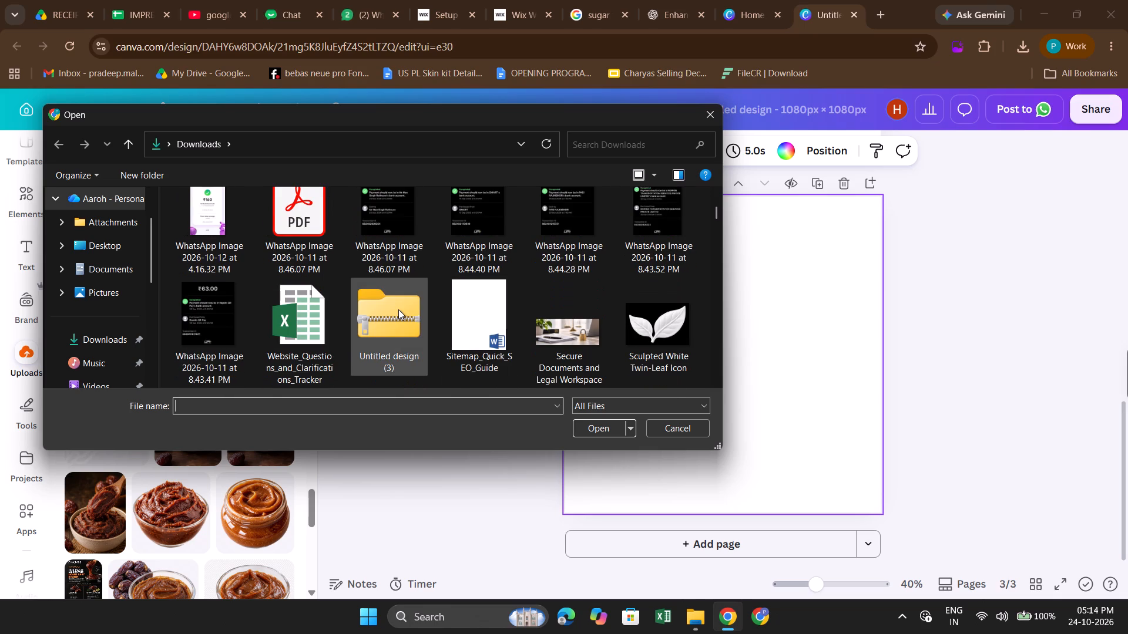
scroll(398, 309, down, 2)
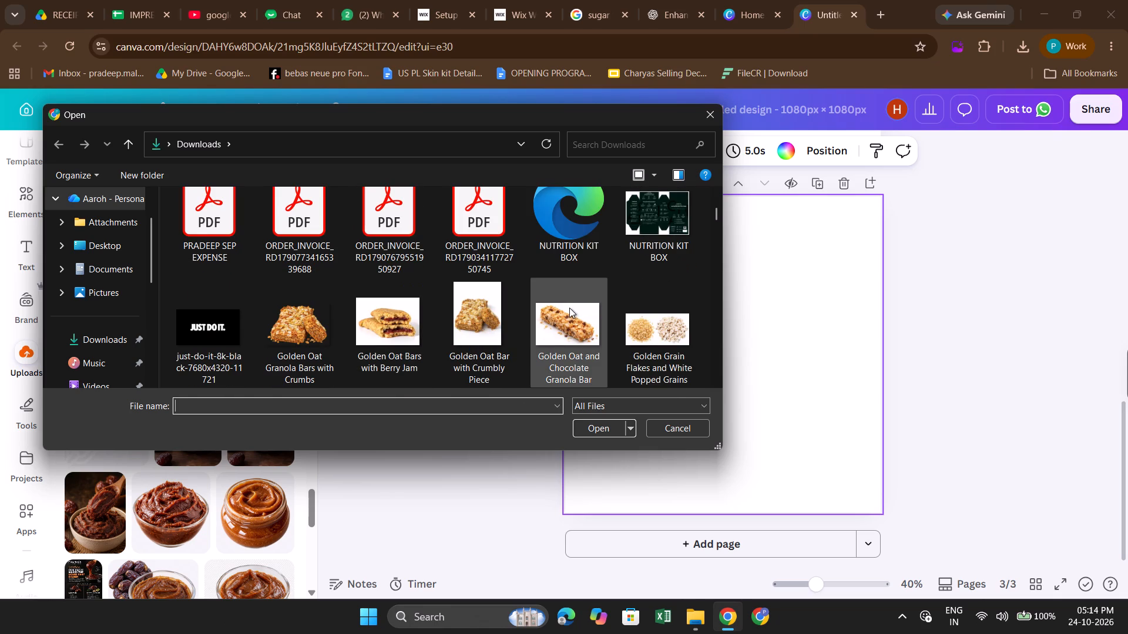
click(569, 308)
click(609, 427)
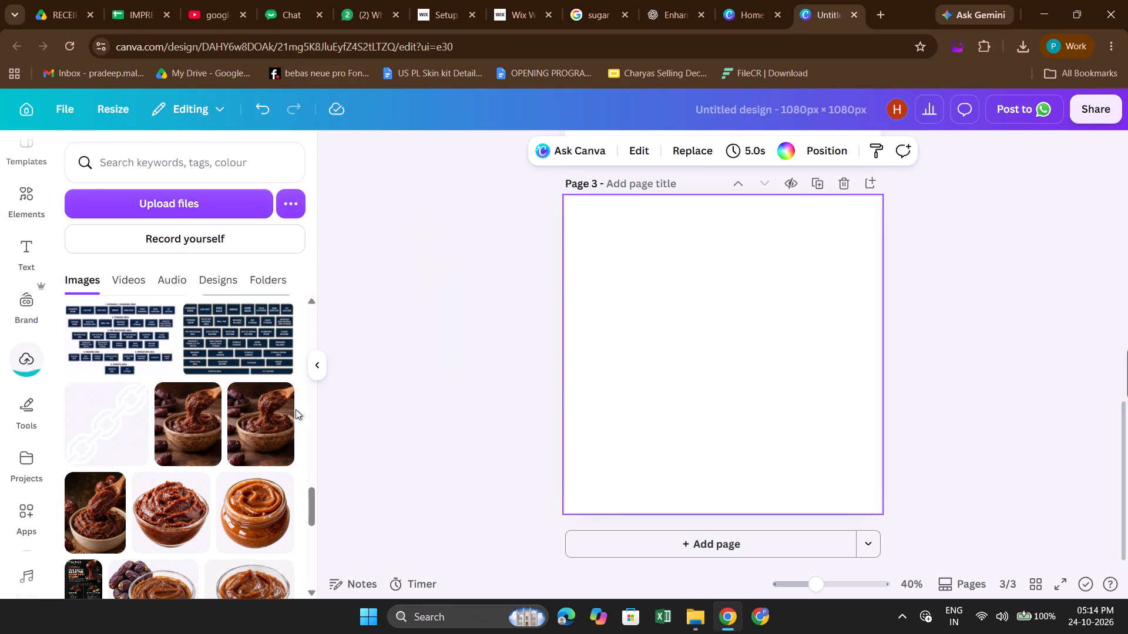
Place the uploaded chocolate granola bar image on page 3 and enlarge it to nearly the page's full width.
scroll(246, 403, up, 9)
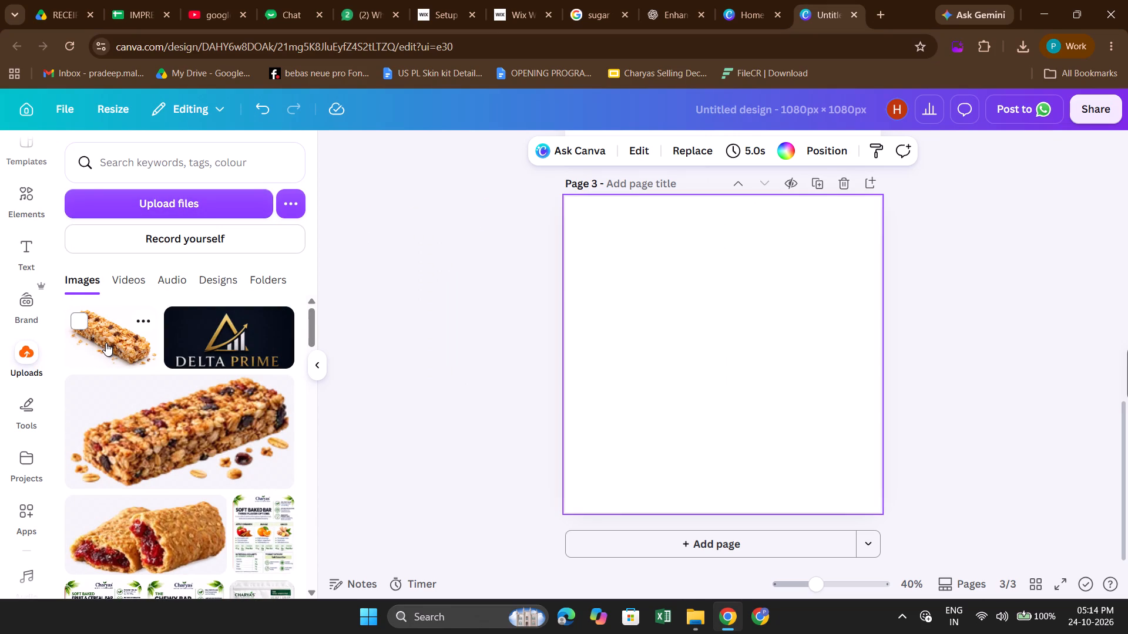
click(106, 343)
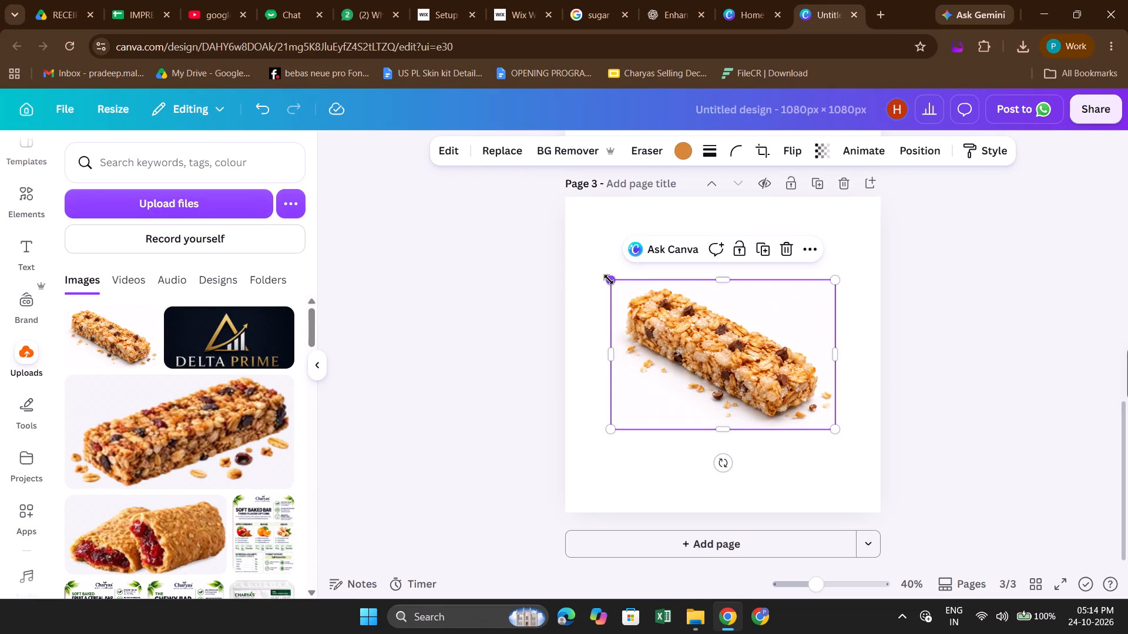
drag(608, 279, 578, 247)
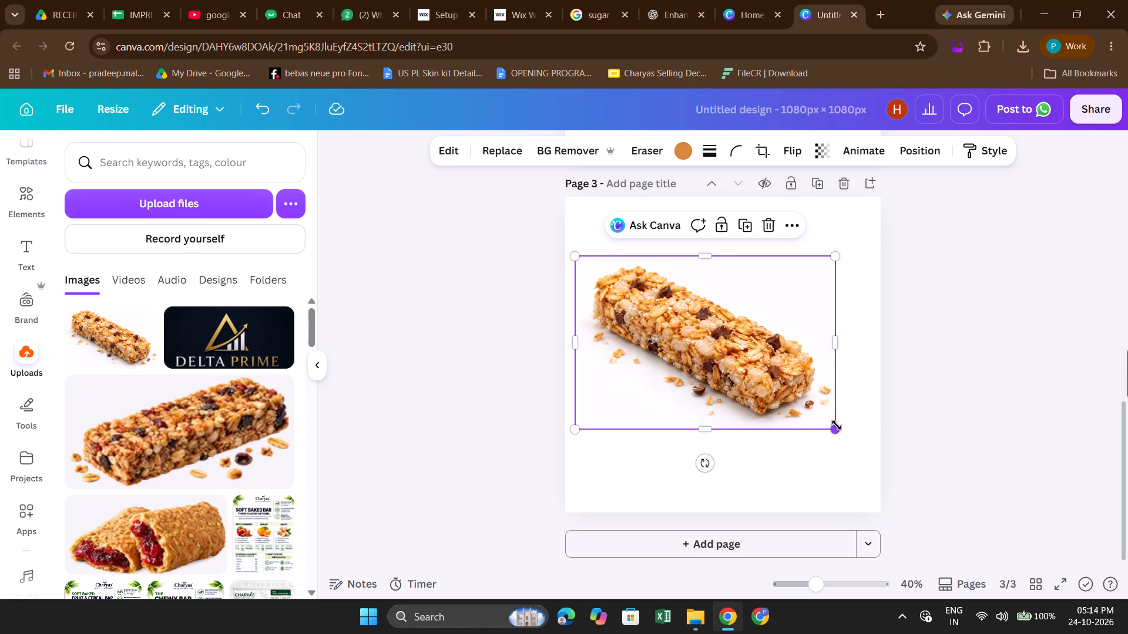
drag(837, 428, 871, 451)
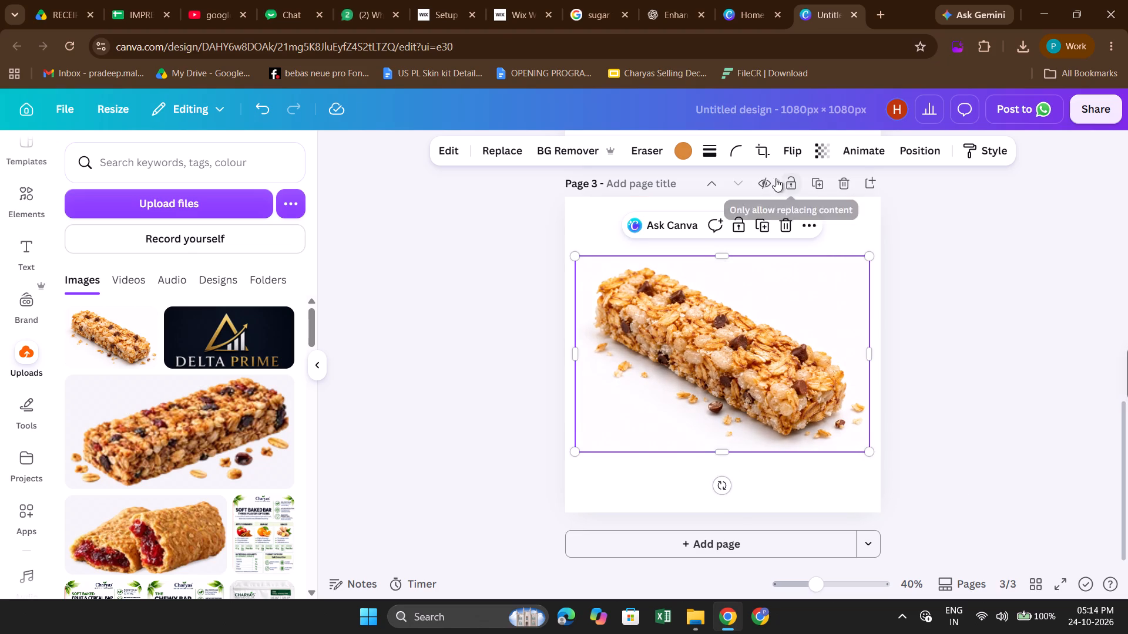
Remove the background from the granola bar image on page 3.
click(550, 150)
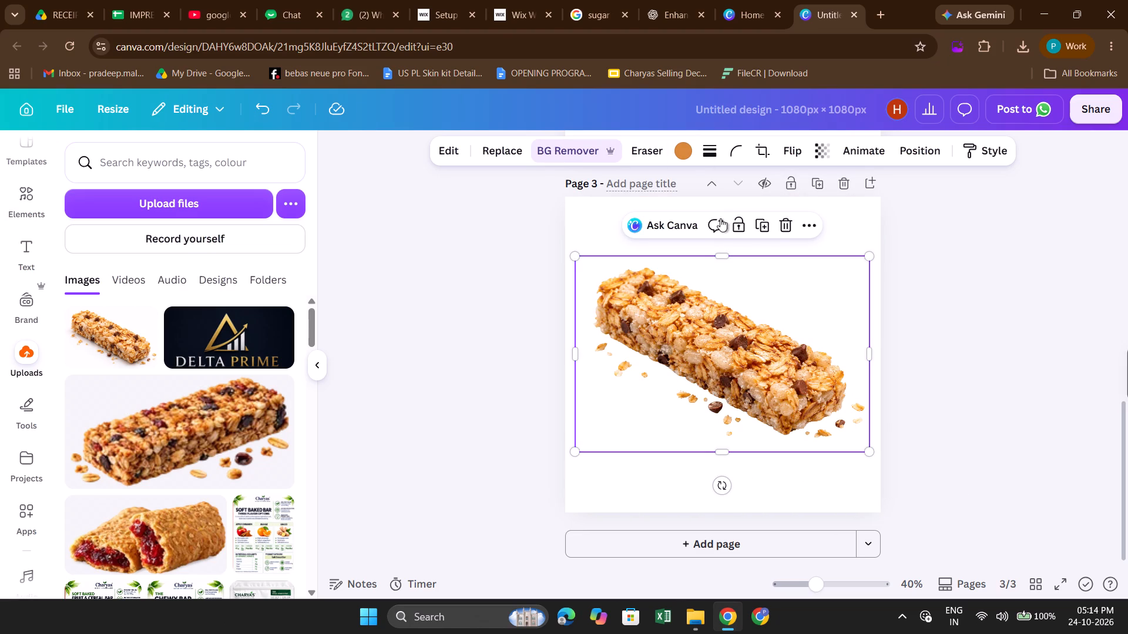
click(949, 324)
Enlarge the granola bar image at two opposite corners so it spans the full width of page 3.
click(754, 346)
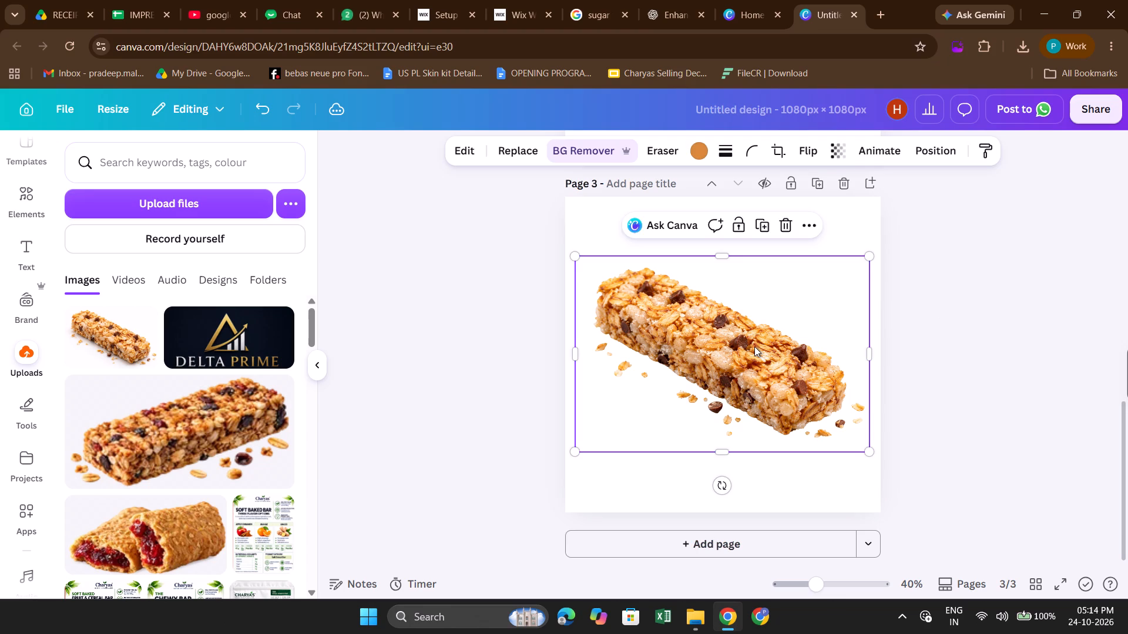
drag(573, 259, 564, 255)
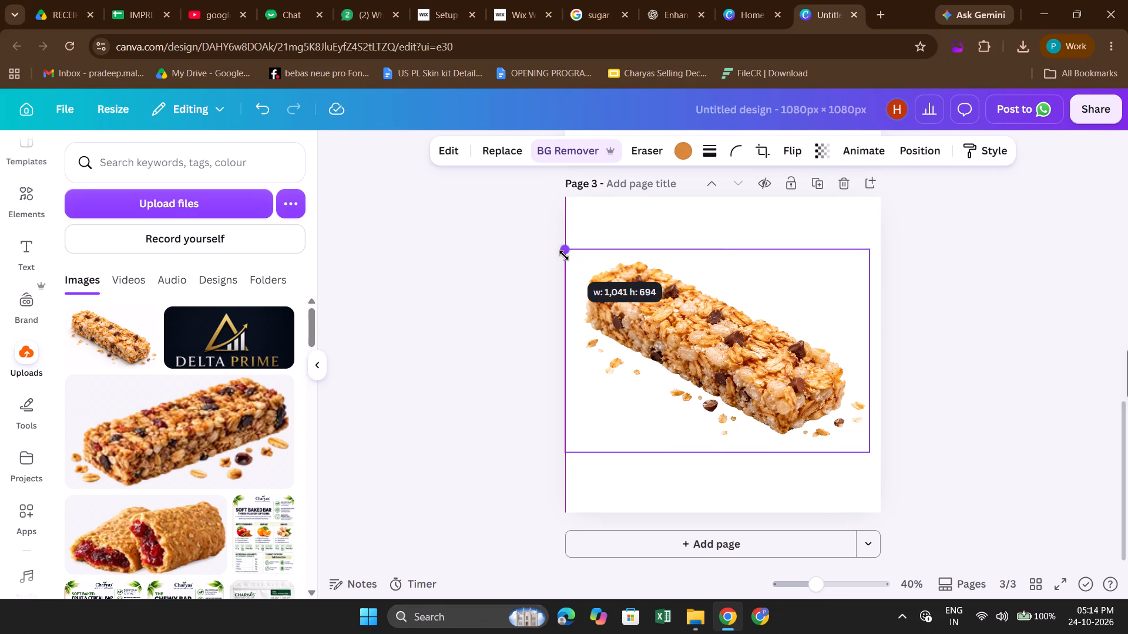
drag(564, 255, 563, 255)
drag(870, 450, 879, 459)
click(976, 392)
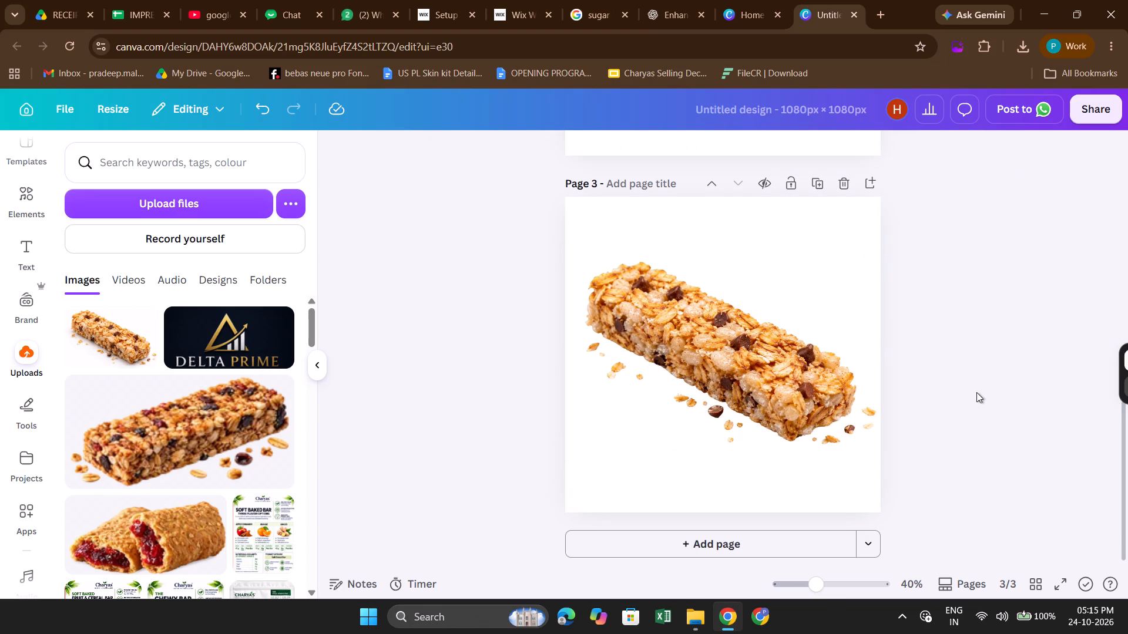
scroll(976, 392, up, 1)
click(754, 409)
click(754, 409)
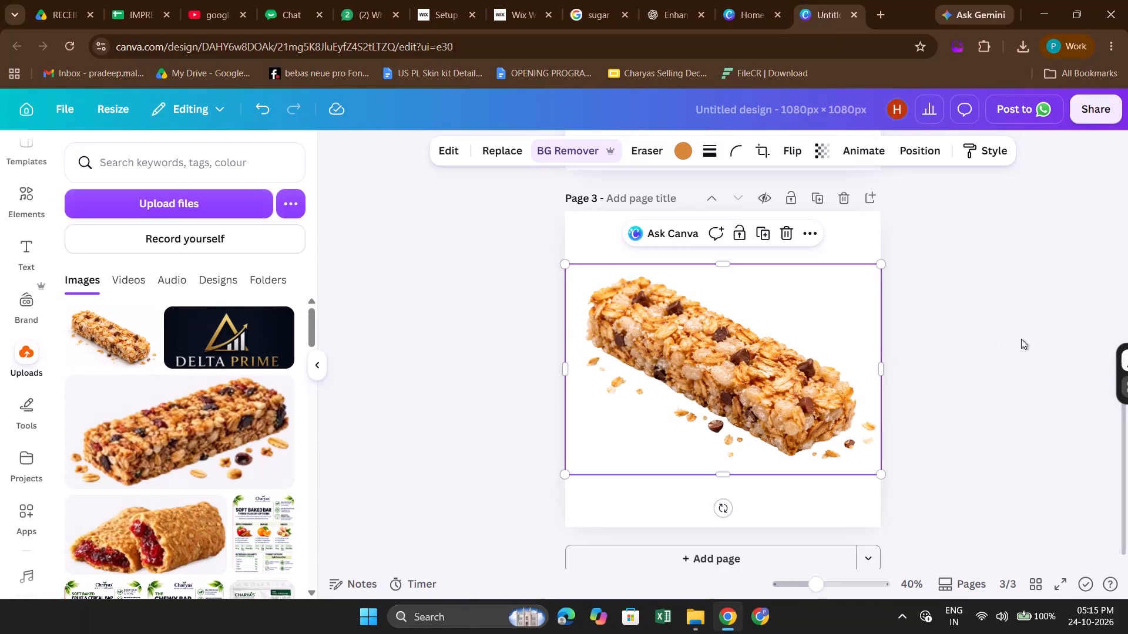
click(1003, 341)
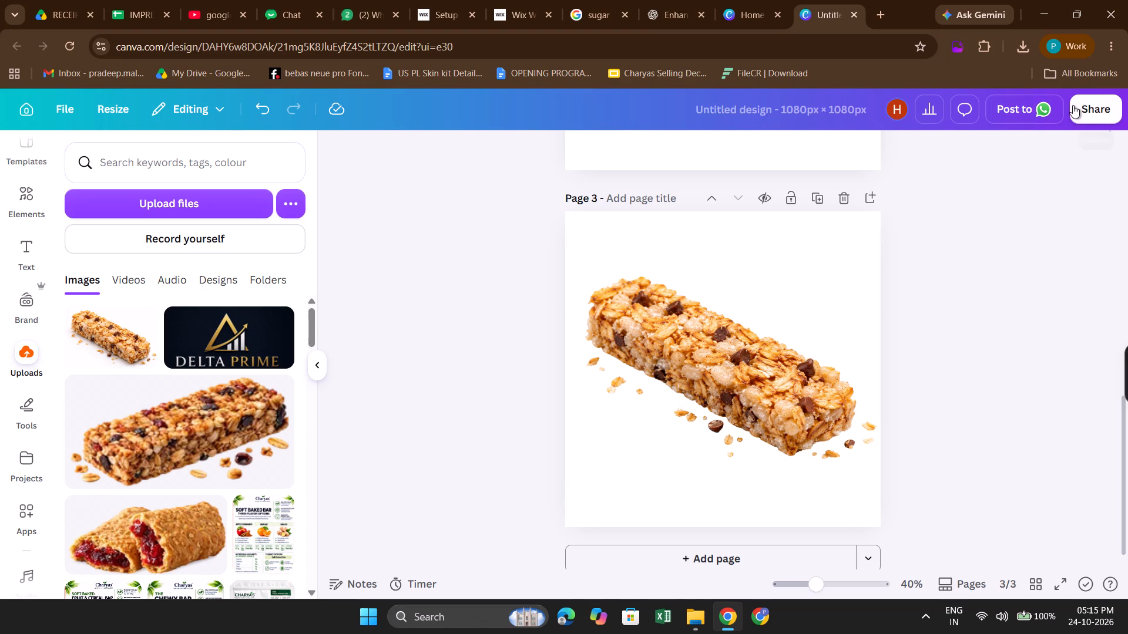
Download only page 3, the chocolate granola bar, as a high-quality PNG with a transparent background.
click(1090, 107)
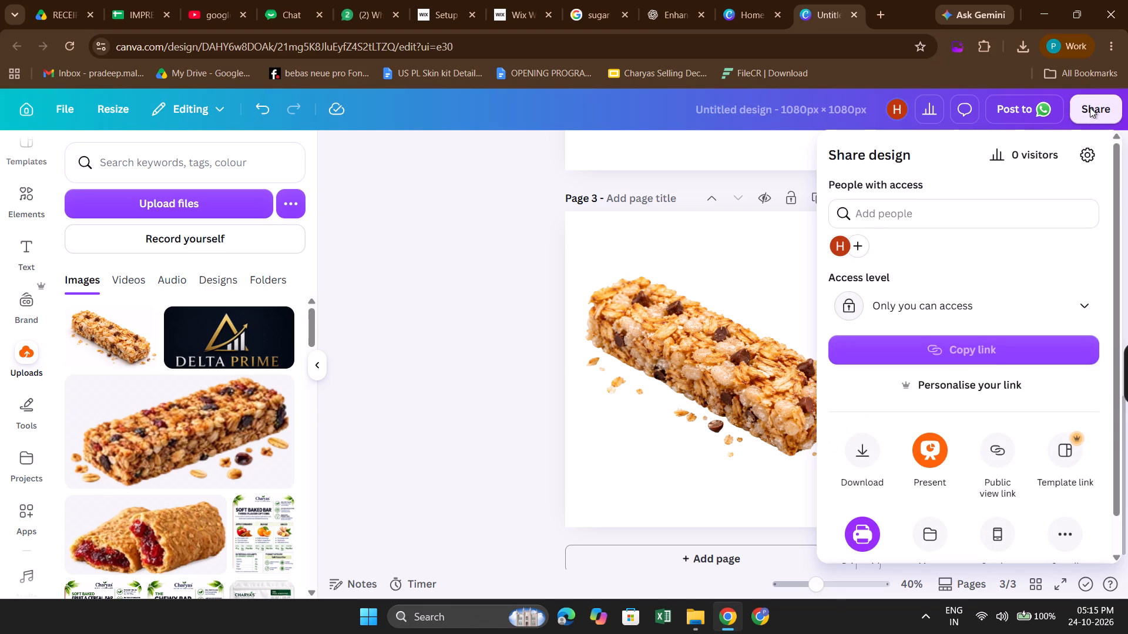
click(845, 458)
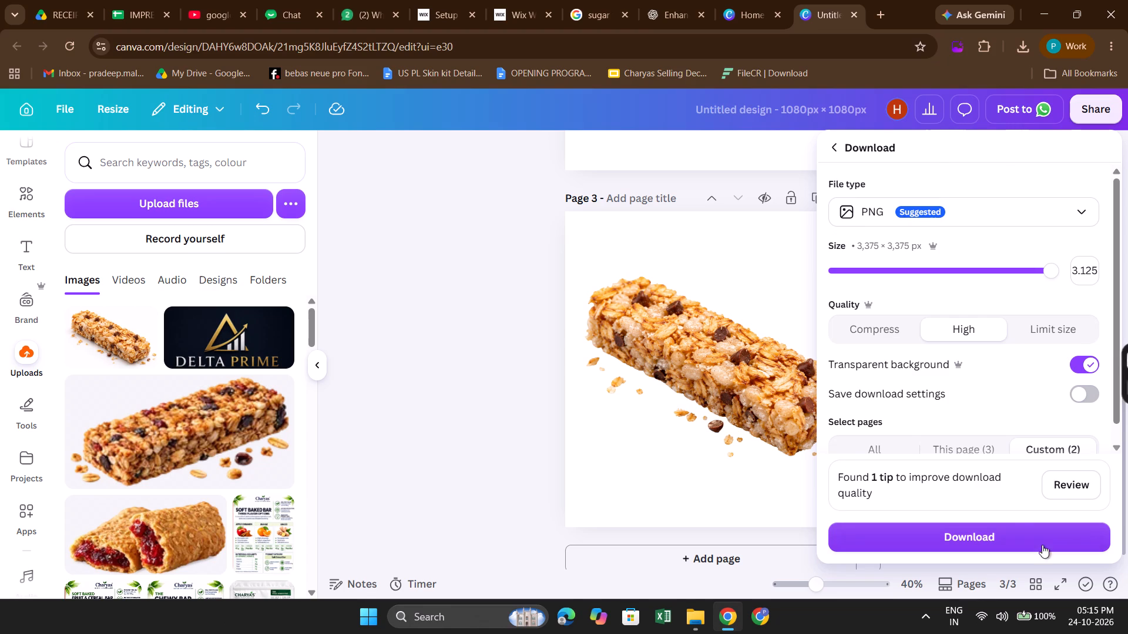
scroll(983, 400, down, 2)
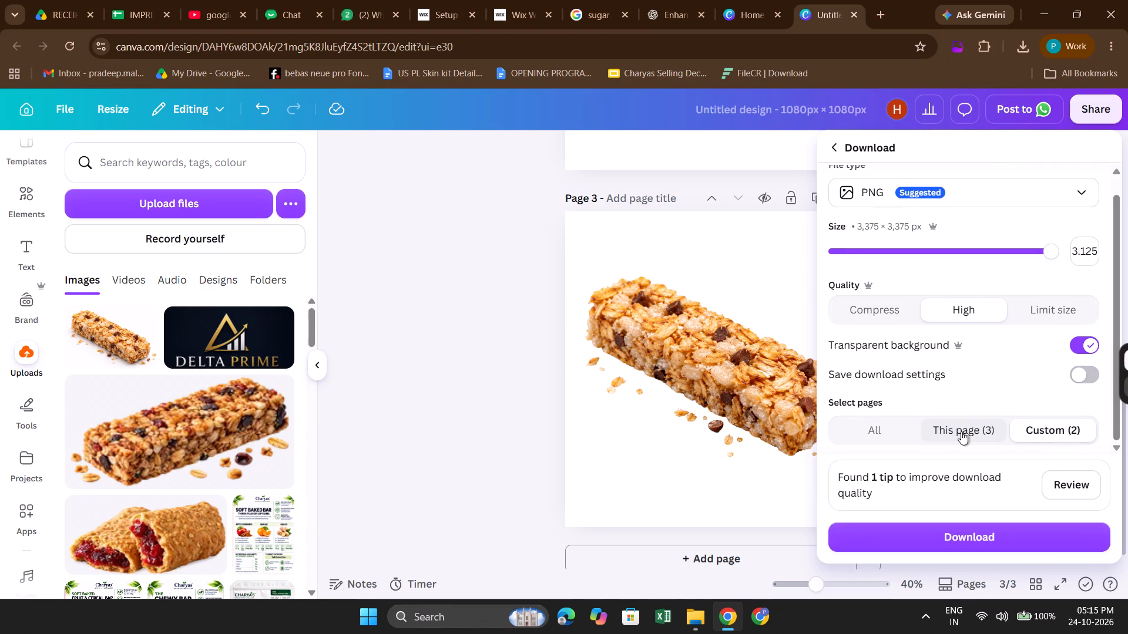
click(961, 431)
scroll(1009, 379, down, 3)
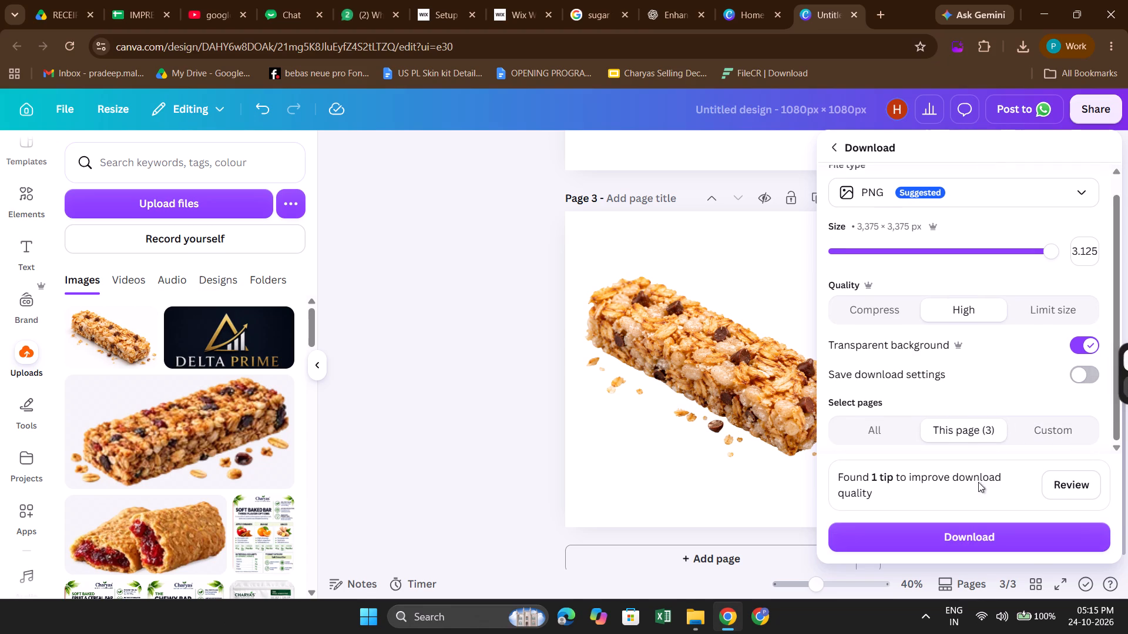
click(952, 549)
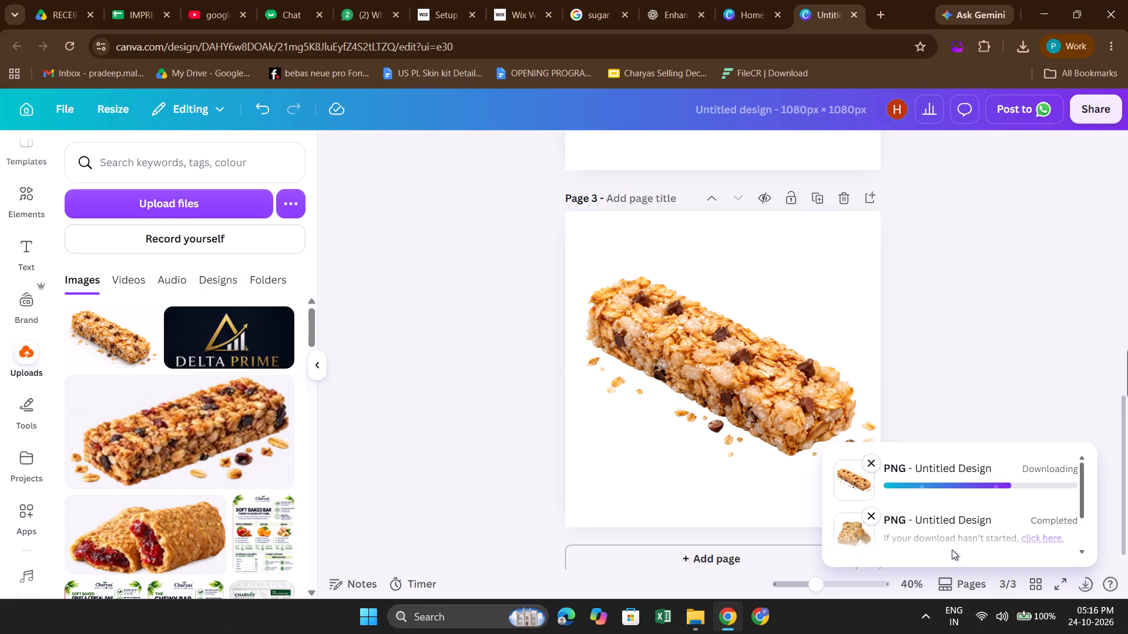
click(1009, 332)
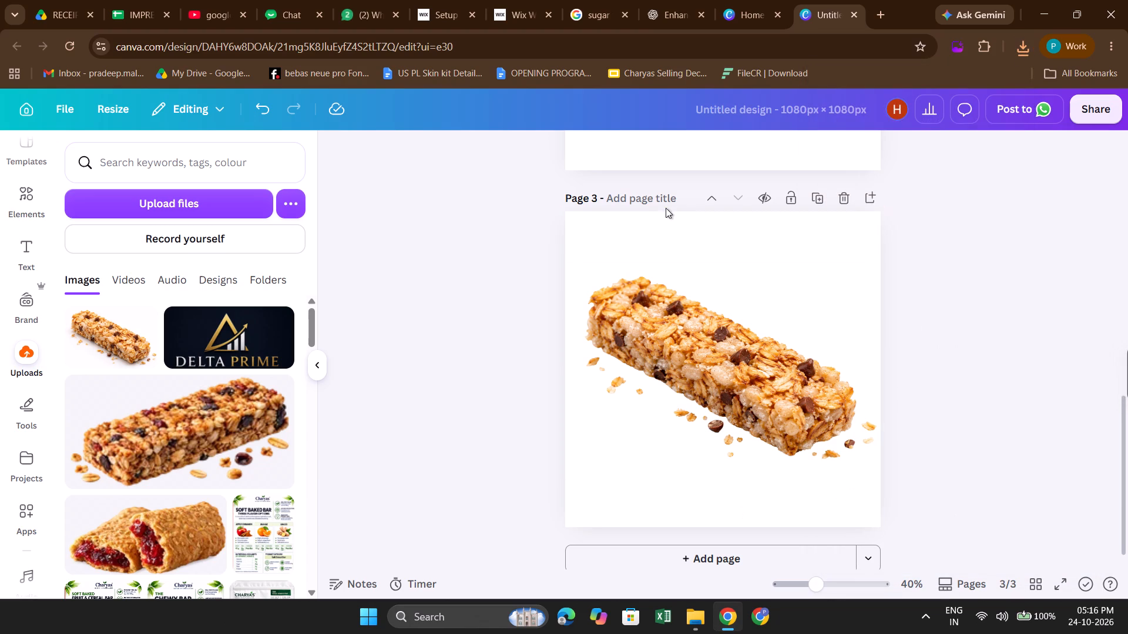
In the Wix editor, upload Untitled design (6).png and use it to replace the Chewy Granola Bars picture on the Products page.
click(519, 0)
click(437, 336)
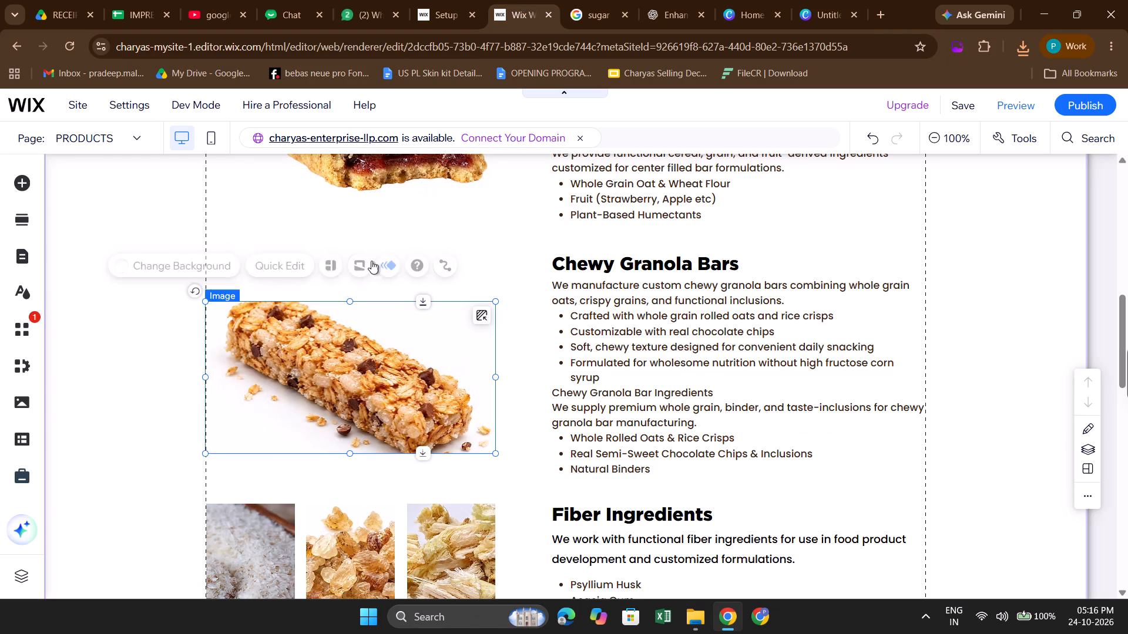
click(268, 266)
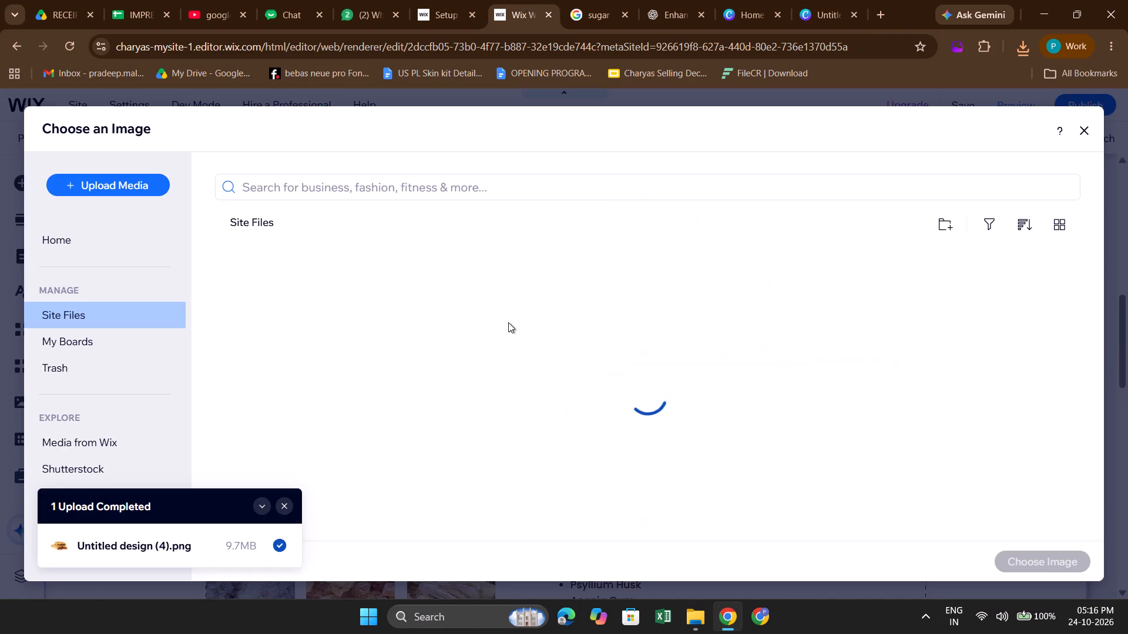
click(134, 181)
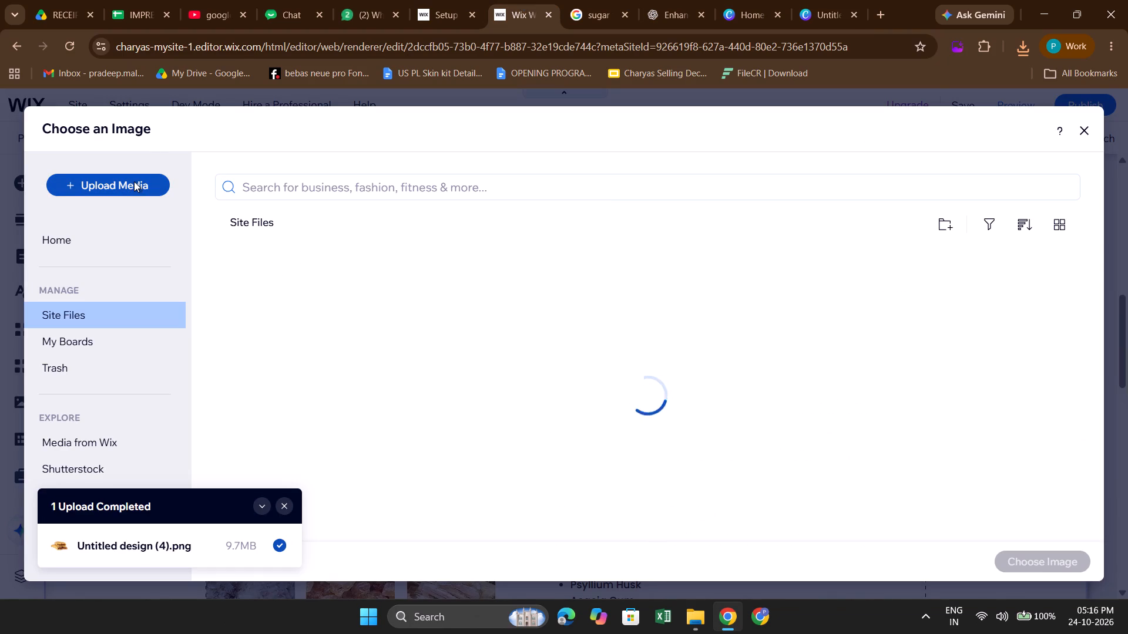
click(565, 387)
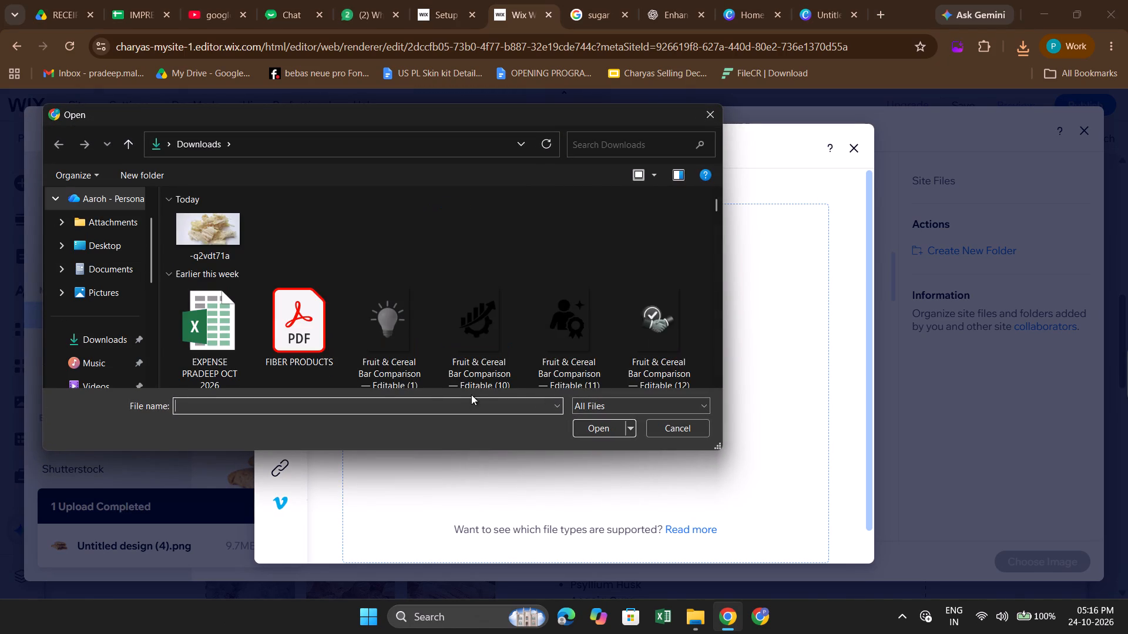
click(465, 251)
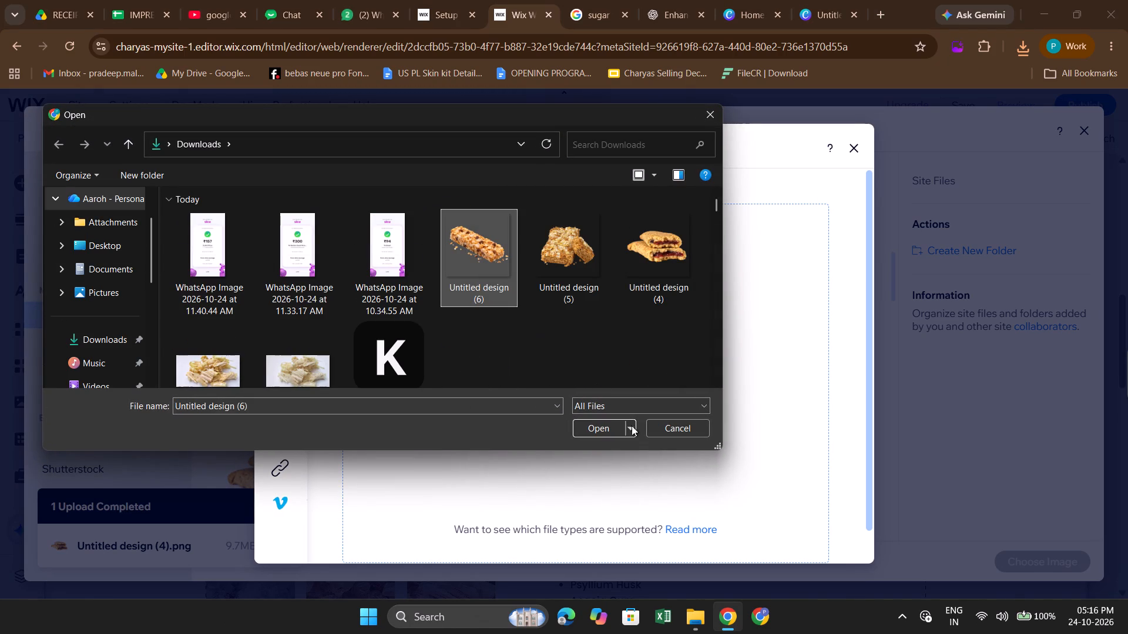
click(610, 430)
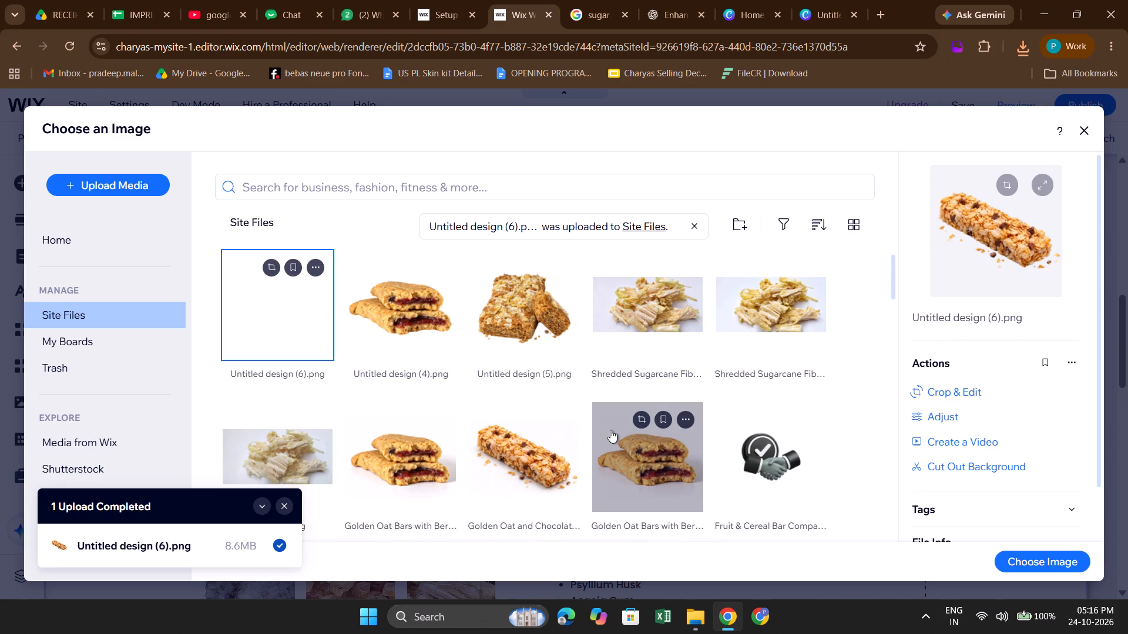
click(1022, 564)
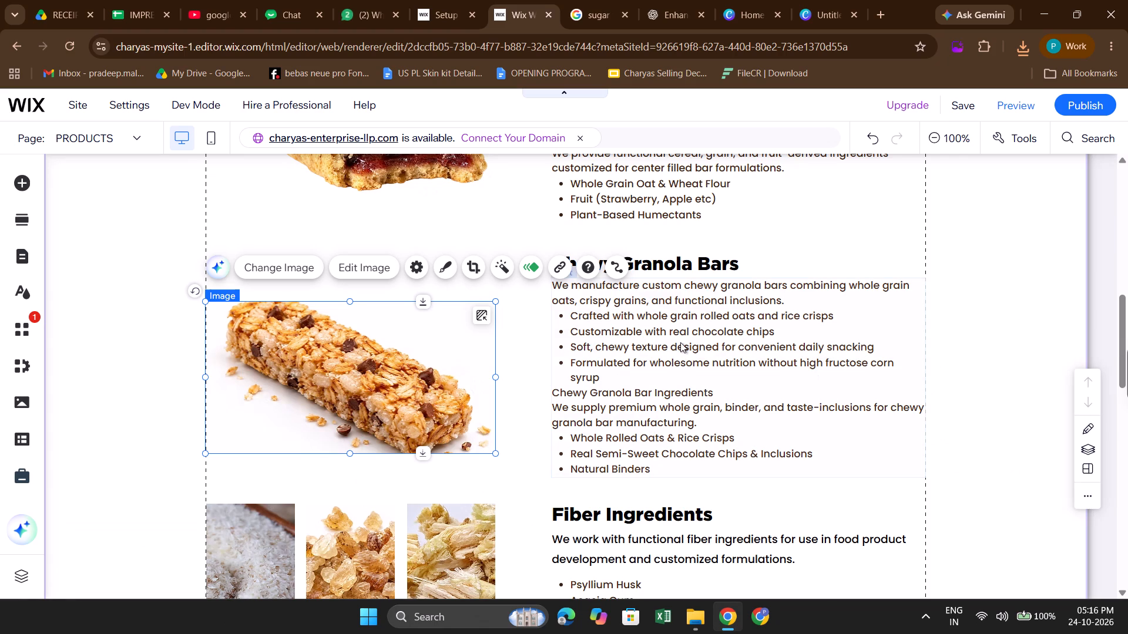
click(161, 332)
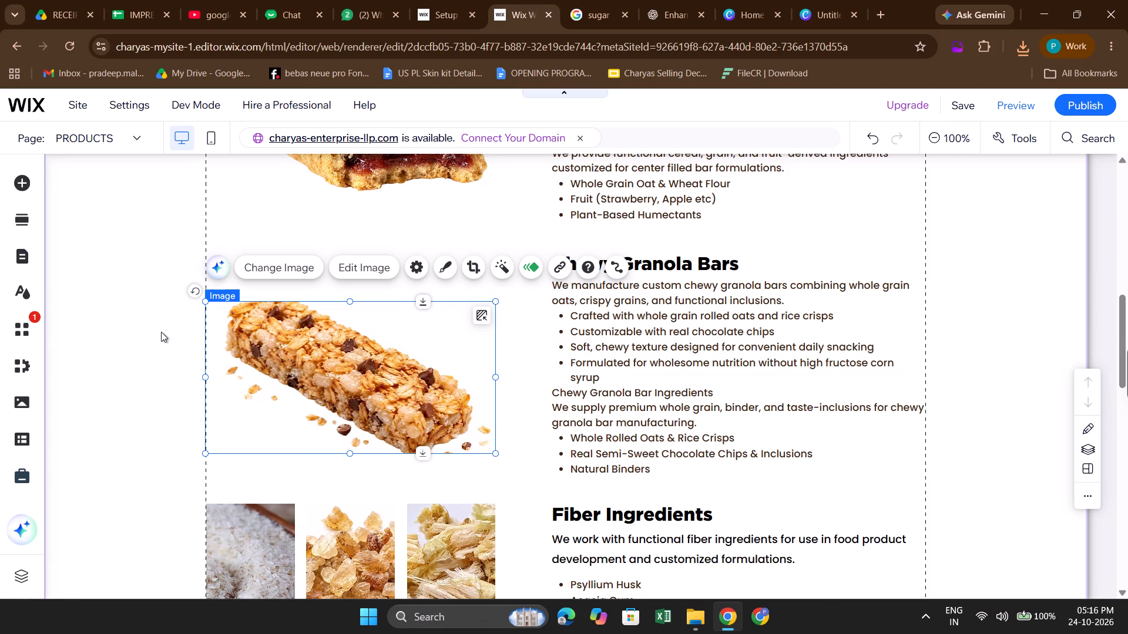
Extend the Chewy Granola Bars picture's crop at its upper and lower edges to show the whole bar, and apply it.
click(364, 350)
click(475, 270)
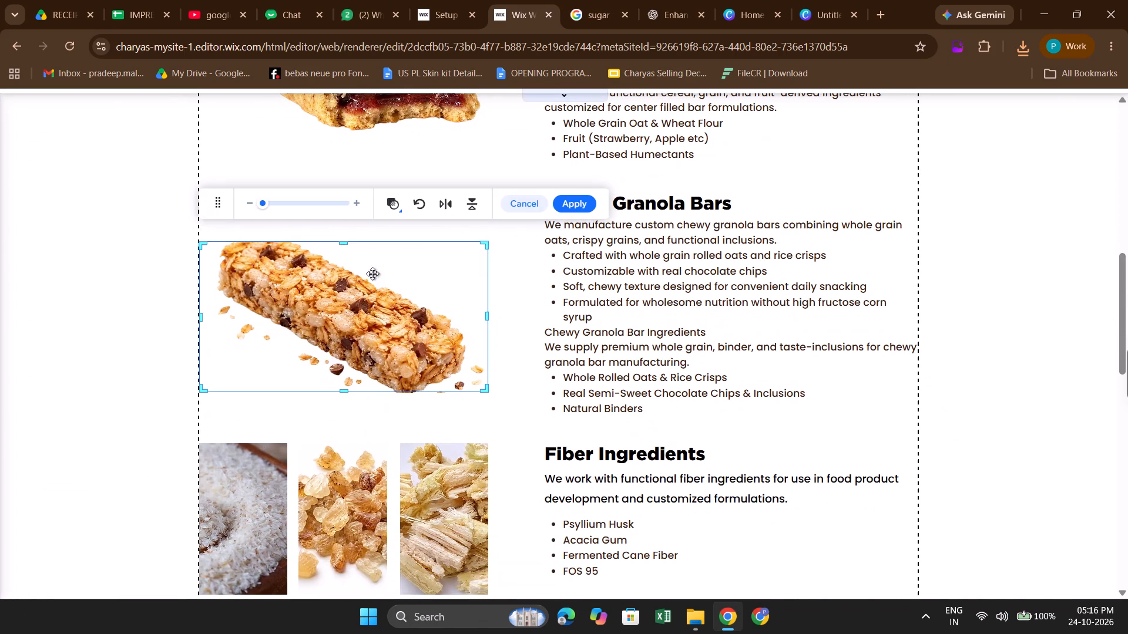
drag(341, 244, 339, 223)
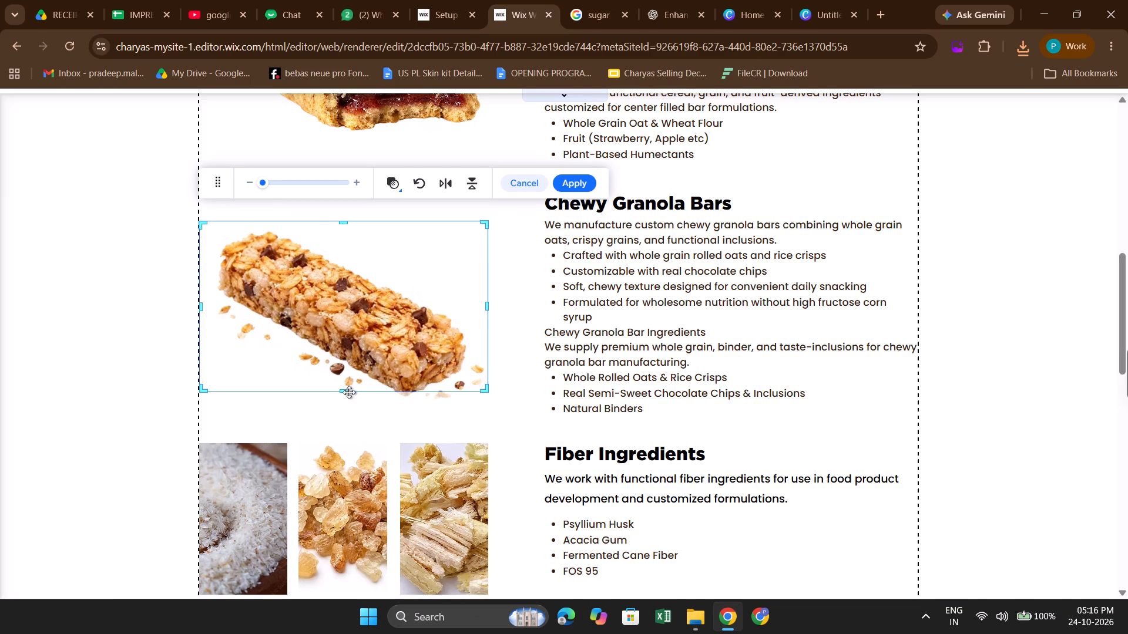
drag(343, 389, 347, 416)
click(581, 186)
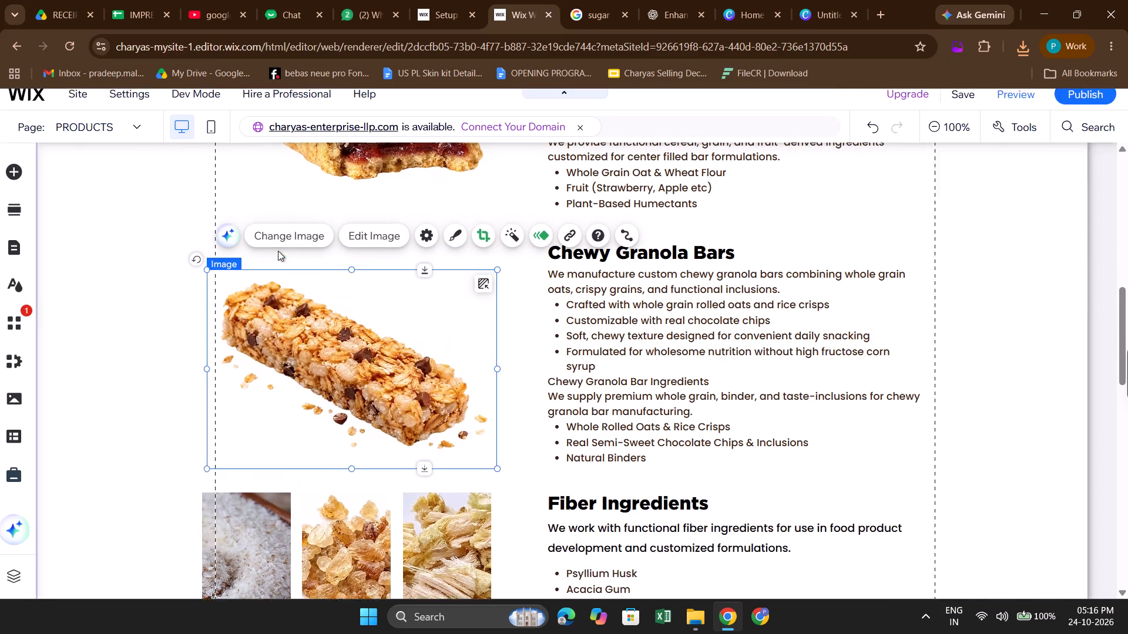
click(156, 283)
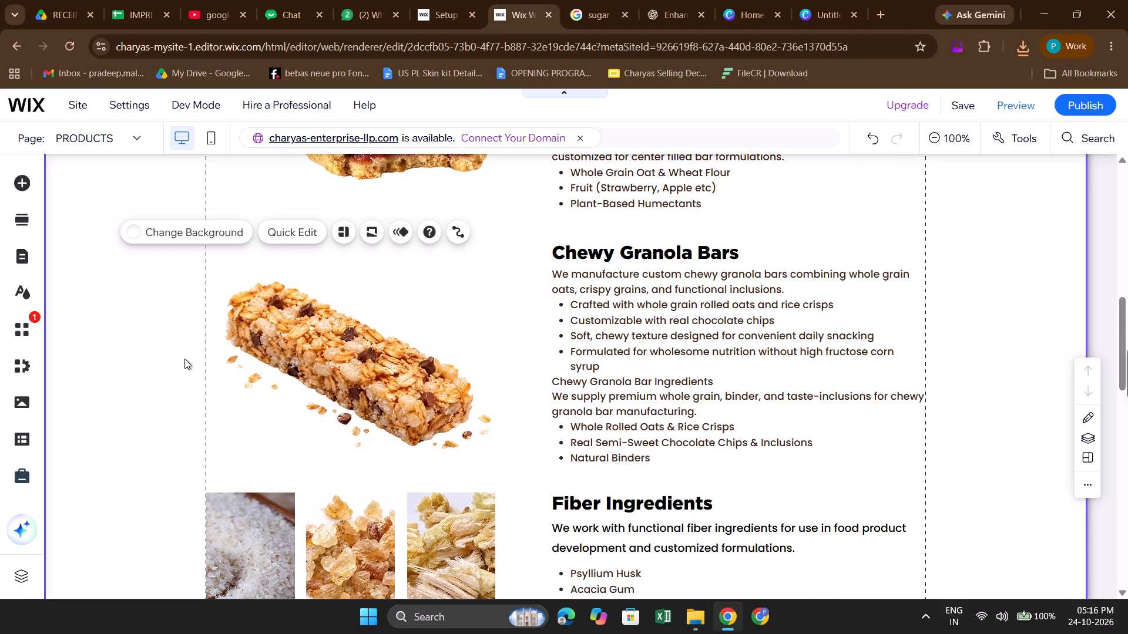
scroll(184, 359, up, 1)
scroll(184, 359, down, 3)
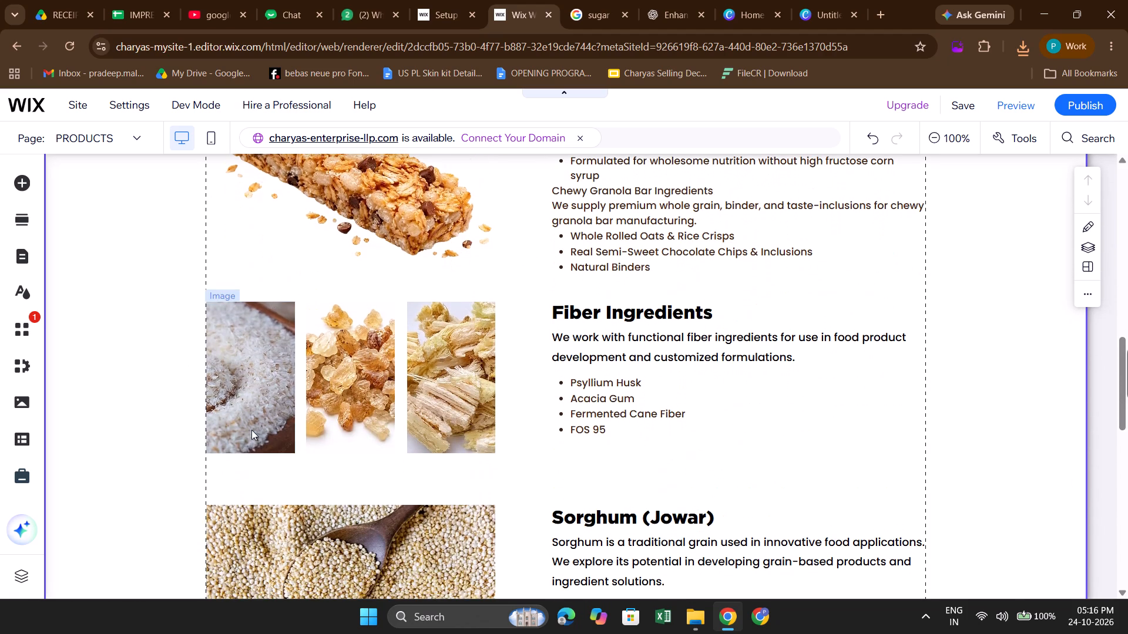
scroll(339, 476, down, 1)
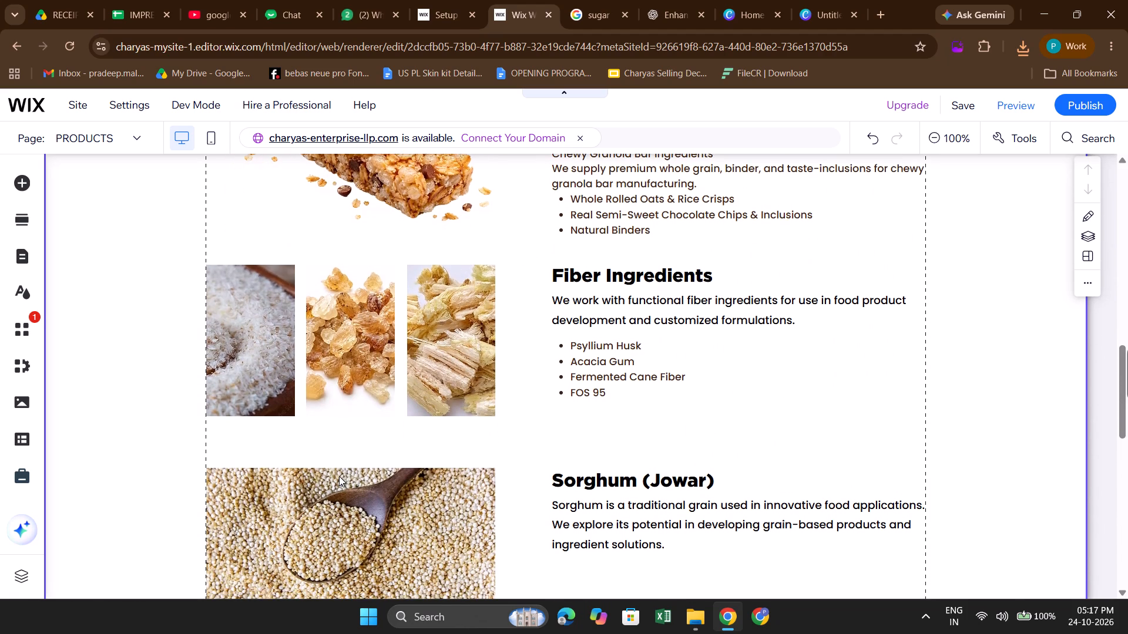
scroll(339, 476, down, 1)
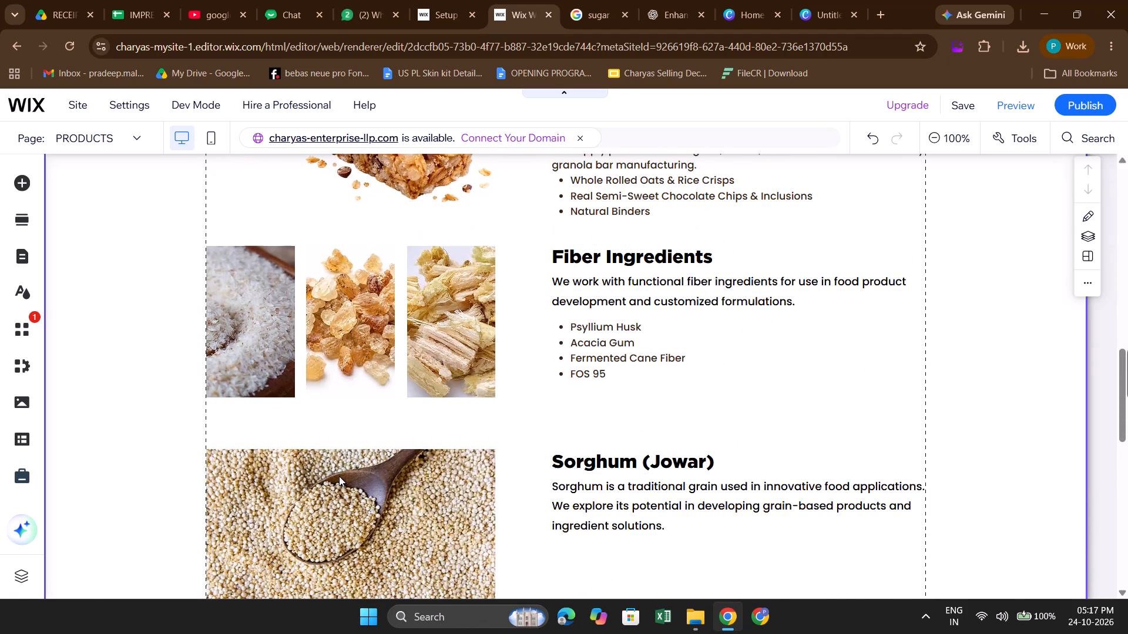
scroll(339, 476, down, 1)
scroll(357, 427, down, 2)
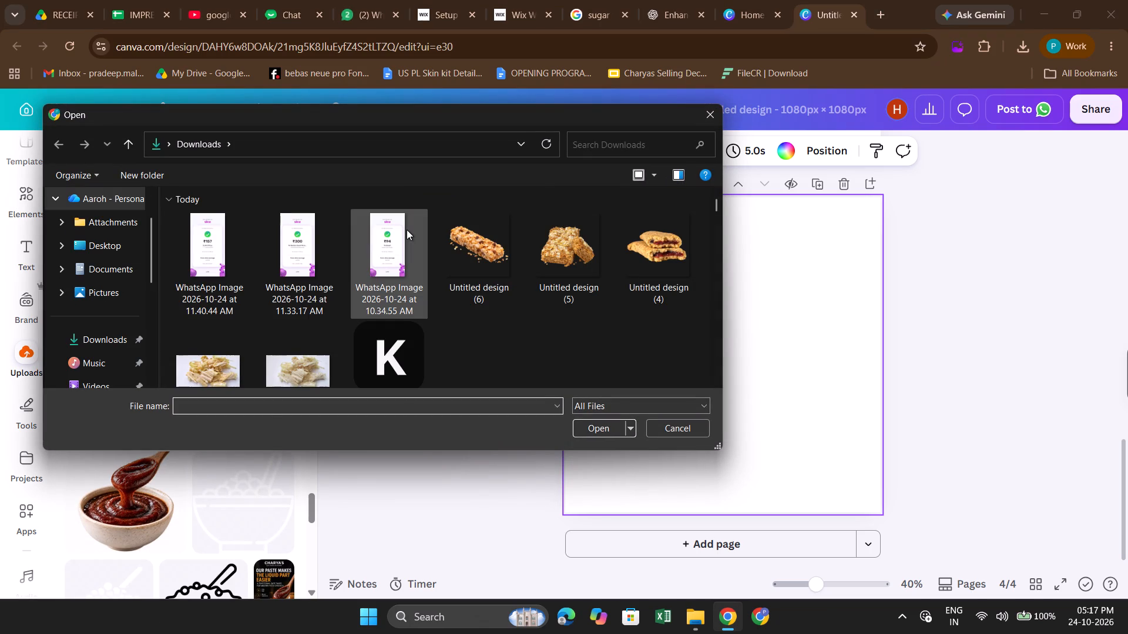
scroll(487, 315, down, 2)
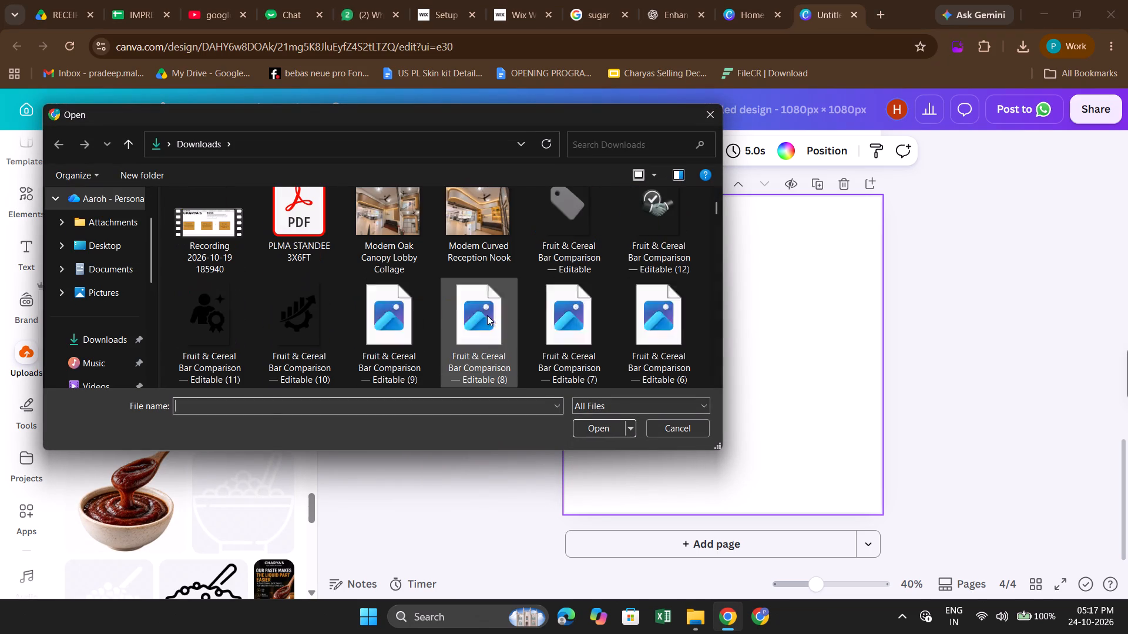
scroll(487, 315, down, 3)
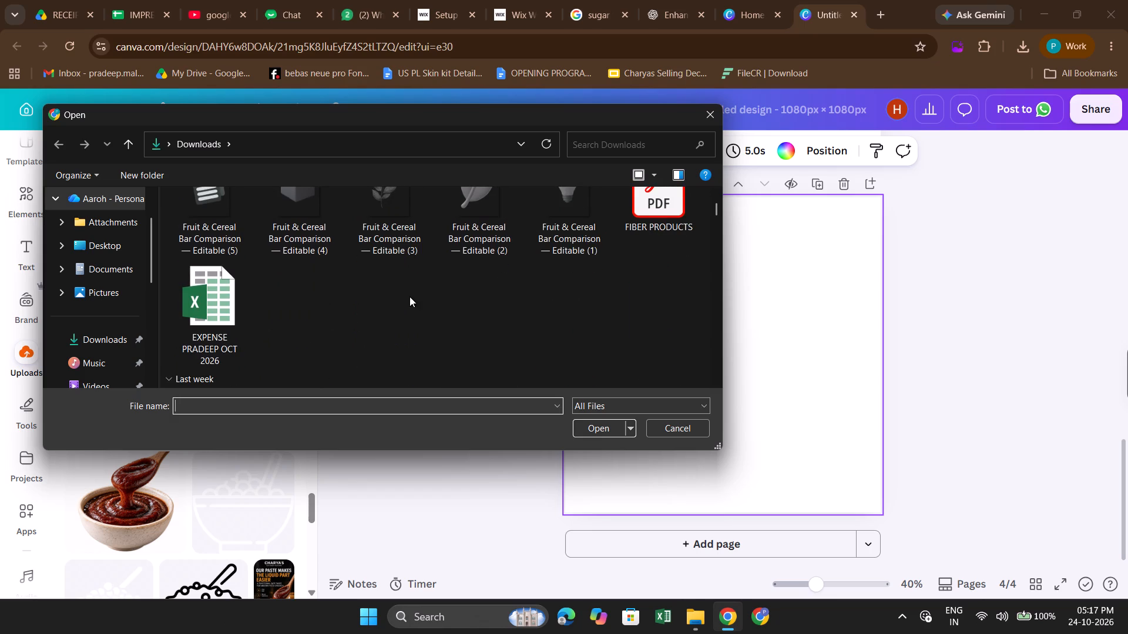
scroll(409, 296, down, 3)
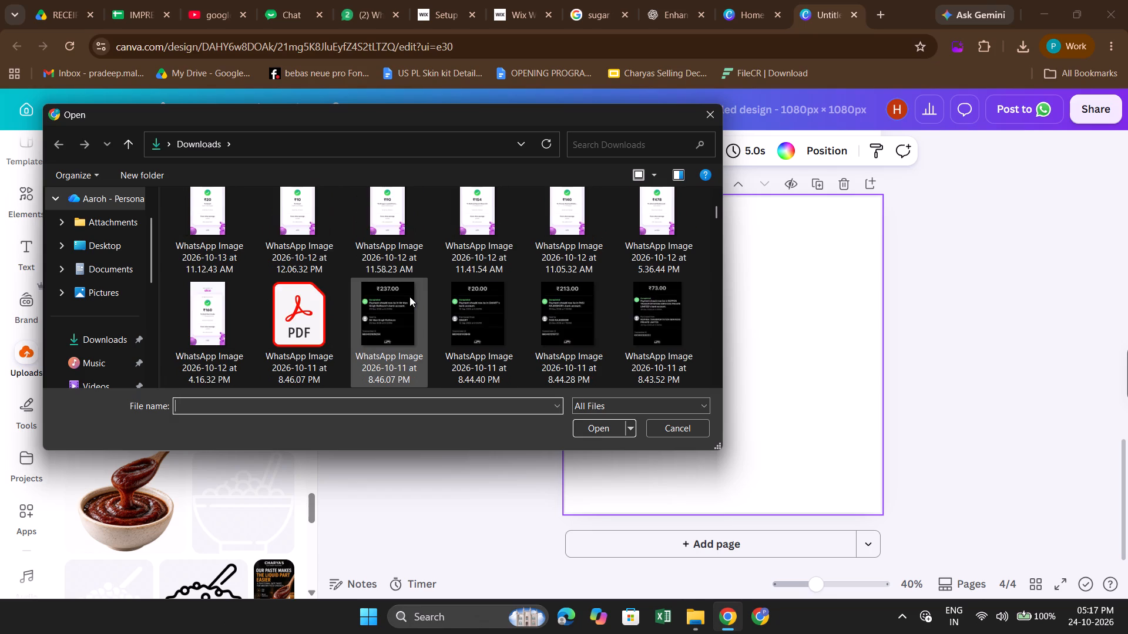
scroll(441, 287, down, 1)
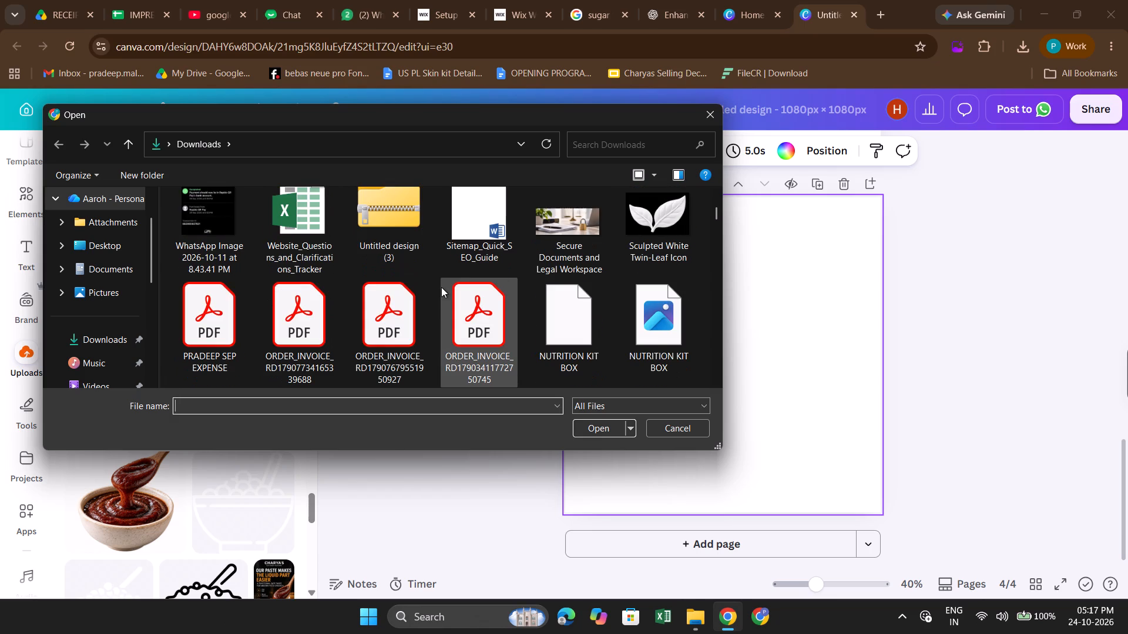
scroll(441, 287, down, 1)
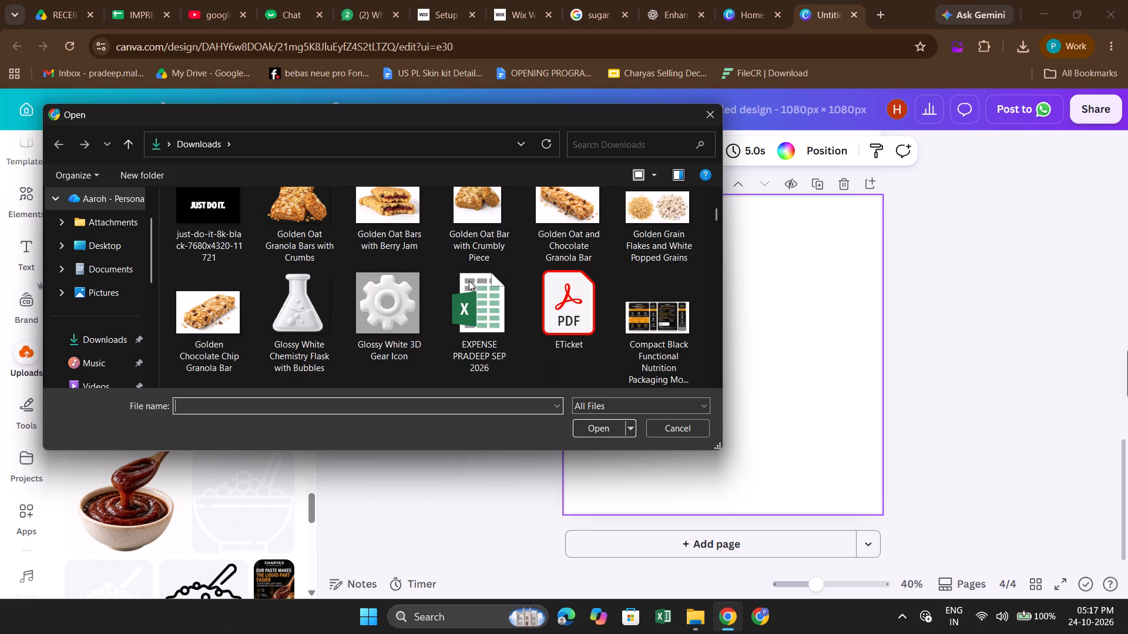
scroll(447, 285, down, 1)
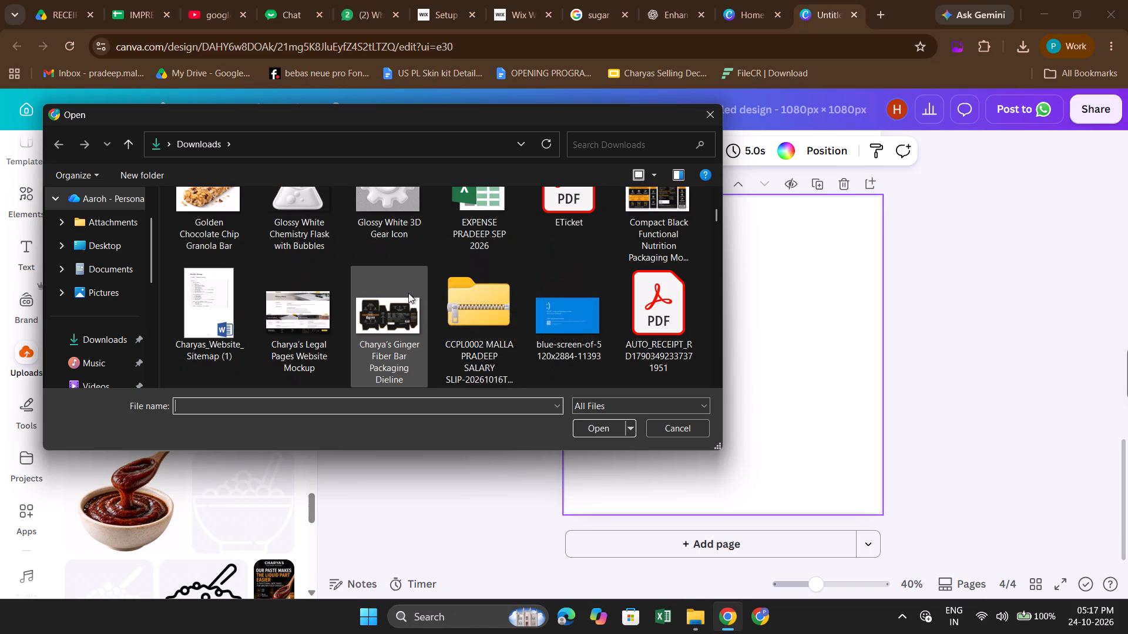
scroll(408, 293, down, 2)
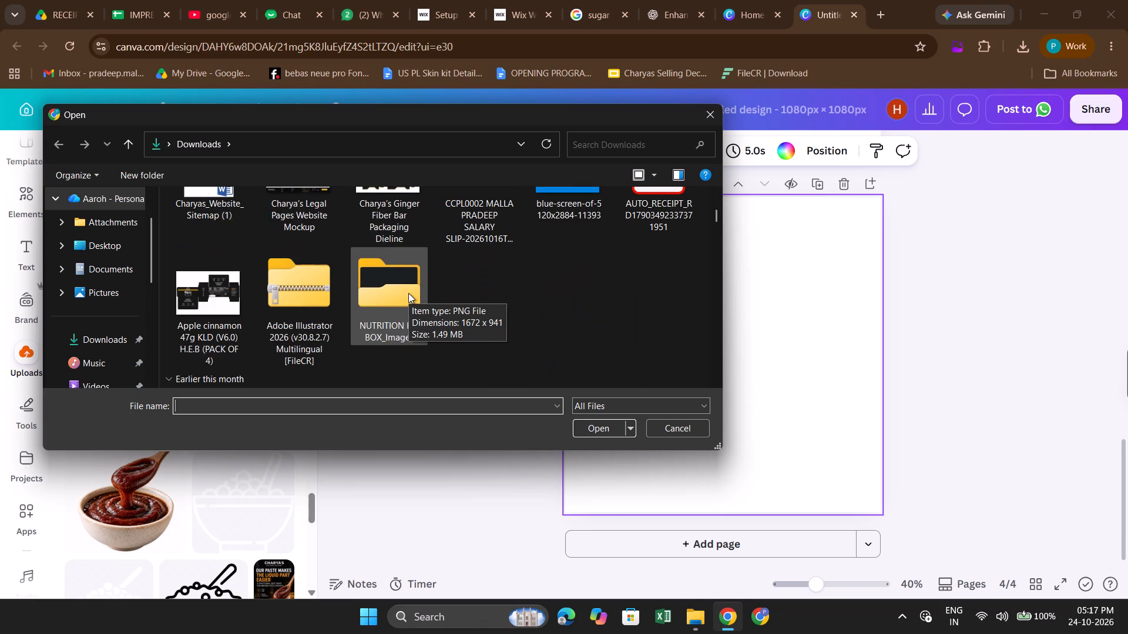
scroll(502, 251, up, 2)
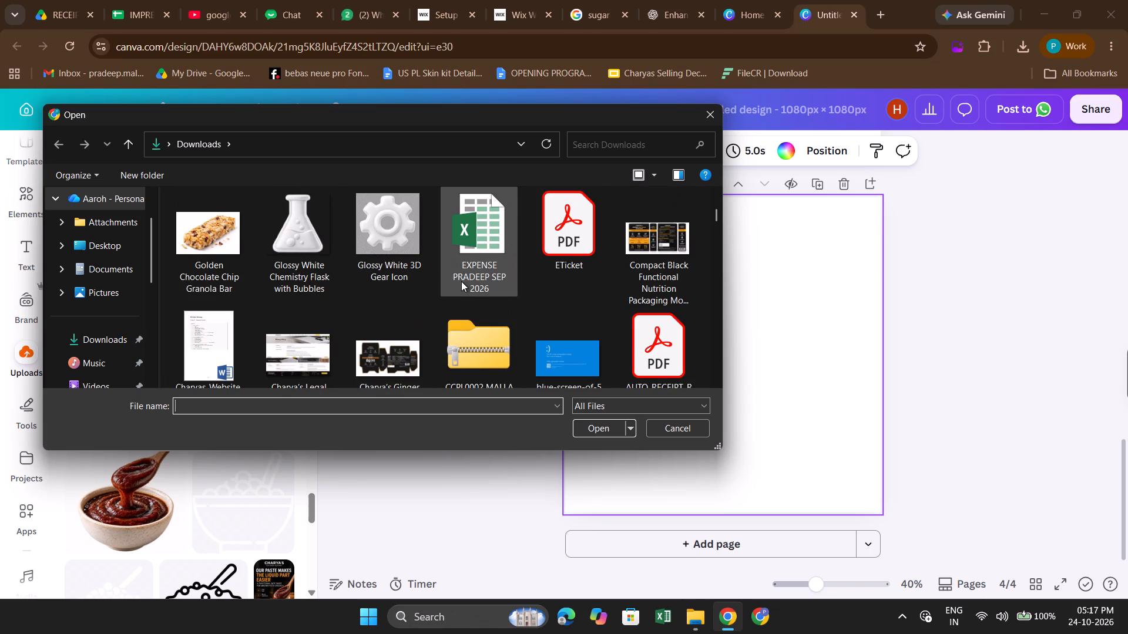
click(119, 337)
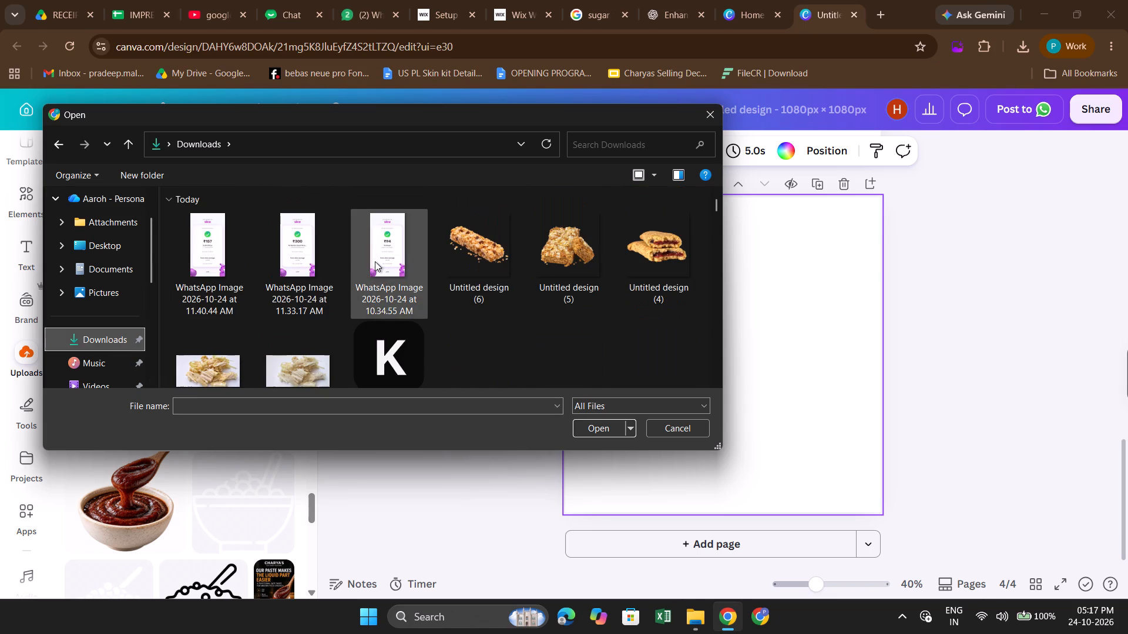
scroll(375, 261, down, 3)
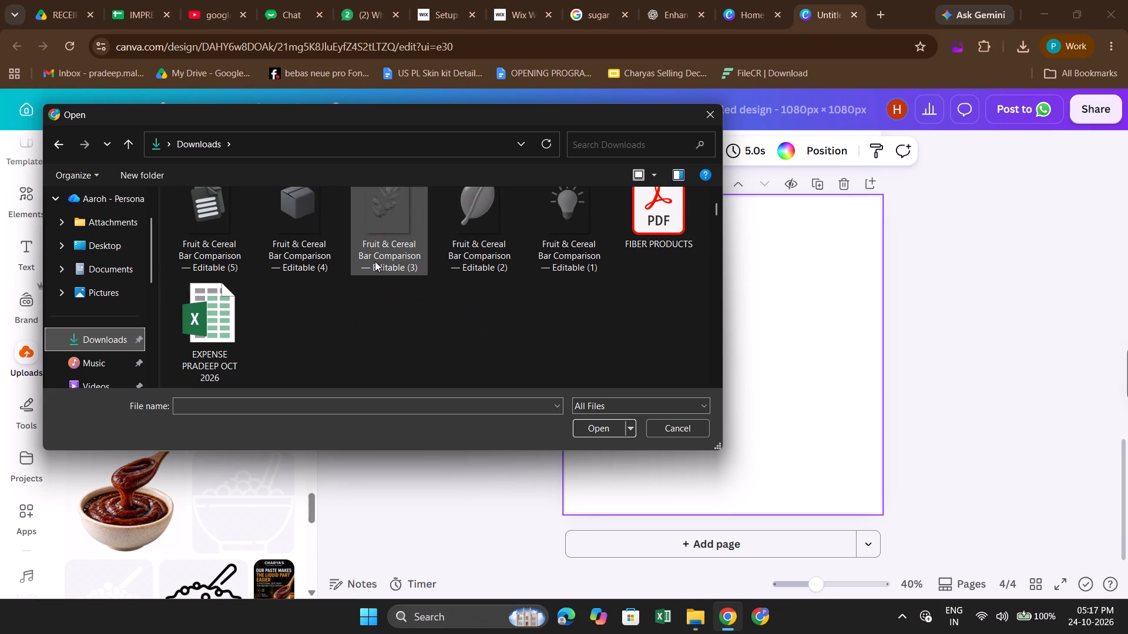
scroll(375, 261, down, 1)
scroll(341, 295, down, 2)
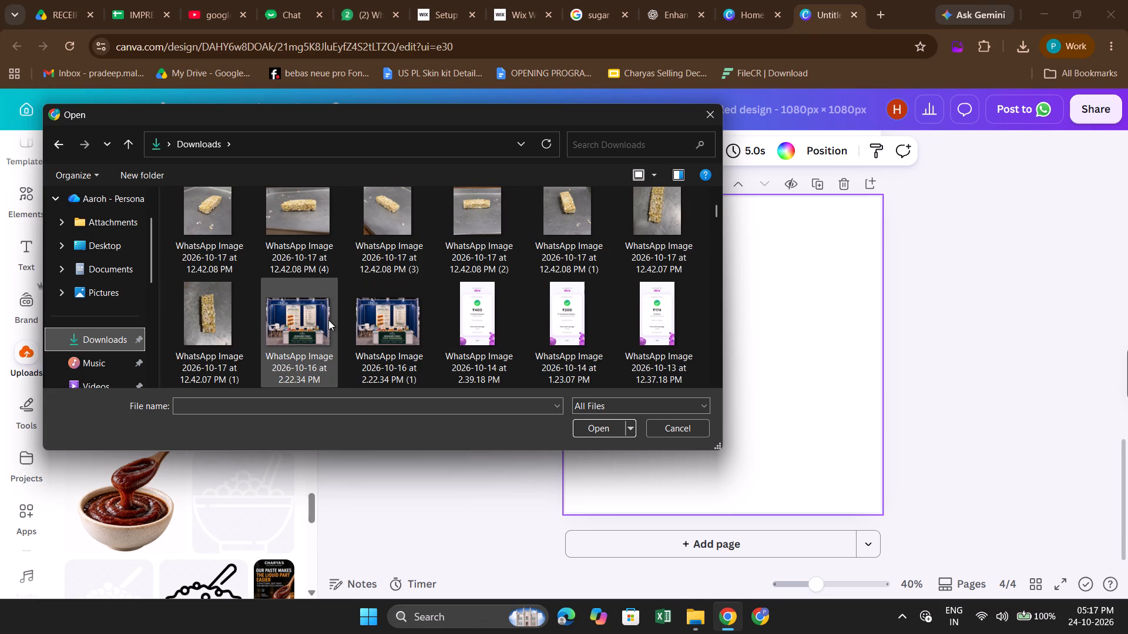
scroll(328, 320, down, 1)
scroll(397, 292, down, 1)
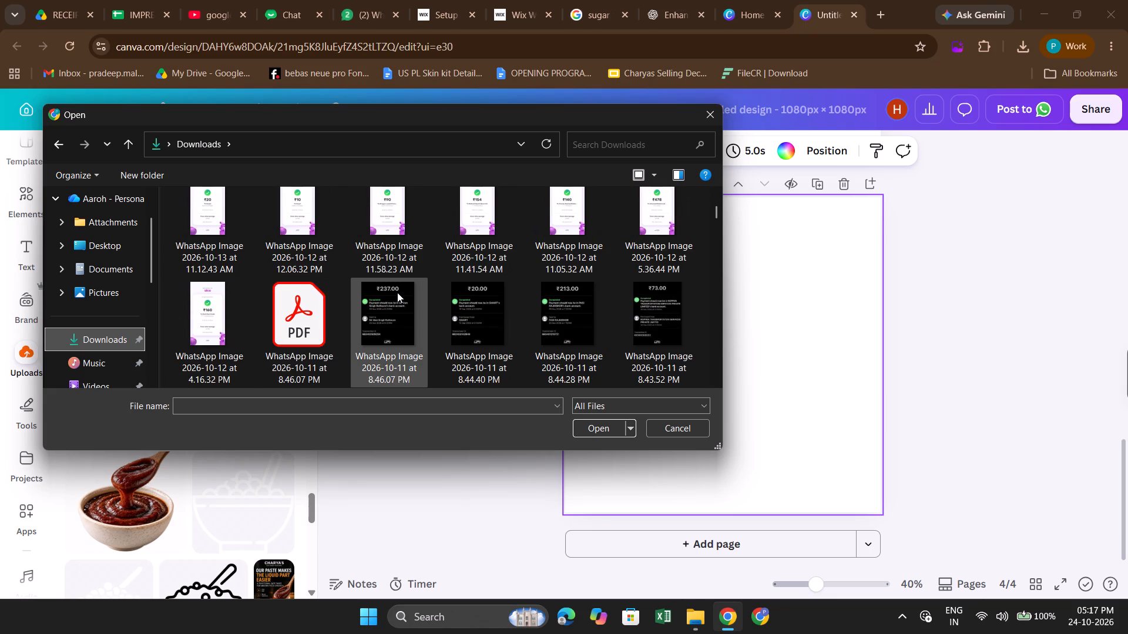
scroll(397, 292, down, 2)
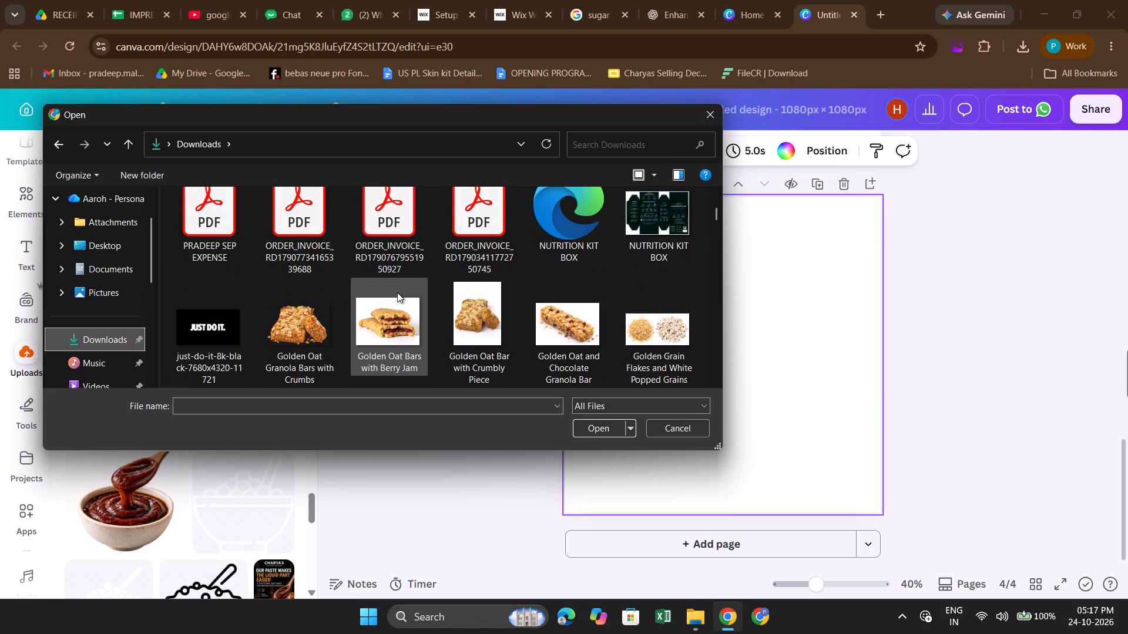
scroll(370, 315, down, 1)
scroll(441, 297, down, 1)
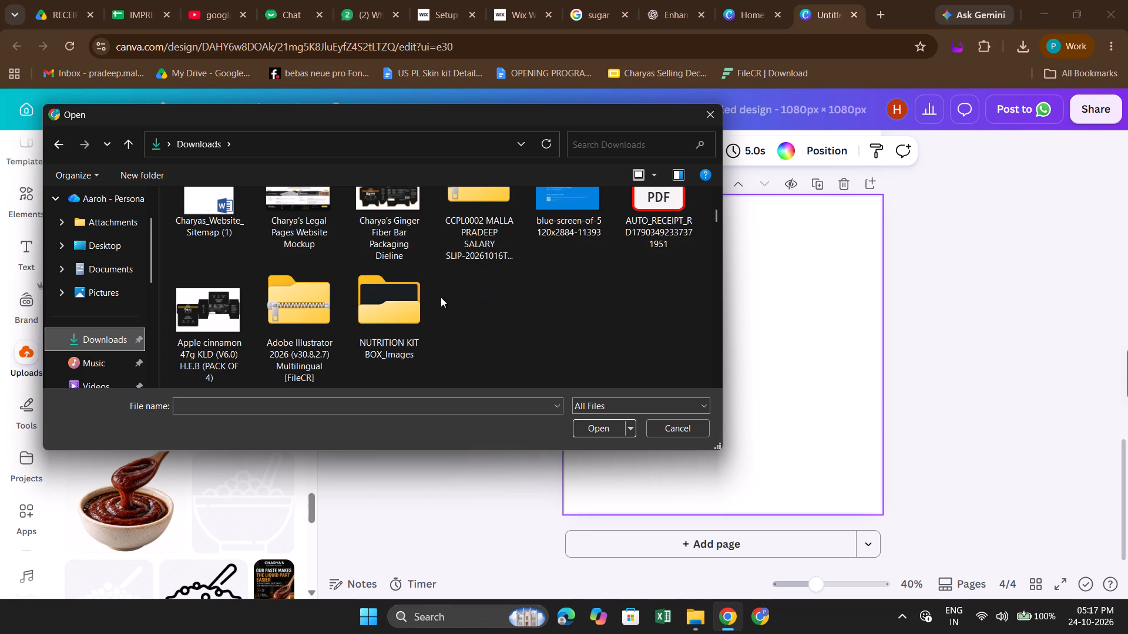
scroll(441, 297, down, 1)
scroll(441, 297, up, 1)
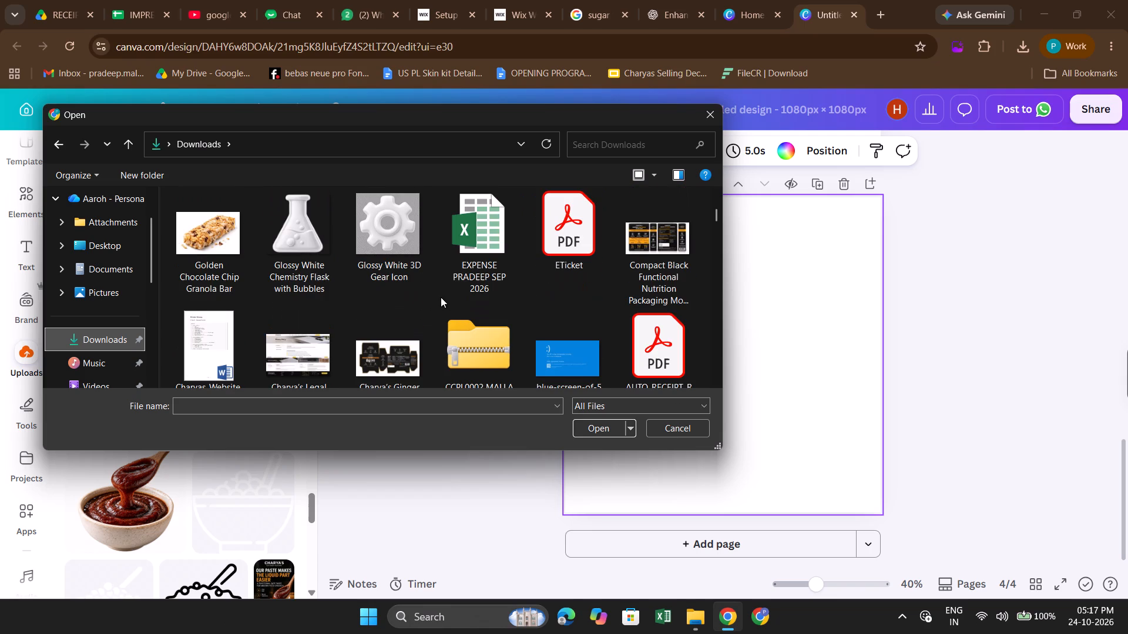
scroll(470, 301, down, 1)
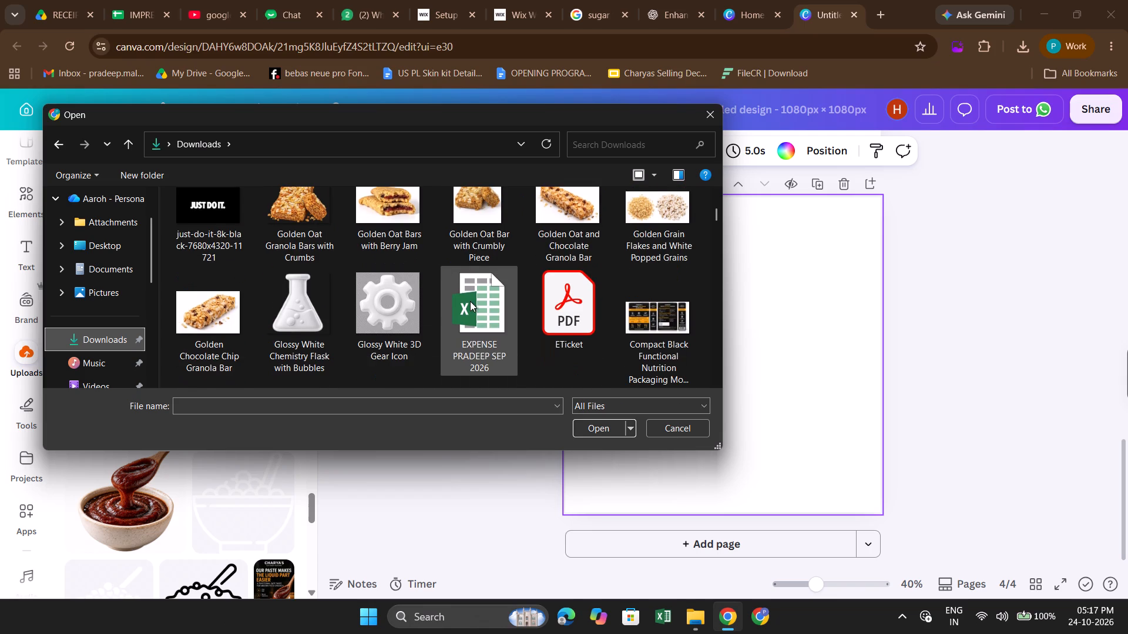
scroll(470, 301, down, 3)
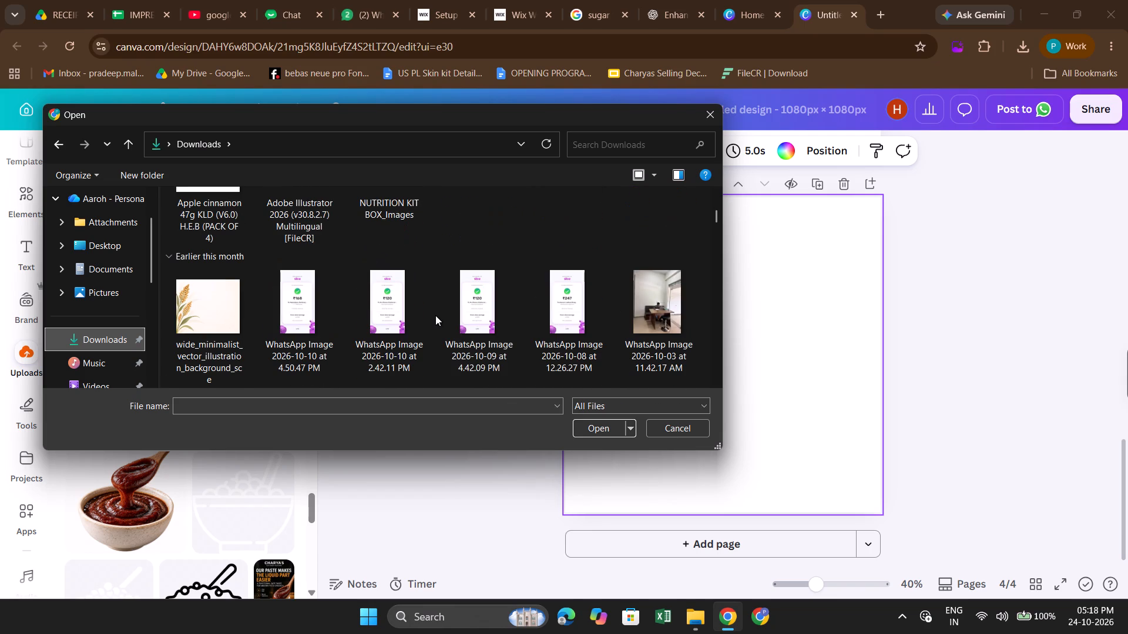
scroll(435, 315, down, 1)
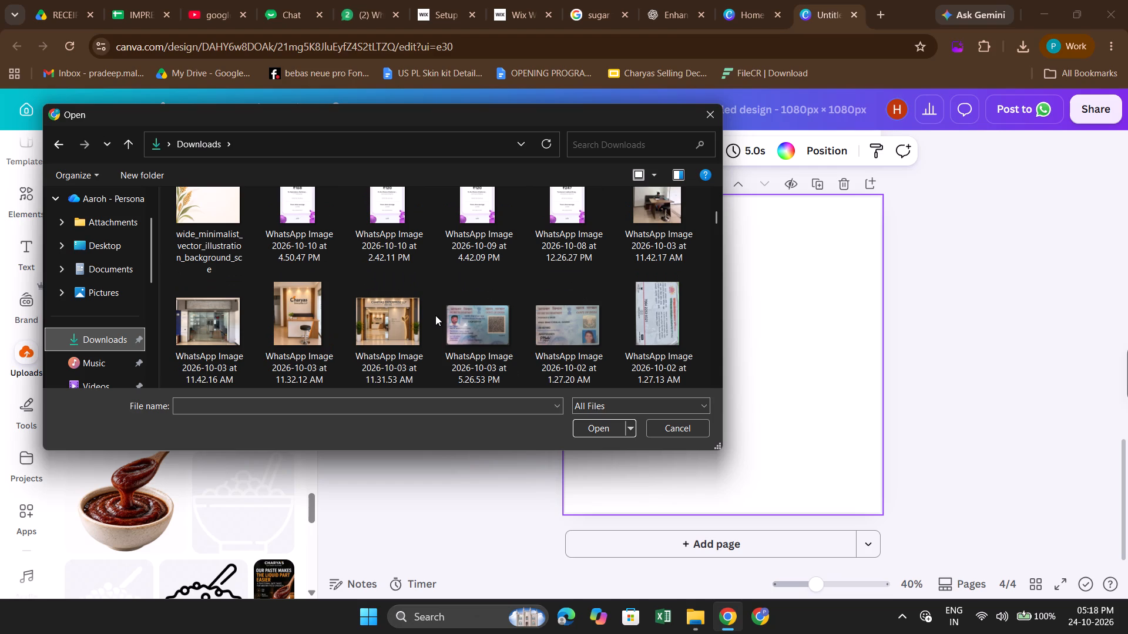
scroll(435, 315, up, 2)
scroll(384, 297, up, 1)
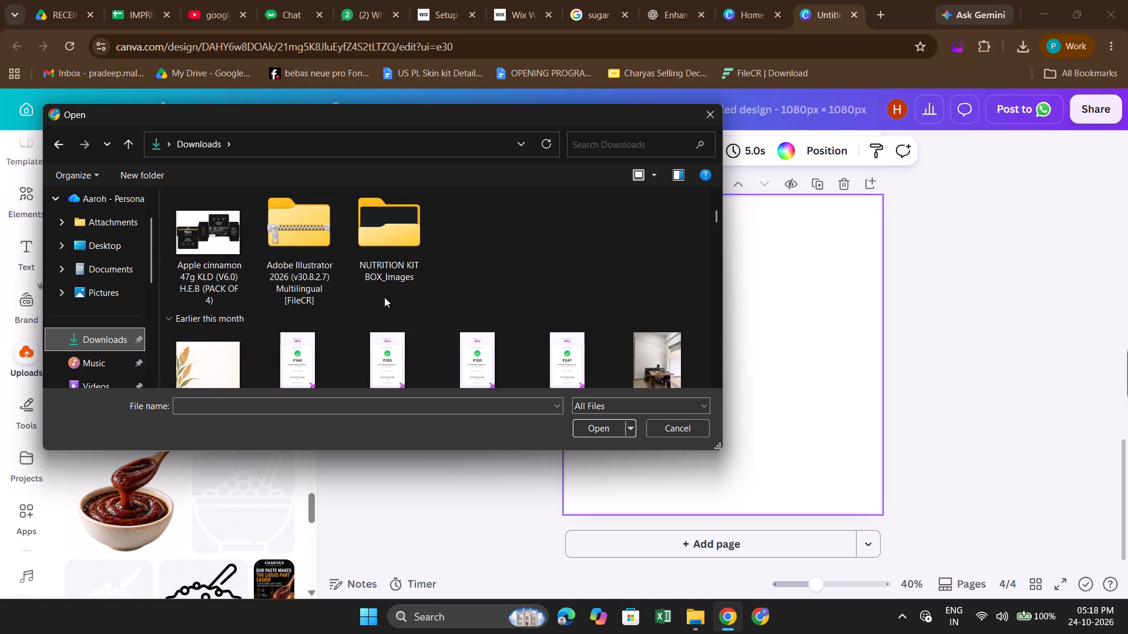
scroll(457, 284, up, 1)
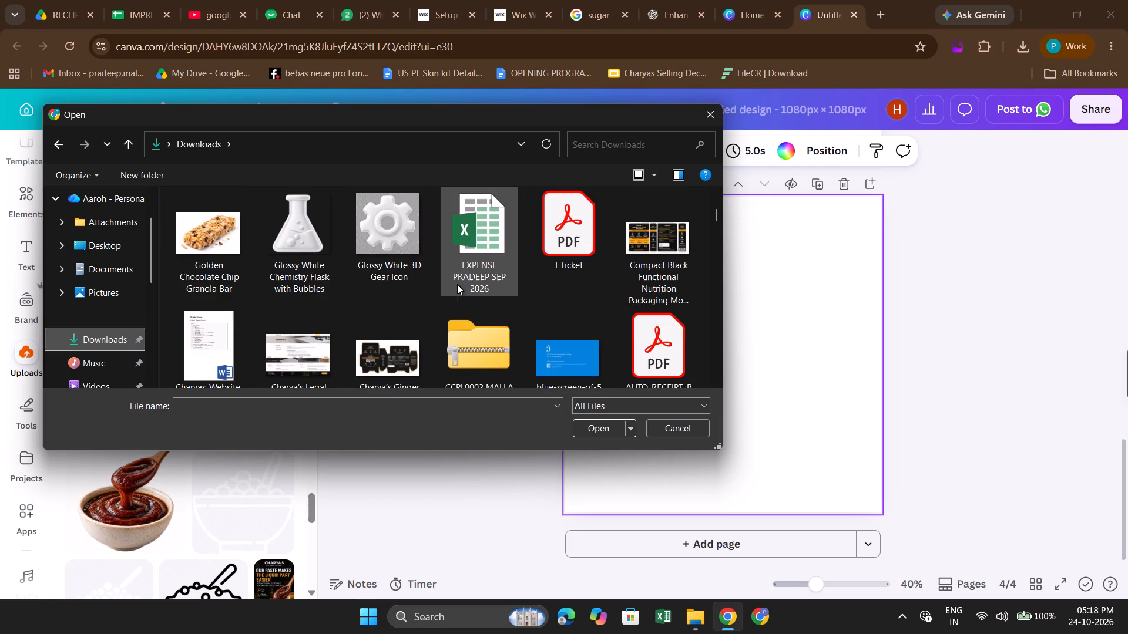
scroll(491, 286, up, 1)
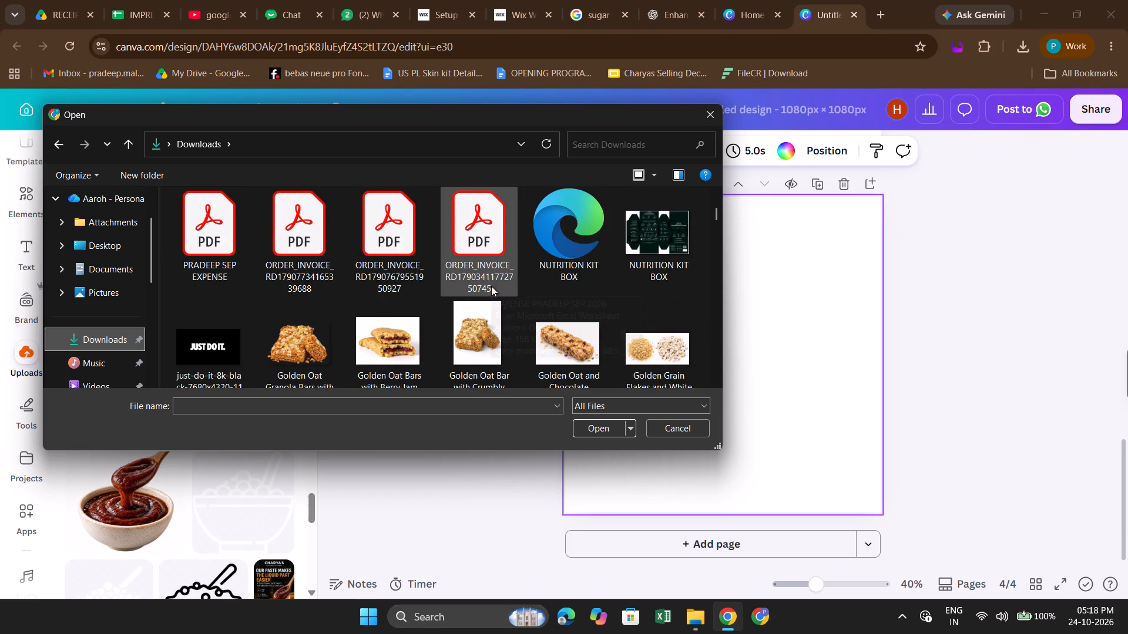
scroll(491, 286, up, 3)
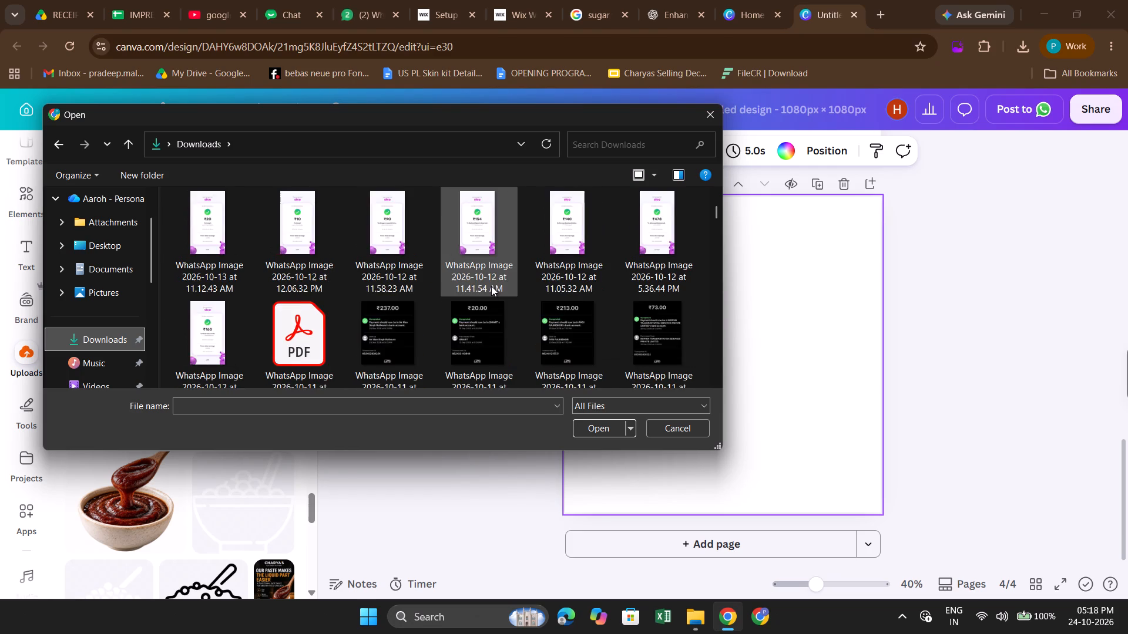
scroll(491, 286, up, 3)
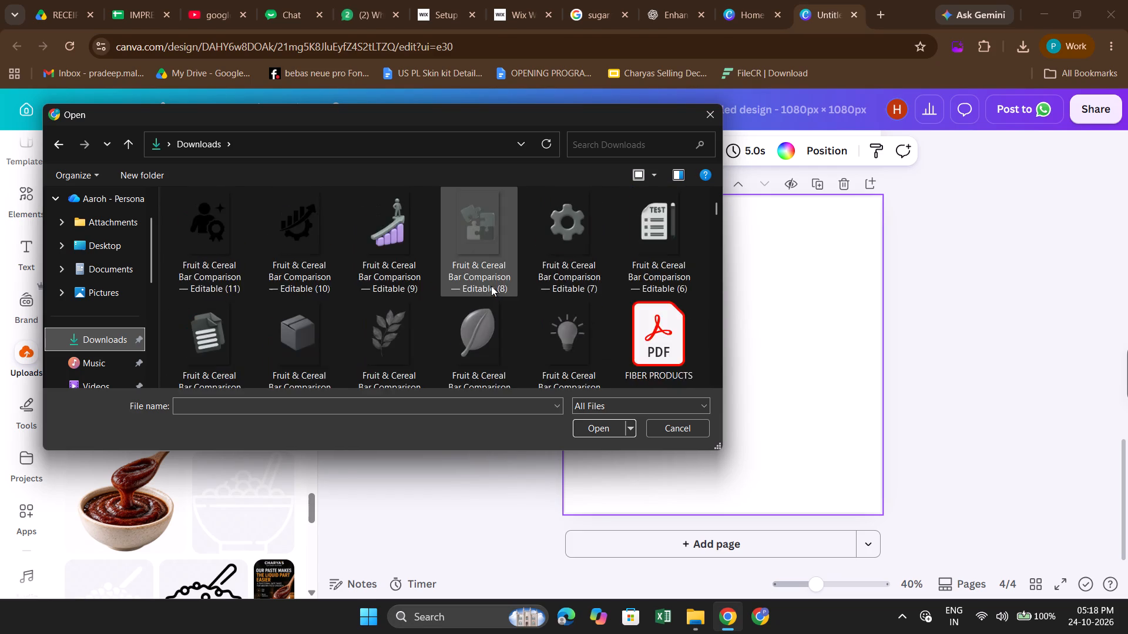
scroll(491, 286, up, 5)
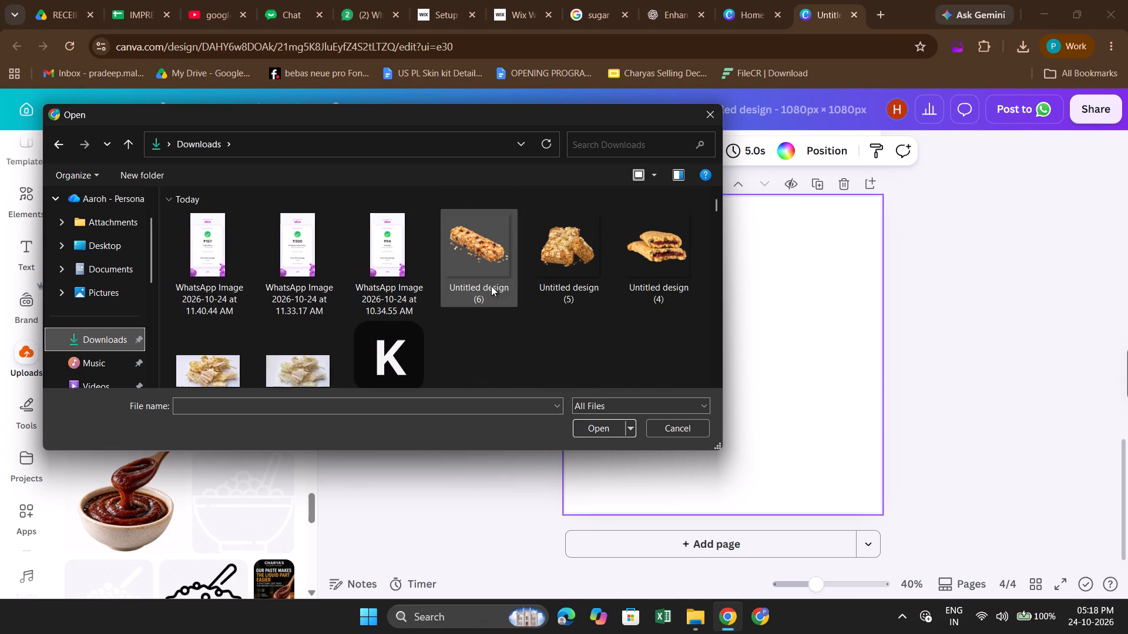
scroll(491, 286, down, 6)
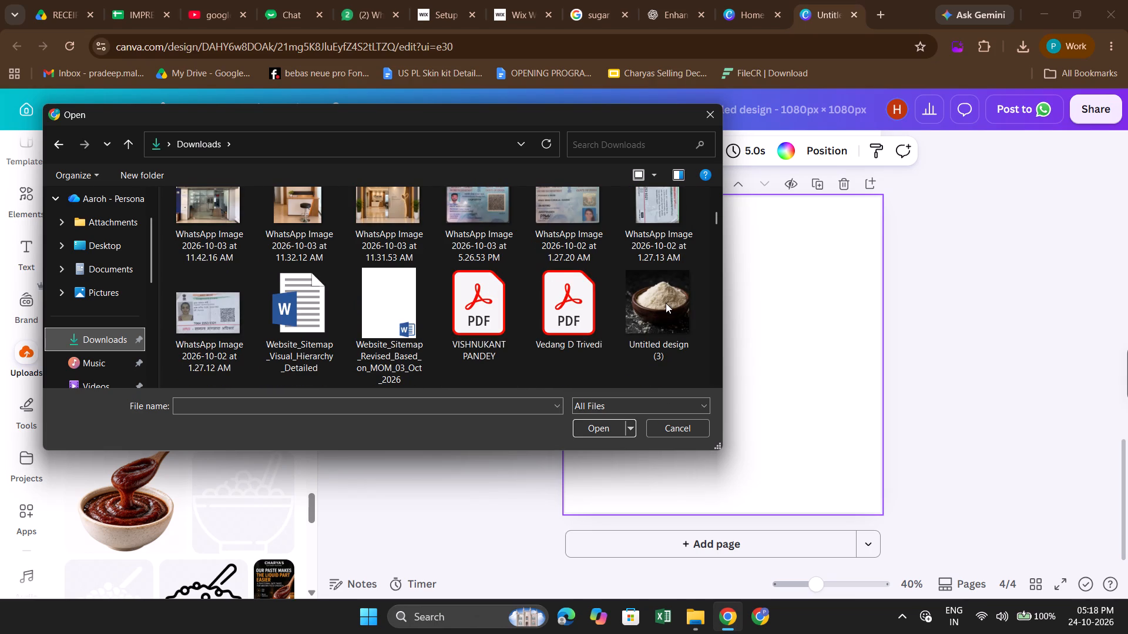
scroll(607, 330, up, 1)
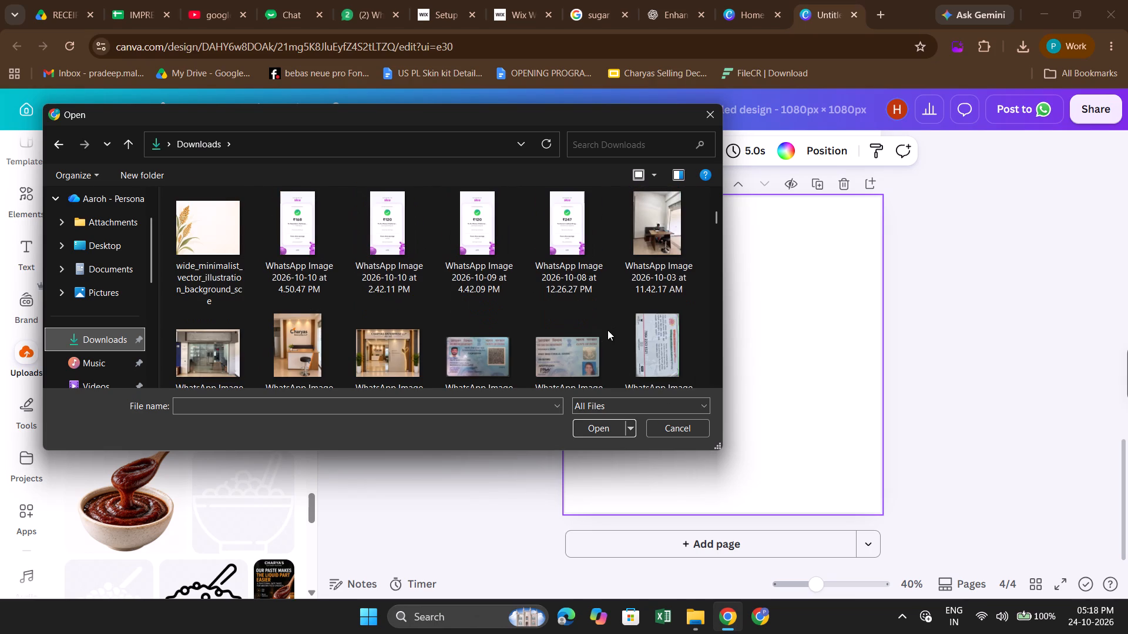
scroll(607, 330, up, 1)
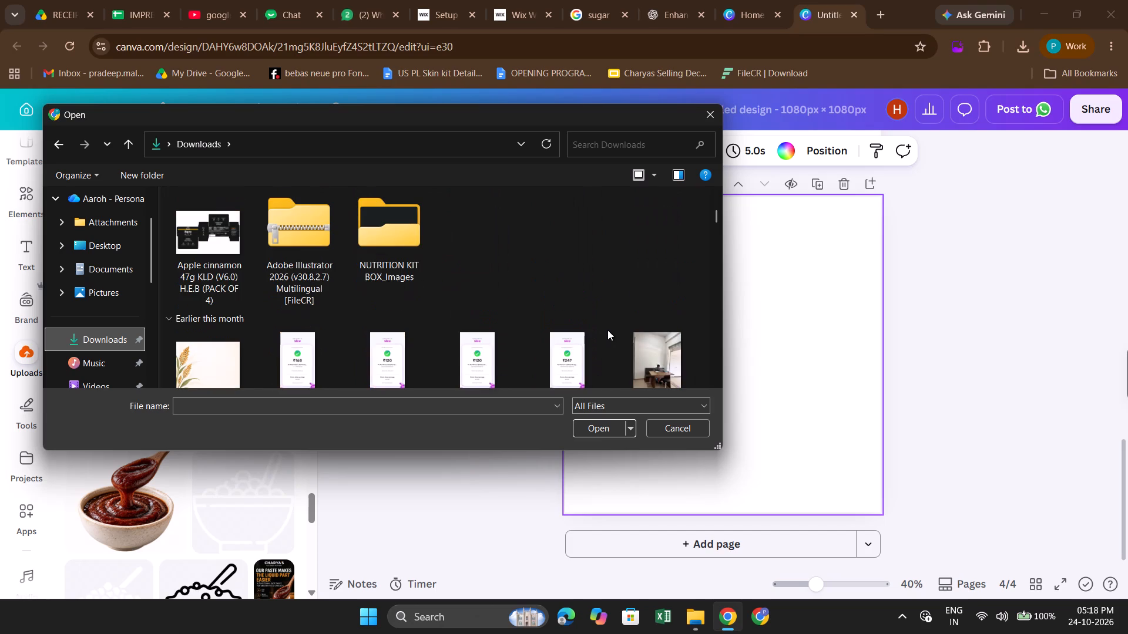
scroll(607, 330, up, 1)
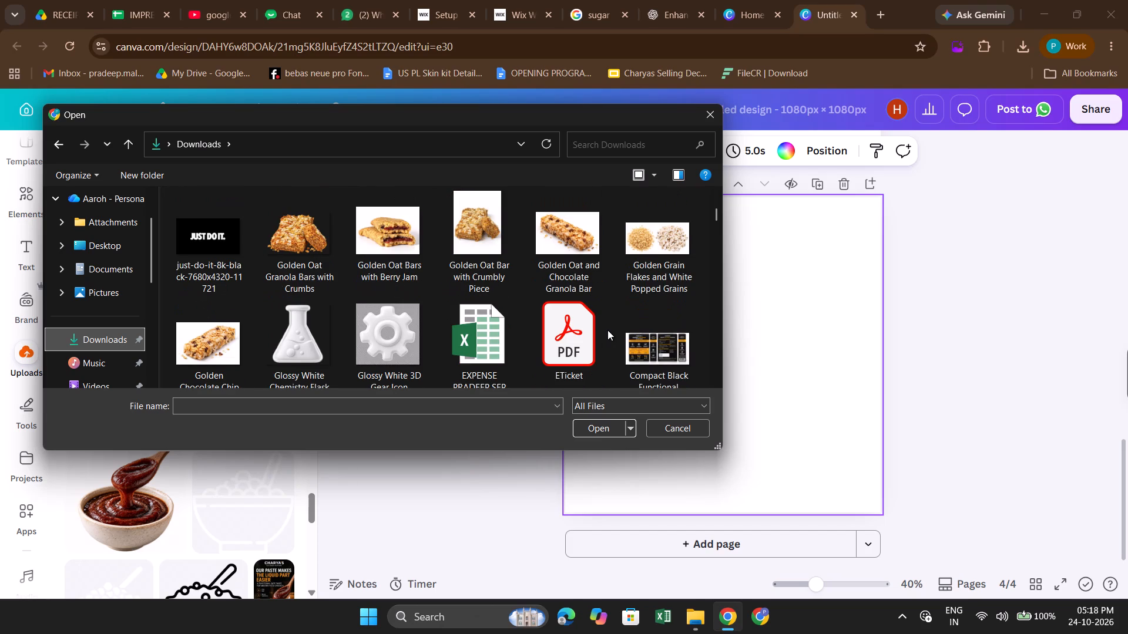
scroll(563, 299, up, 1)
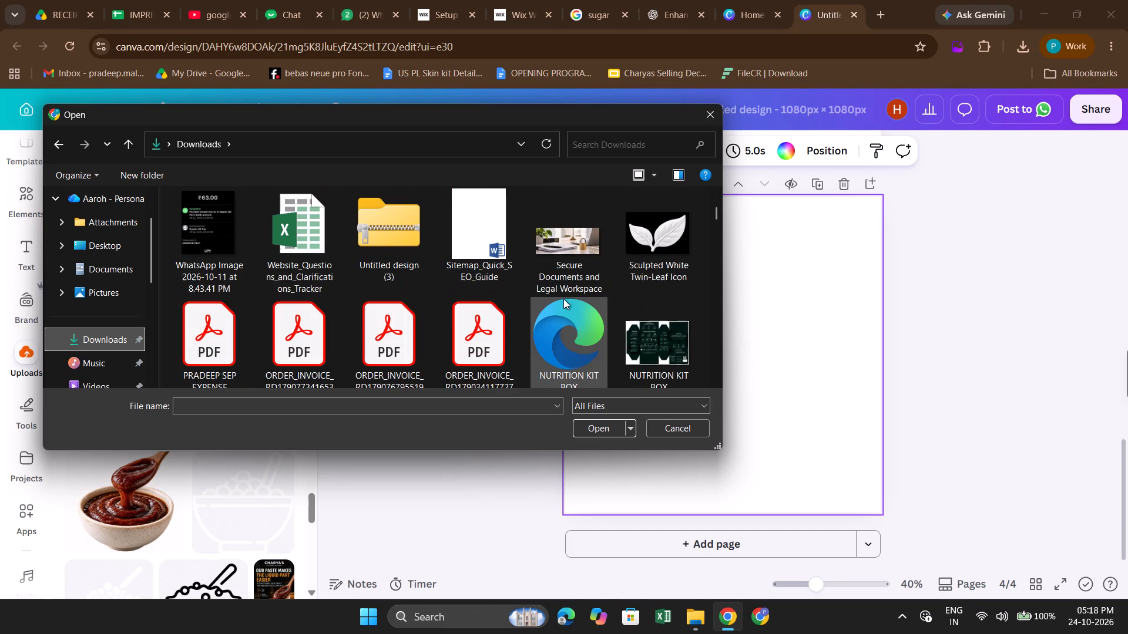
scroll(563, 299, up, 2)
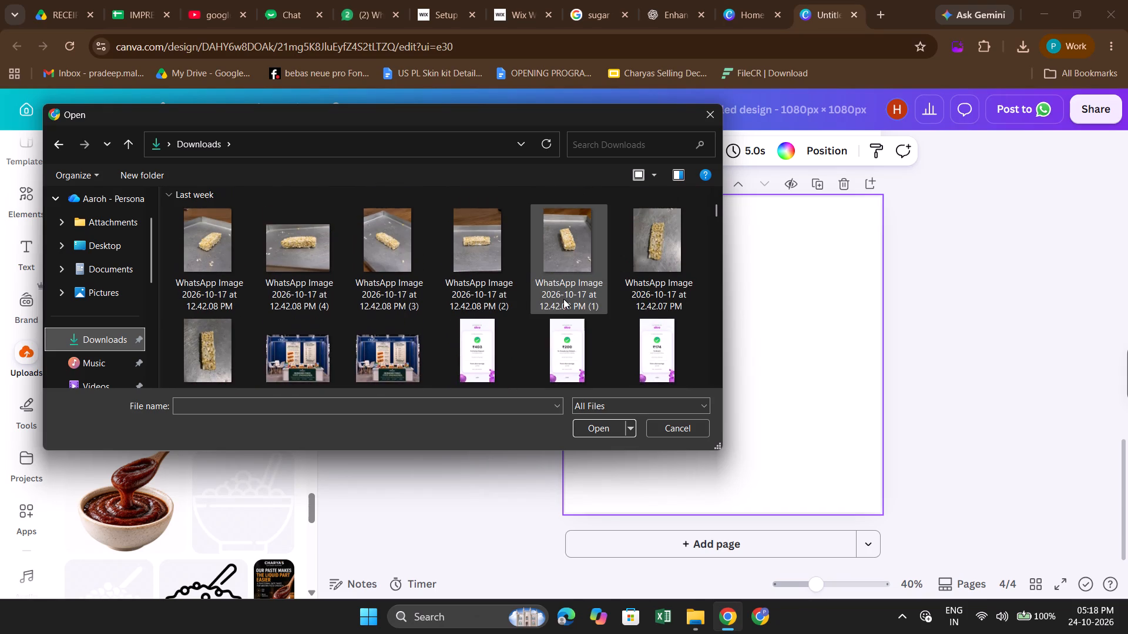
scroll(563, 299, up, 2)
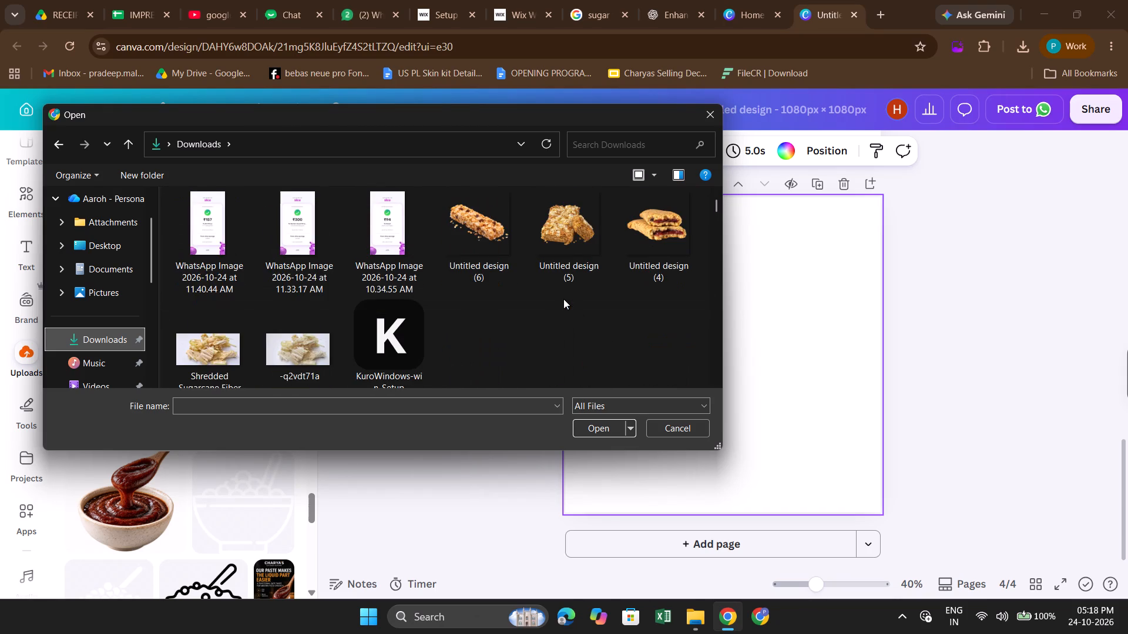
Look through the rest of the Downloads folder for a sorghum resistant starch picture, and close the file chooser.
scroll(563, 299, up, 3)
scroll(563, 299, down, 2)
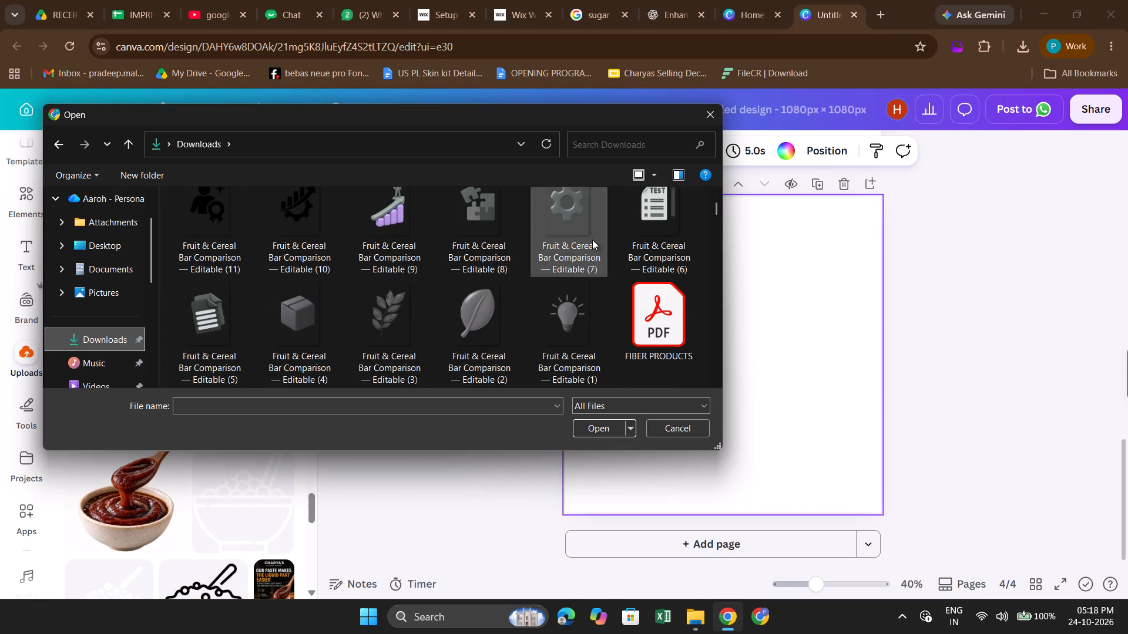
click(702, 119)
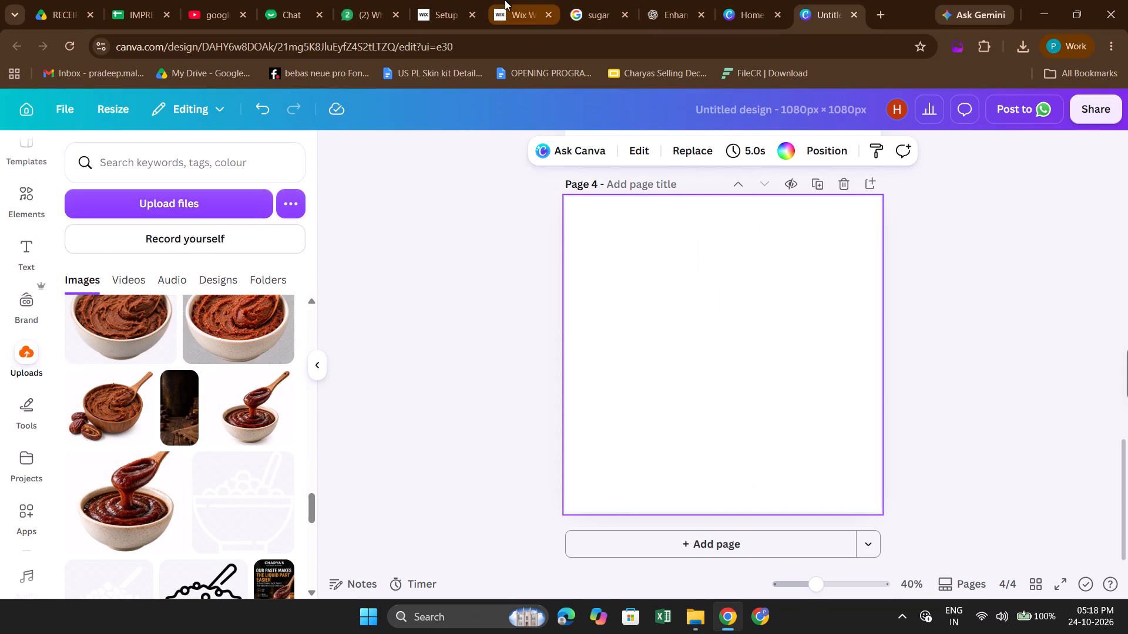
Return to the Wix editor and download Sorghum RS.png from the site files for the Sorghum Resistant Starch picture.
click(525, 0)
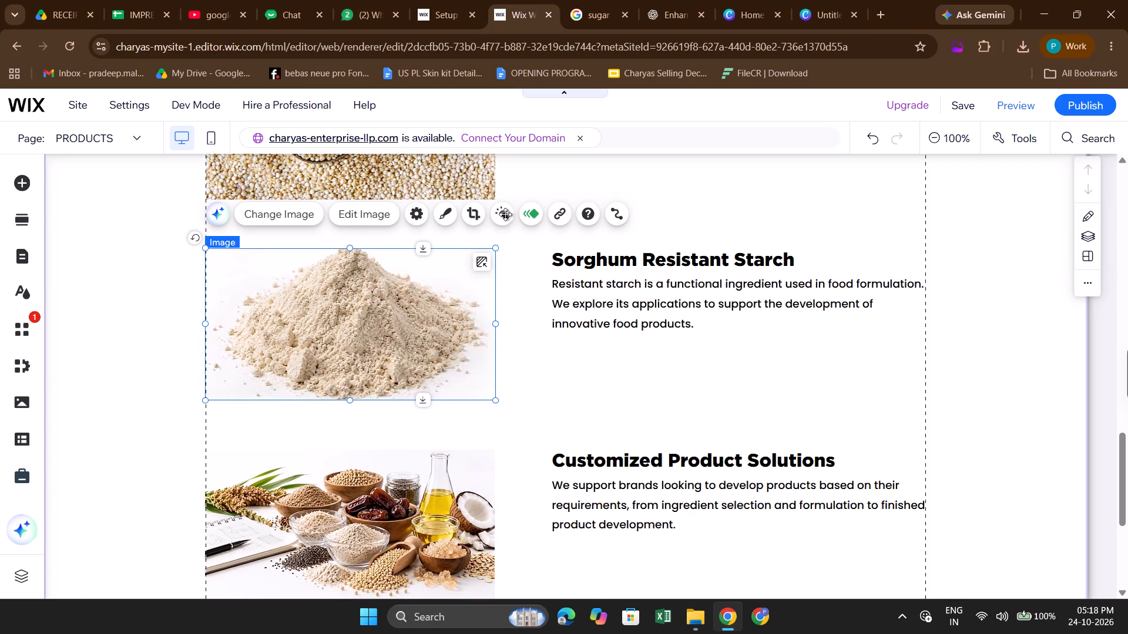
click(286, 223)
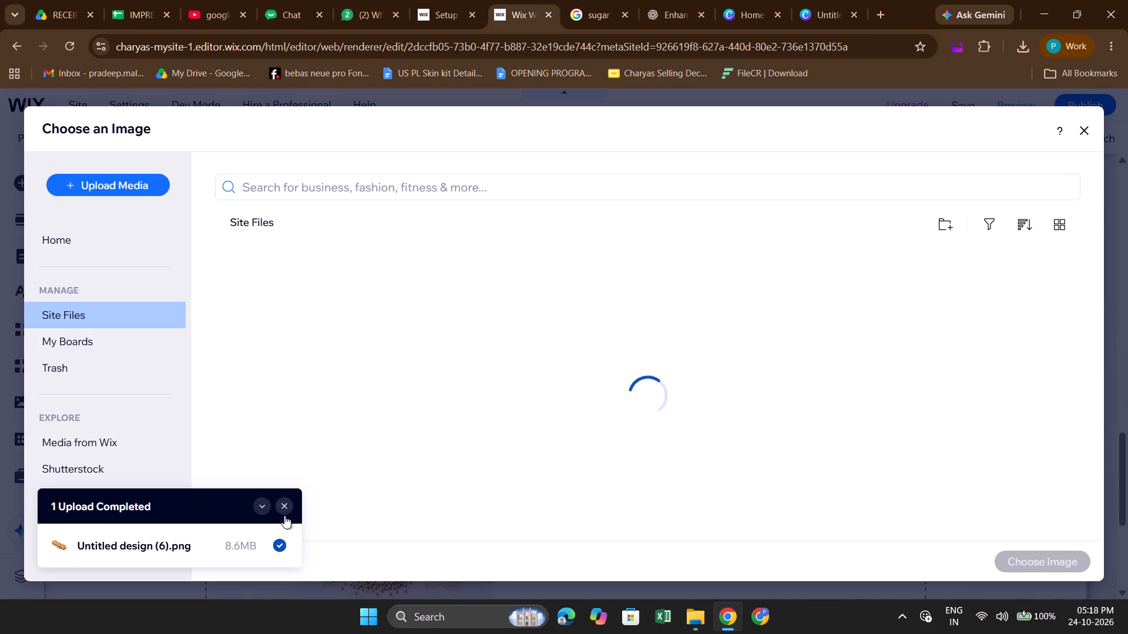
click(284, 513)
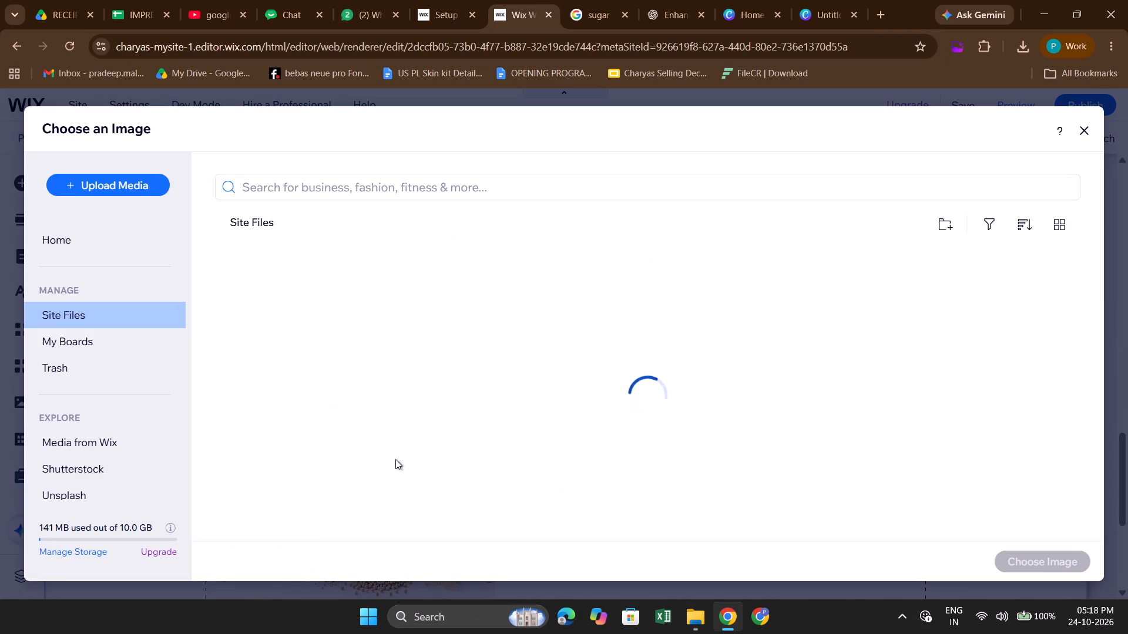
scroll(576, 457, down, 1)
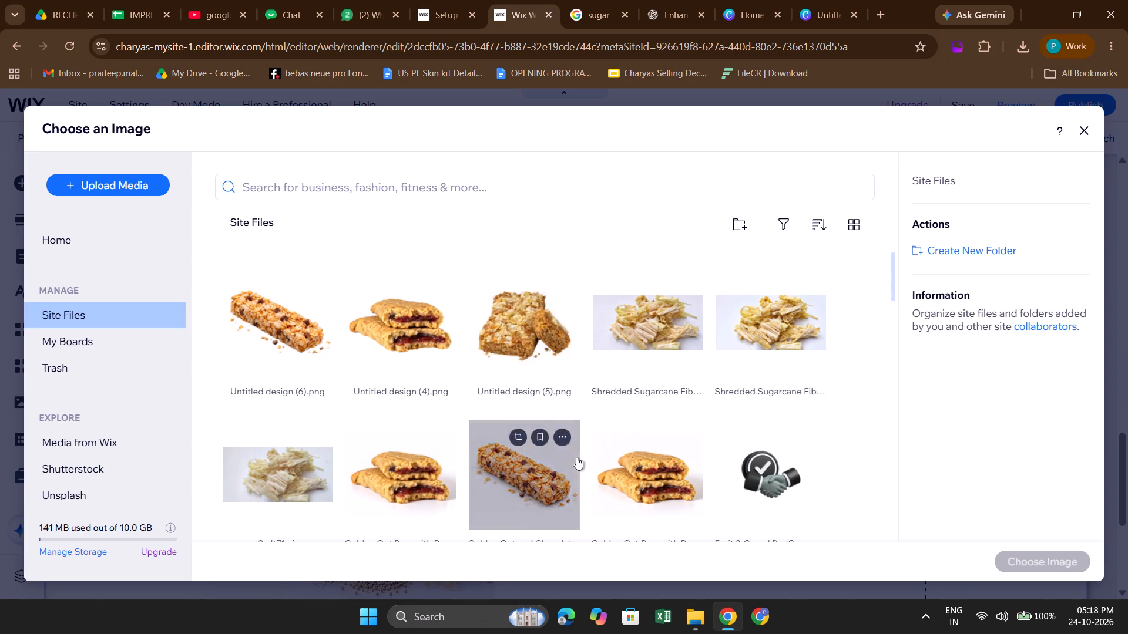
scroll(576, 457, down, 5)
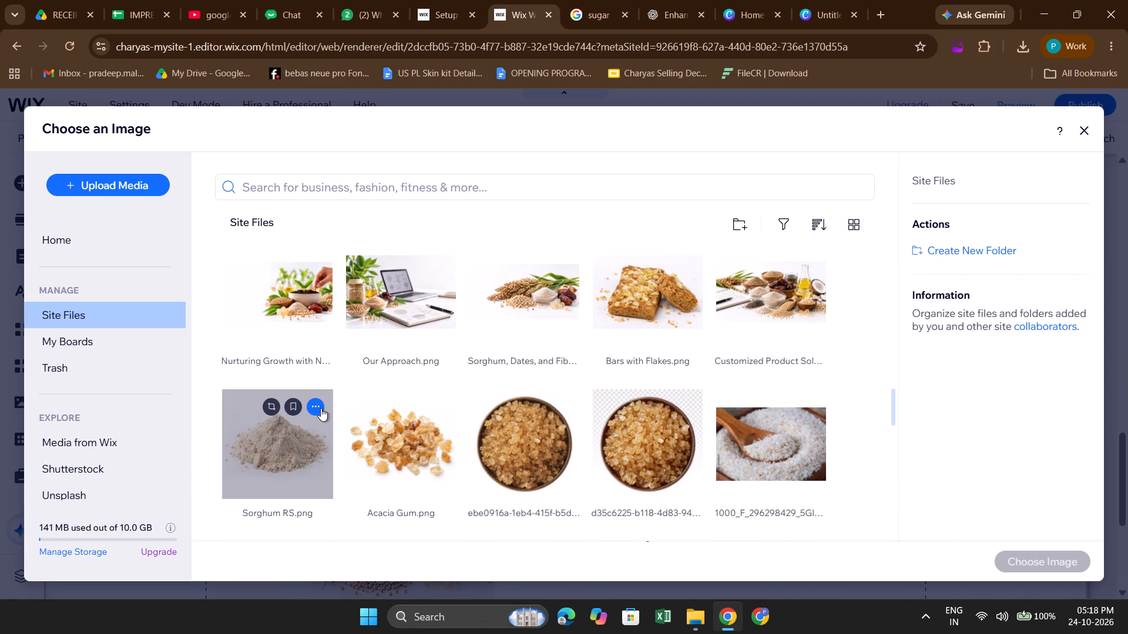
click(321, 408)
scroll(969, 308, down, 1)
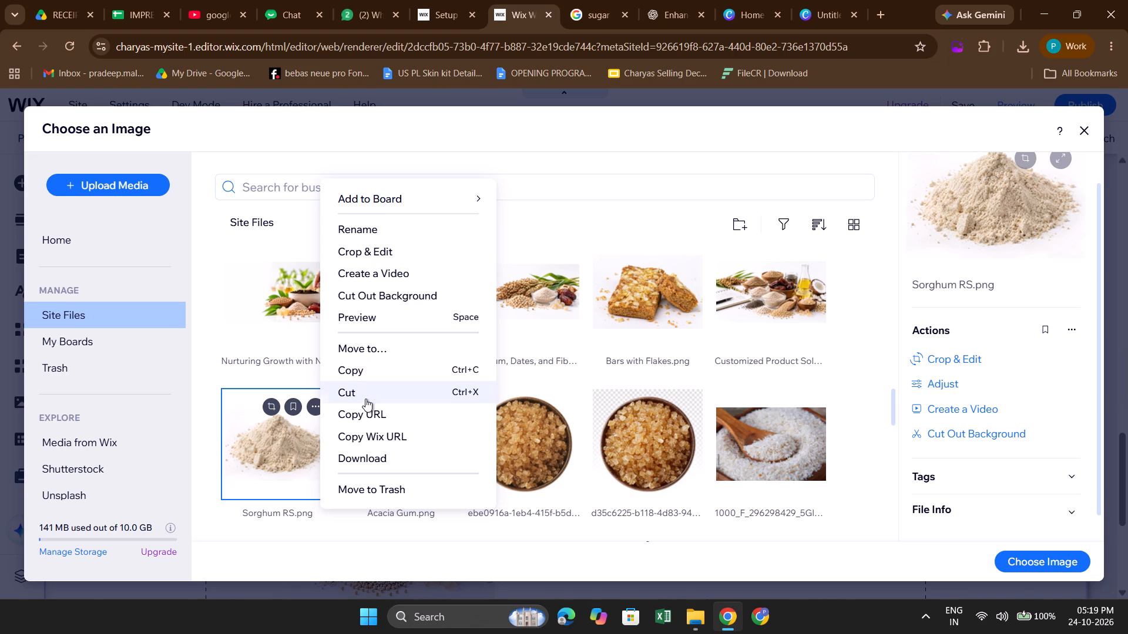
scroll(365, 399, down, 1)
click(374, 458)
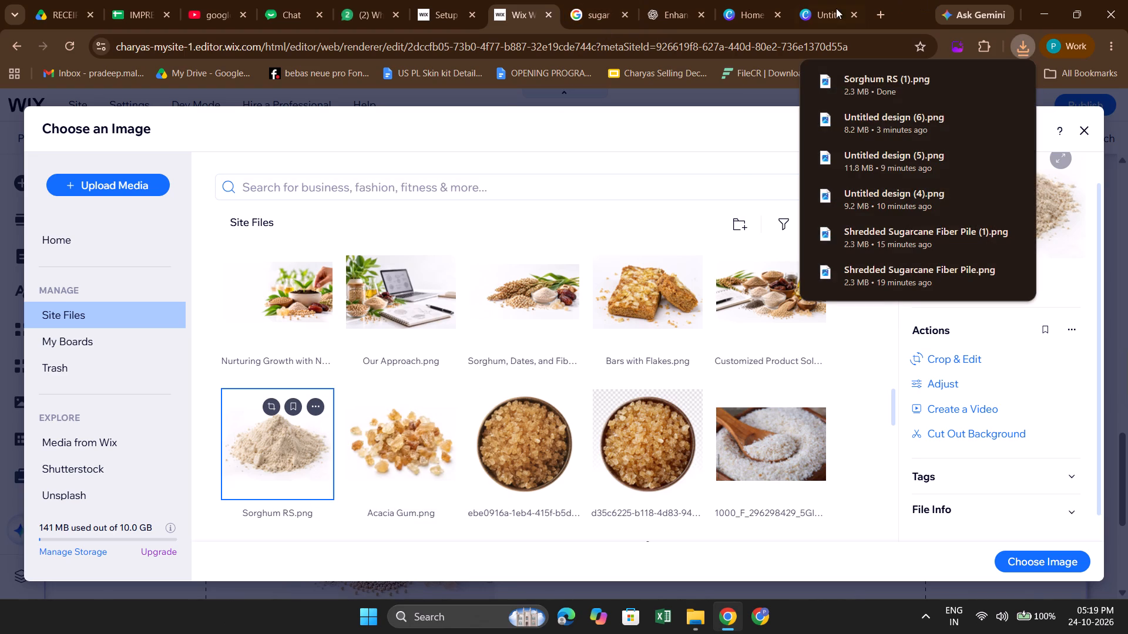
Switch to the Canva design, upload Sorghum RS (1) from Downloads, and place it on page 4.
click(821, 9)
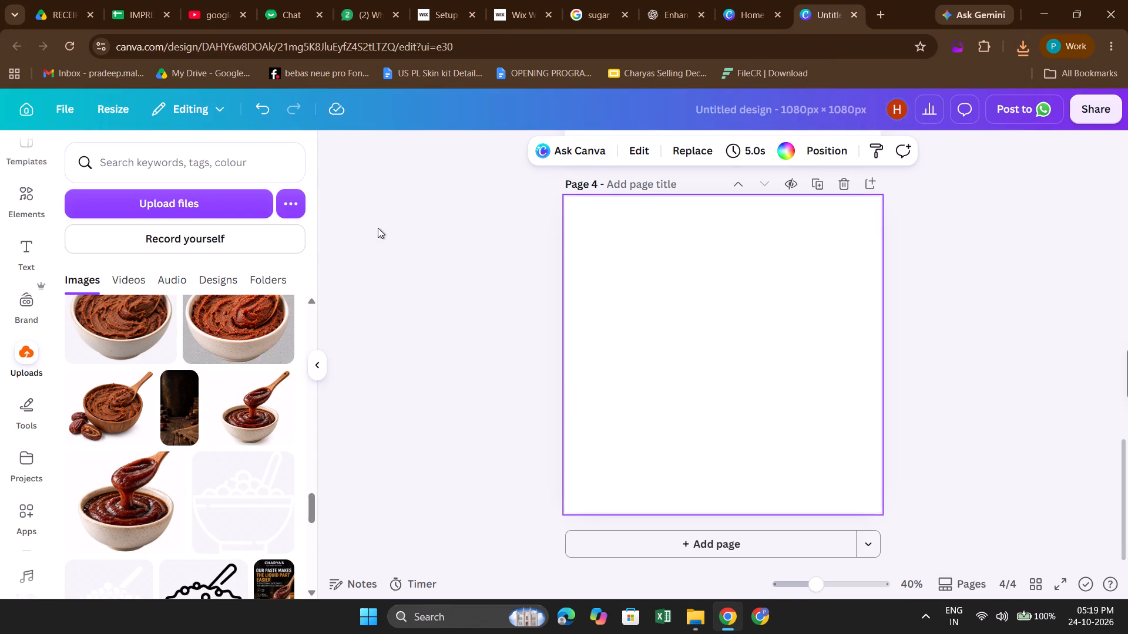
click(201, 213)
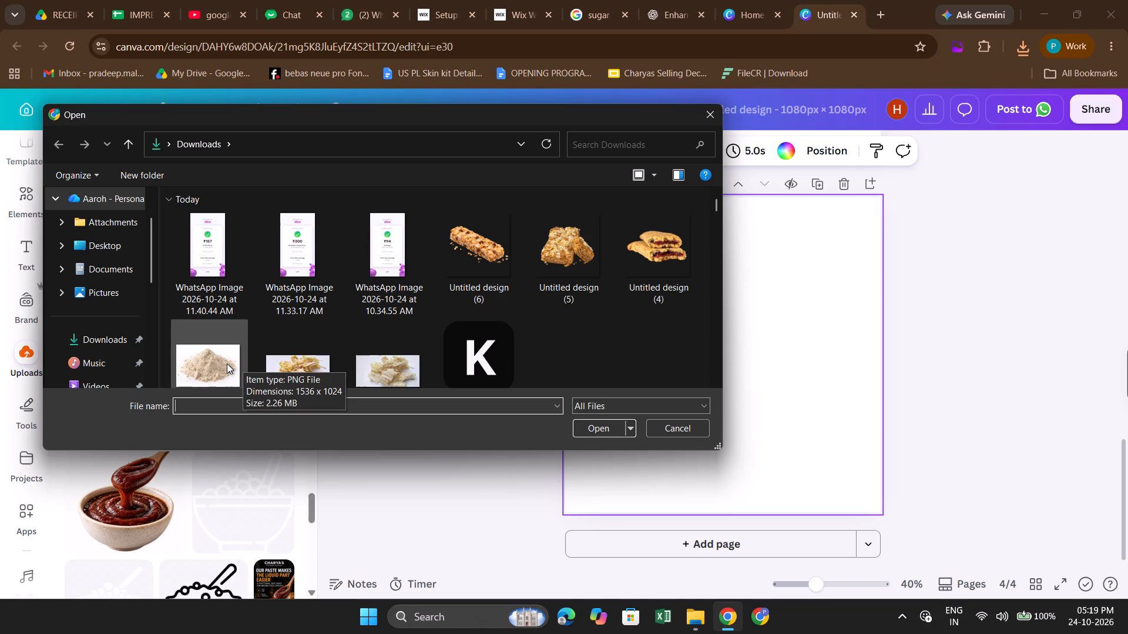
click(227, 363)
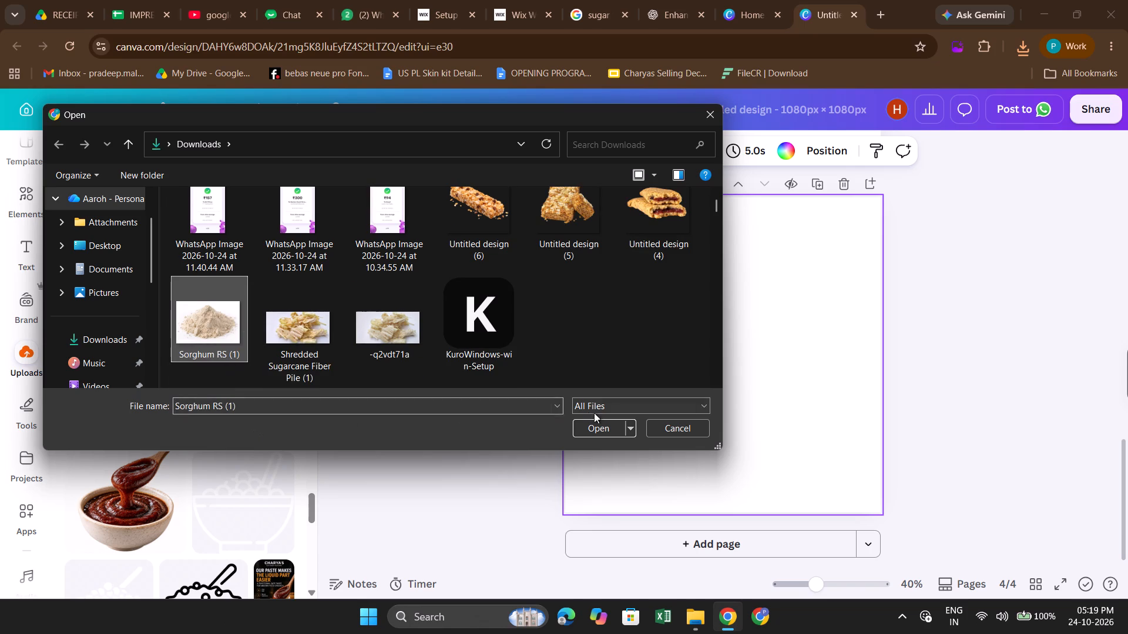
click(597, 424)
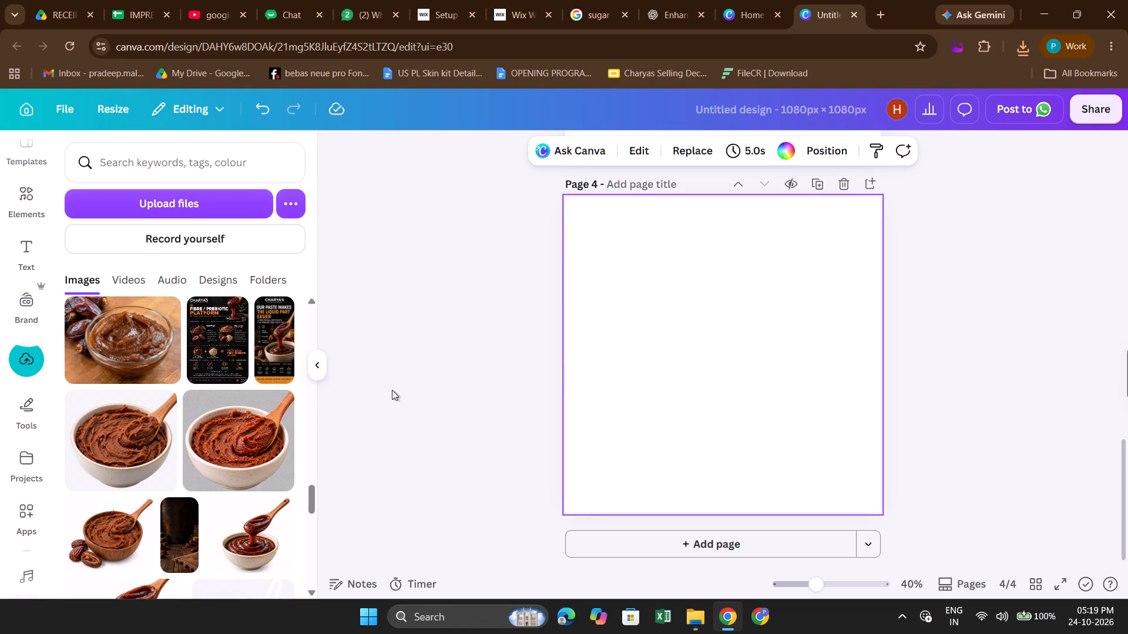
scroll(186, 417, up, 17)
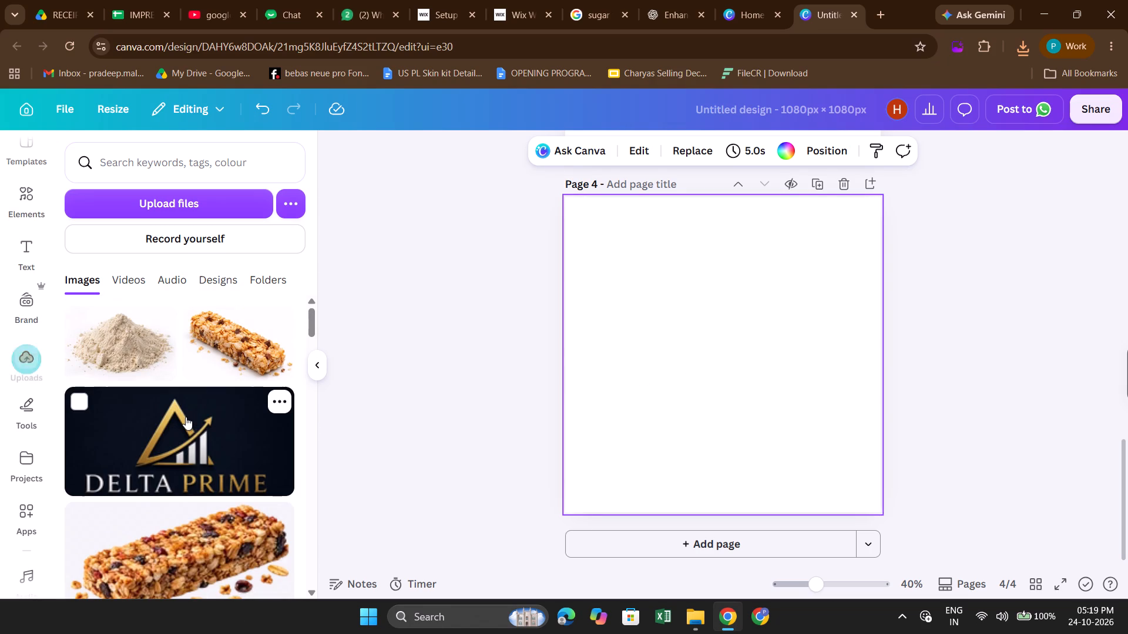
click(126, 352)
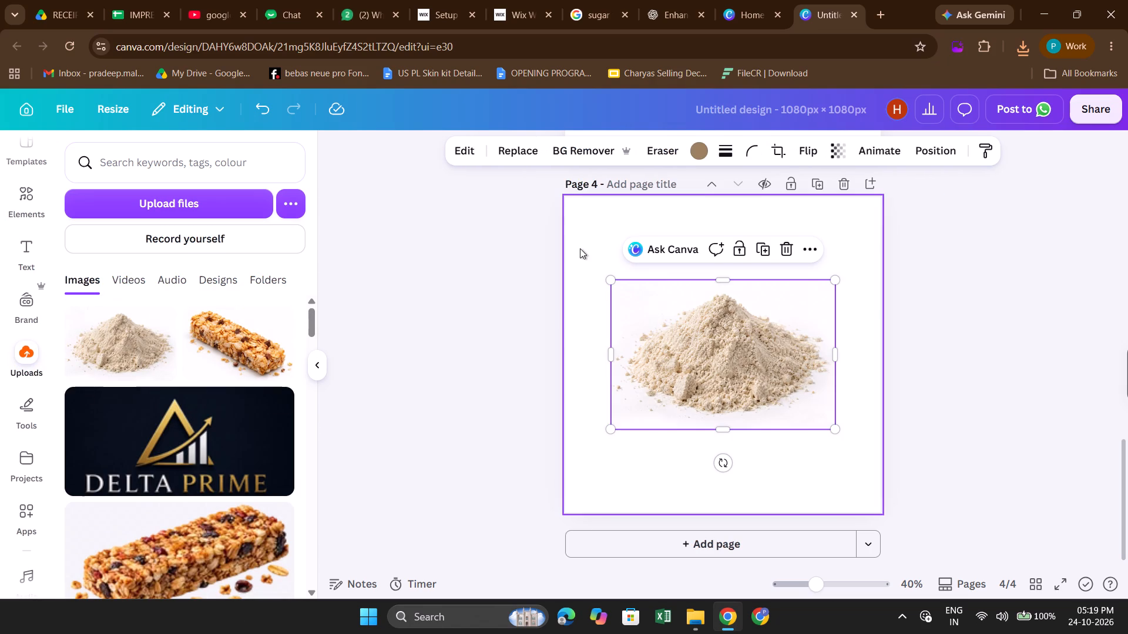
Enlarge the sorghum powder picture to the full width of page 4 and remove its background.
drag(609, 283, 566, 249)
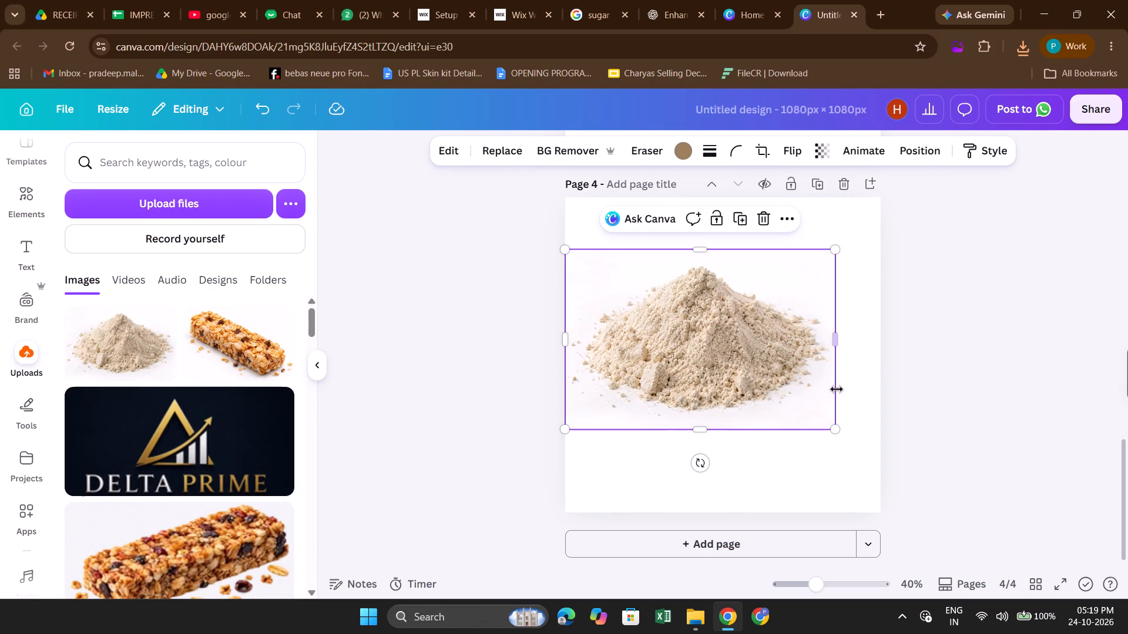
drag(837, 429, 889, 441)
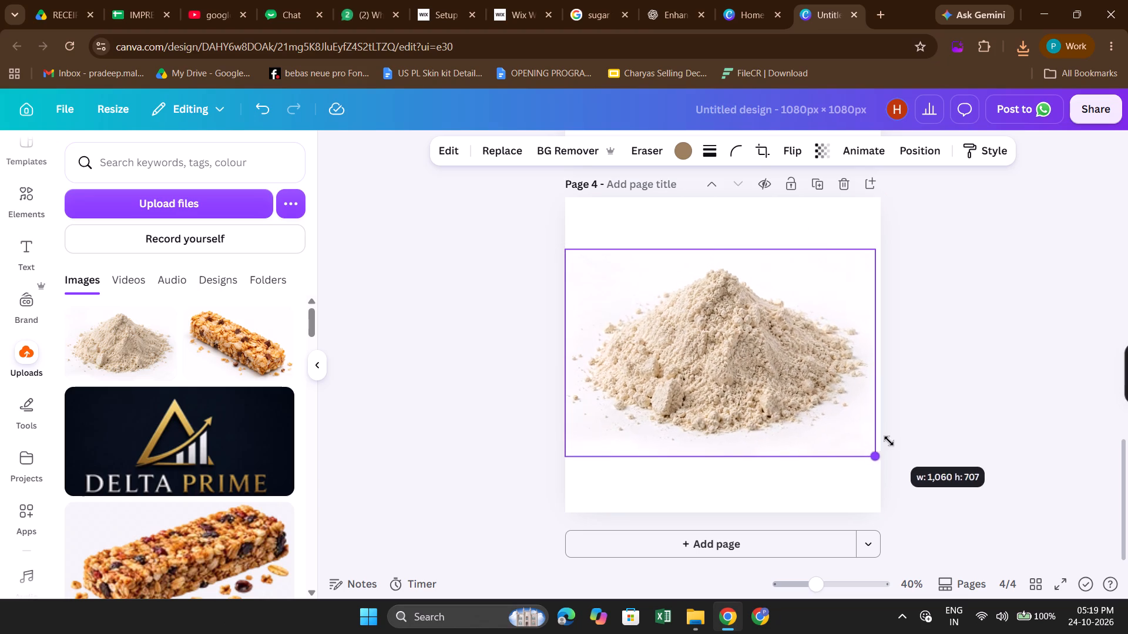
drag(889, 441, 891, 441)
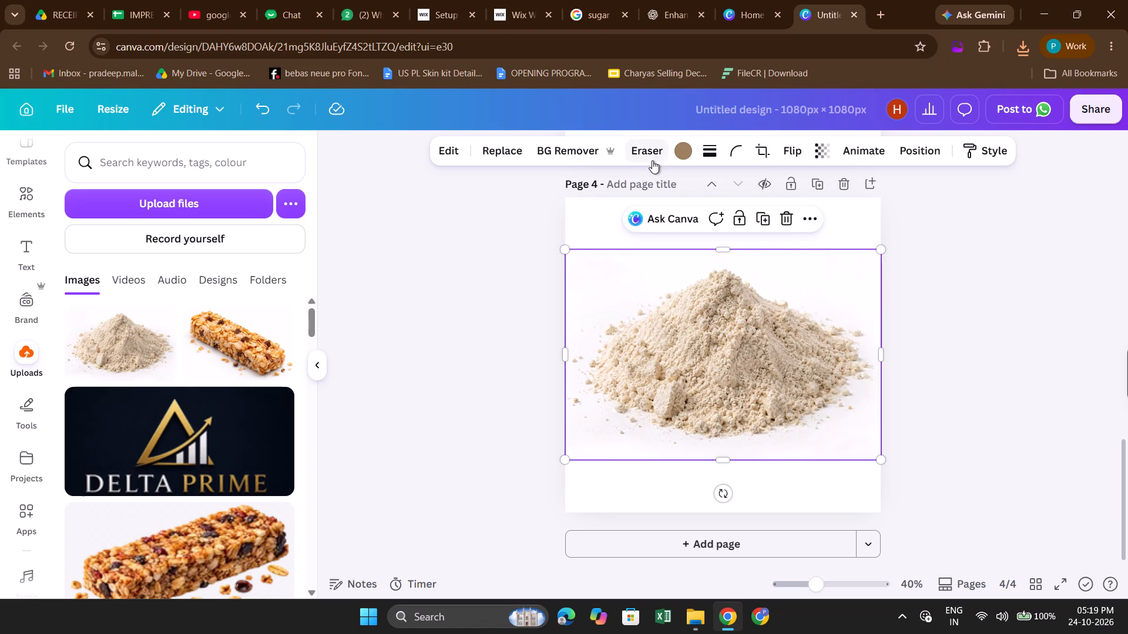
click(560, 143)
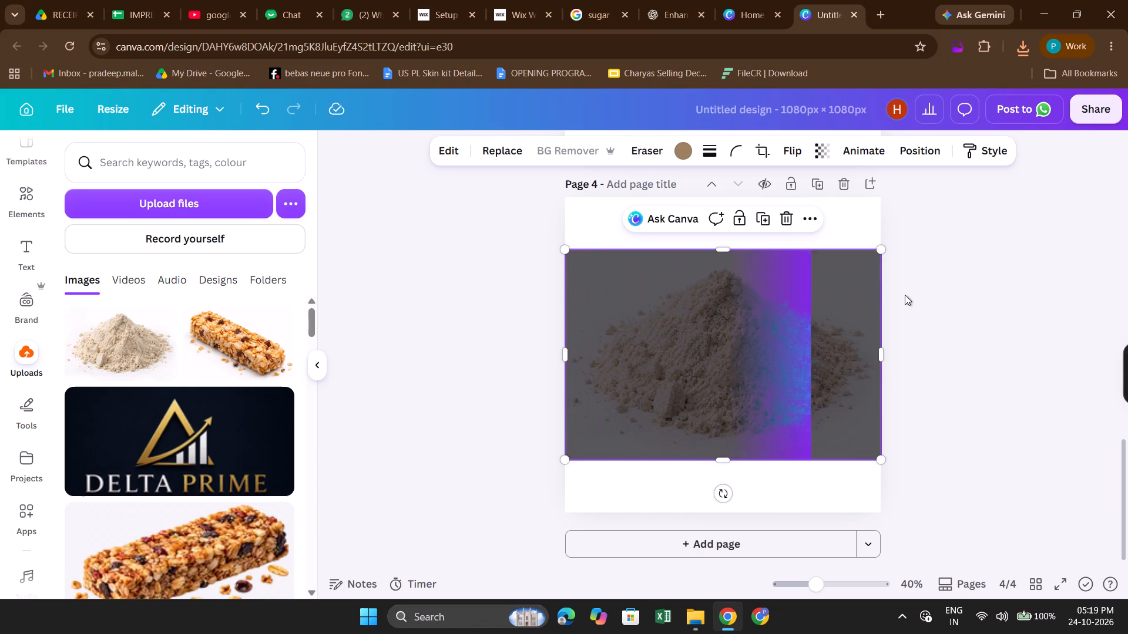
scroll(952, 339, up, 1)
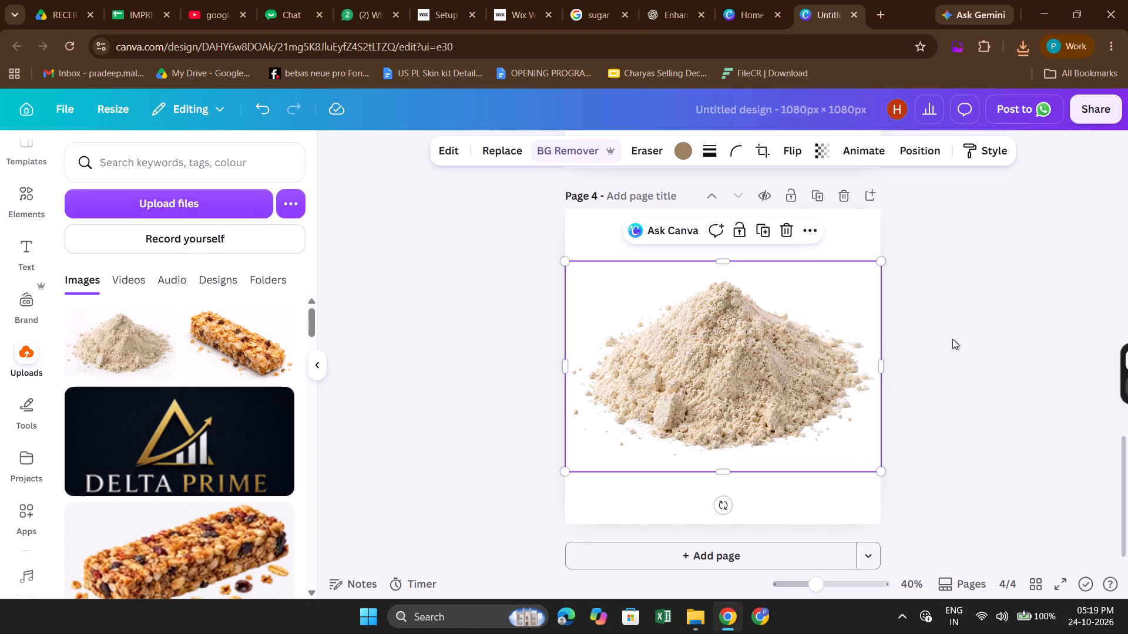
click(952, 339)
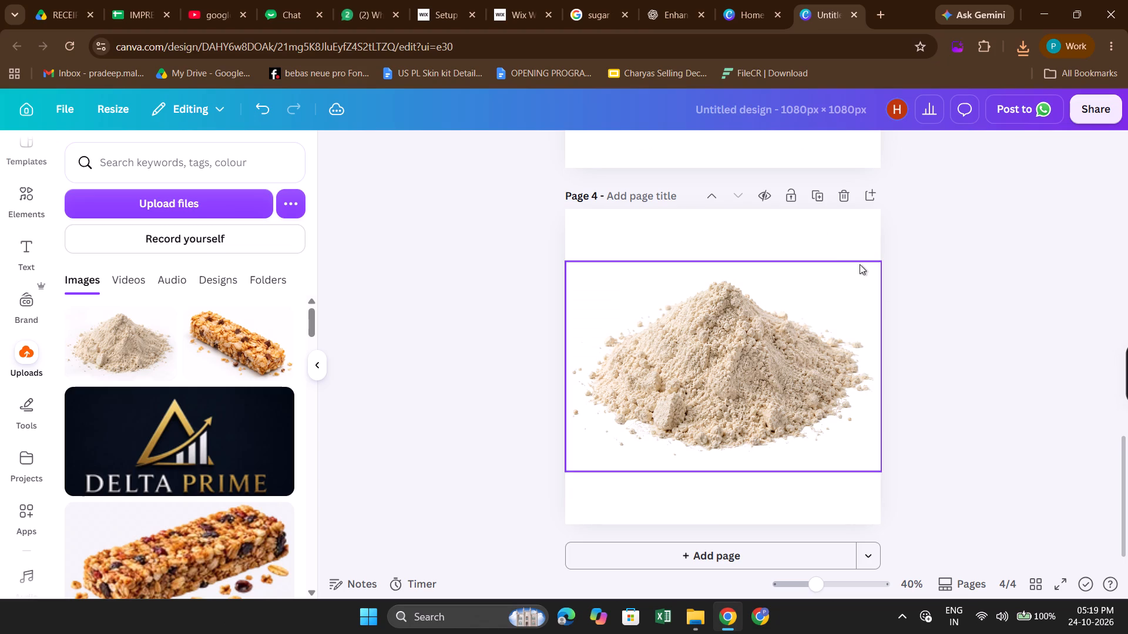
Download only page 4 as a high-quality PNG with a transparent background.
click(1079, 107)
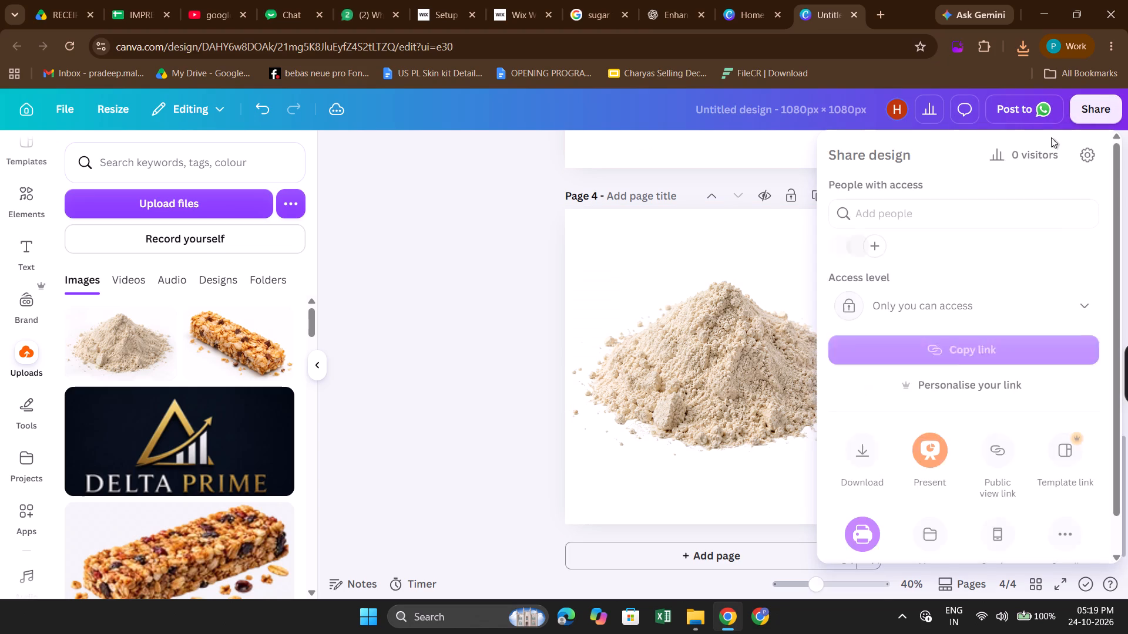
click(885, 469)
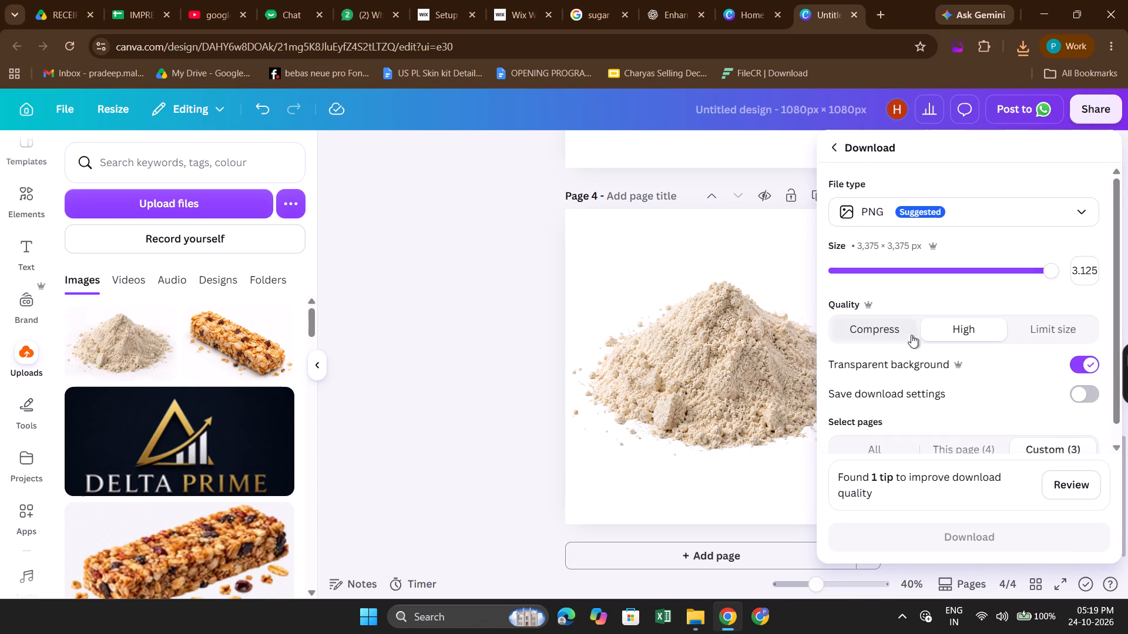
scroll(913, 356, down, 2)
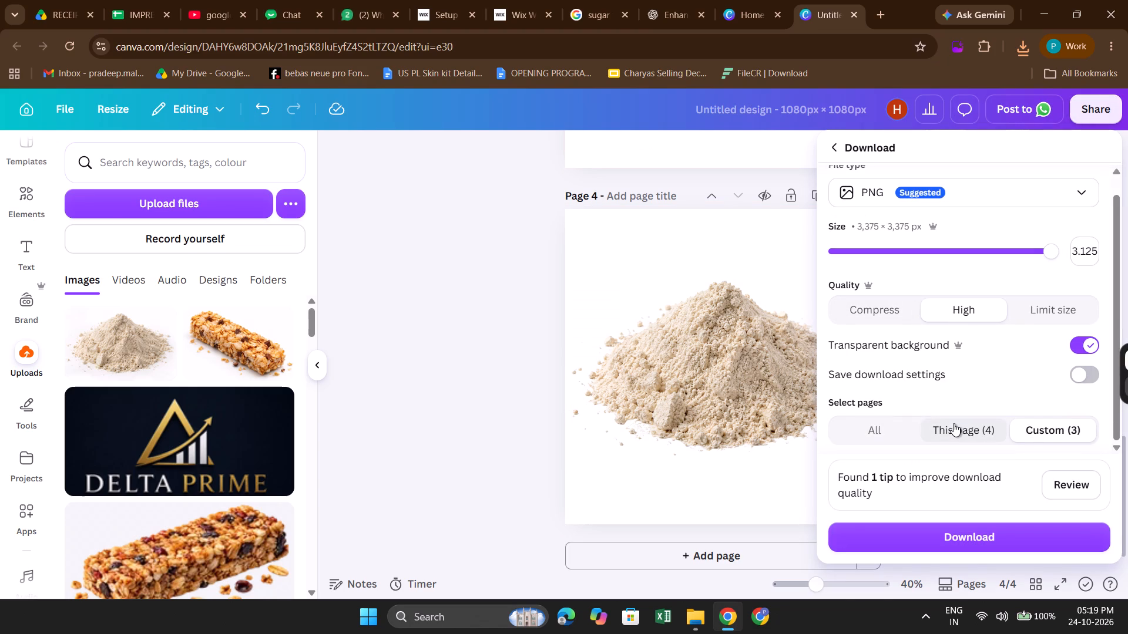
click(954, 423)
scroll(969, 350, down, 2)
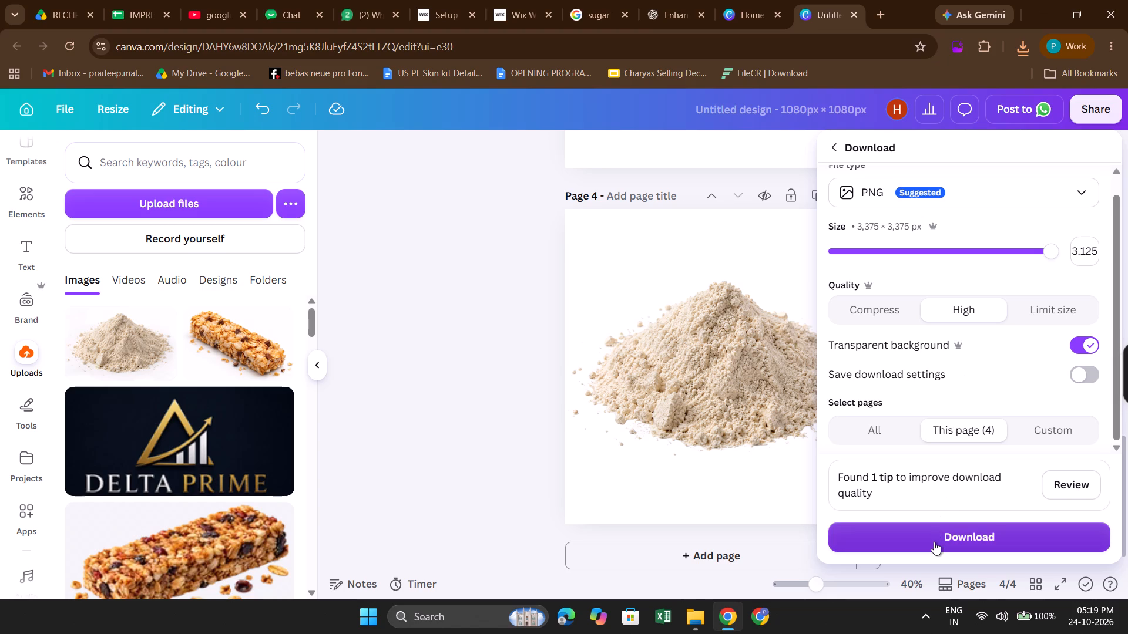
click(934, 542)
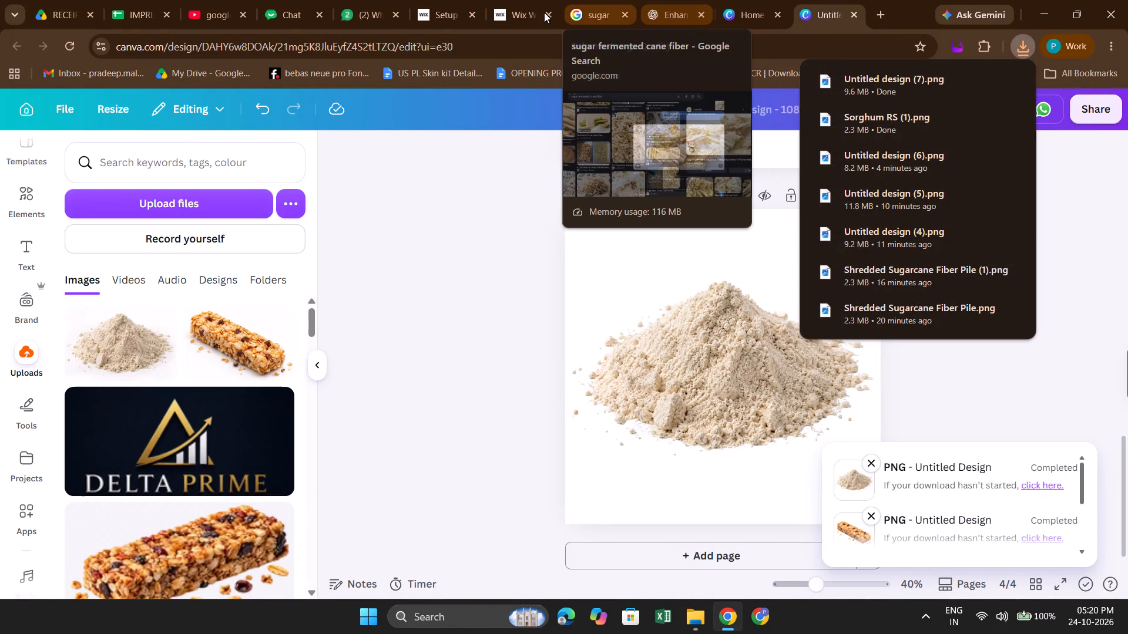
Back in Wix, upload Untitled design (7) and use it to replace the Sorghum Resistant Starch picture.
click(516, 10)
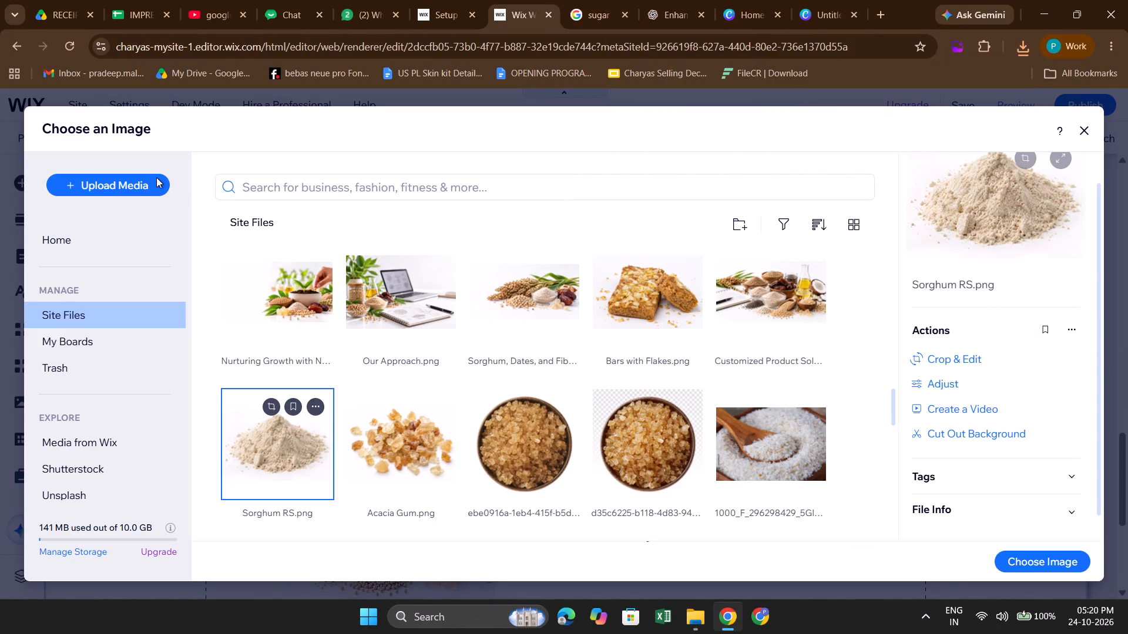
click(110, 183)
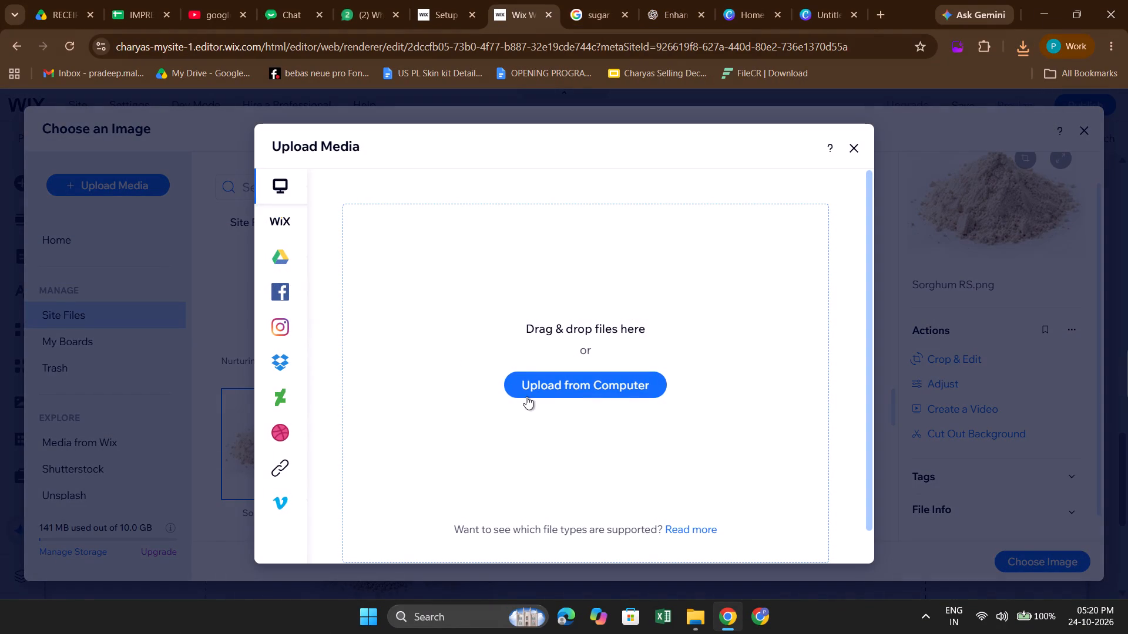
click(557, 387)
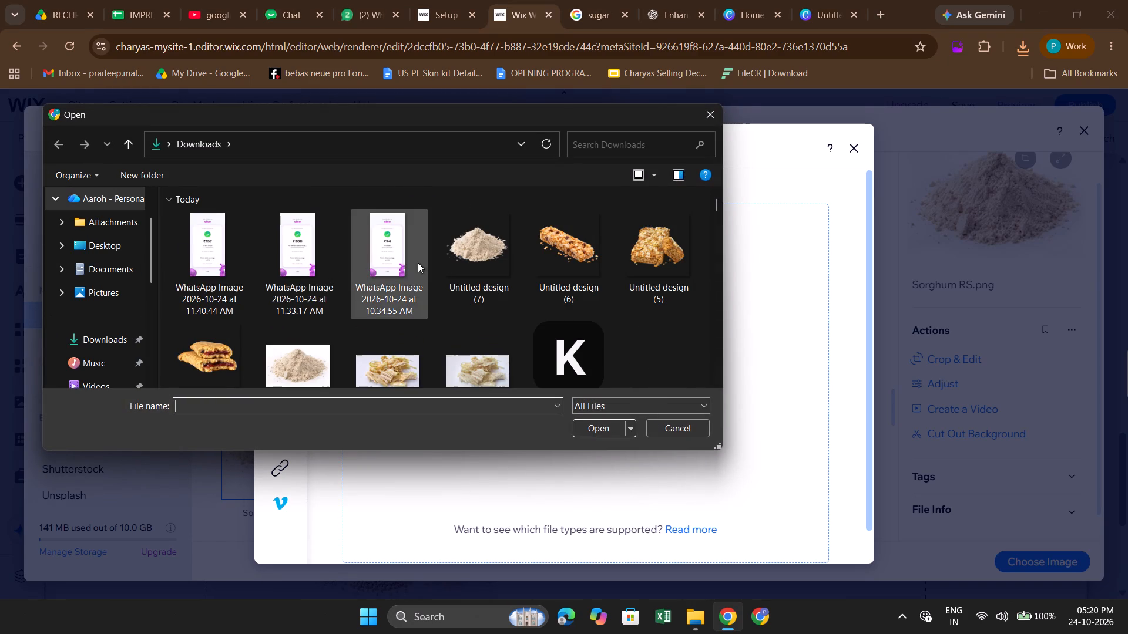
click(476, 264)
click(605, 431)
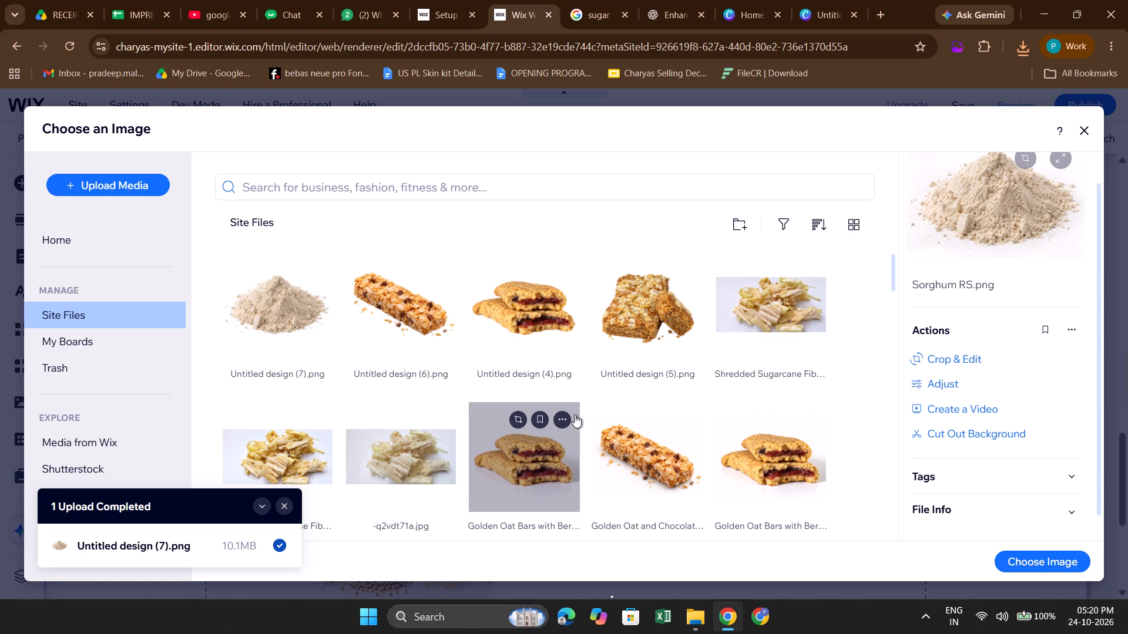
scroll(478, 380, up, 2)
click(313, 332)
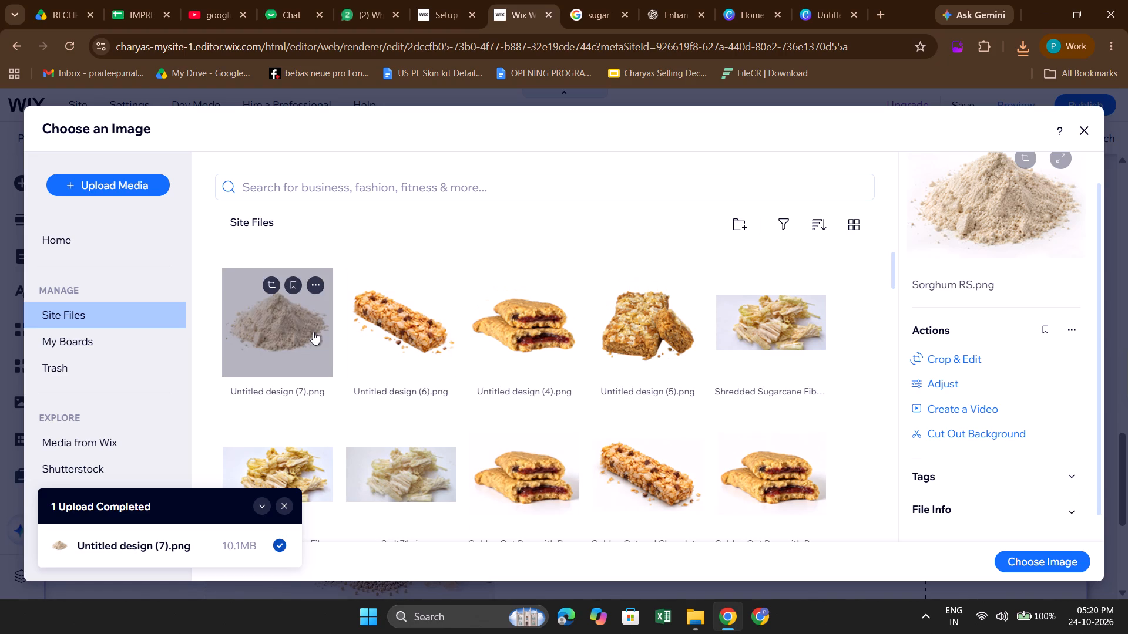
click(1049, 559)
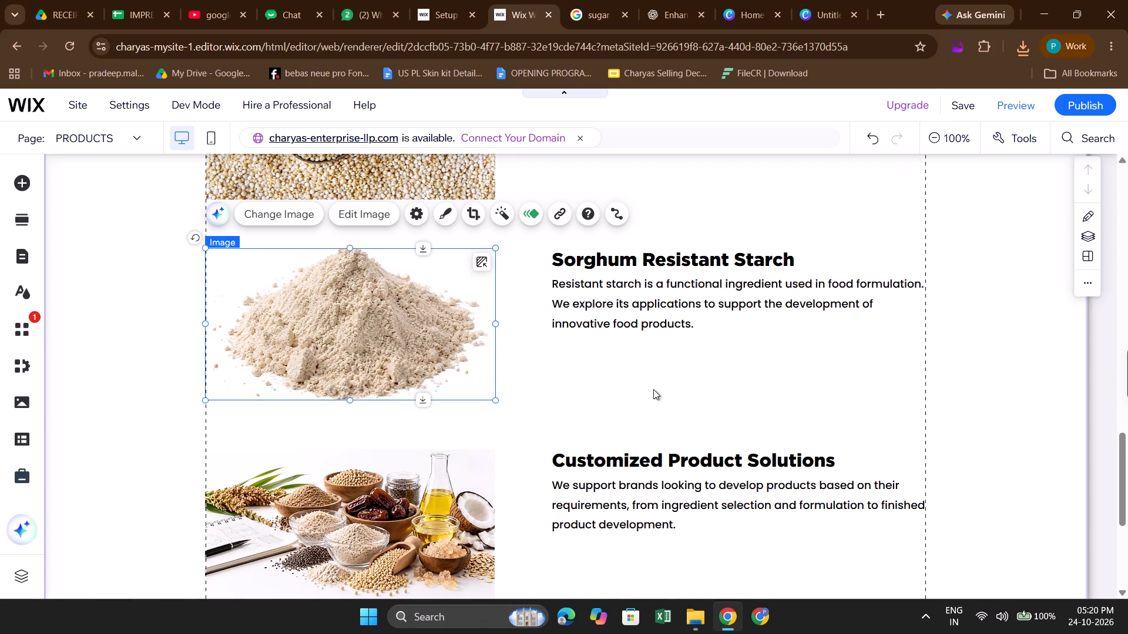
Extend the Sorghum Resistant Starch picture's crop upward so the top of the powder heap has more room, and apply it.
click(135, 309)
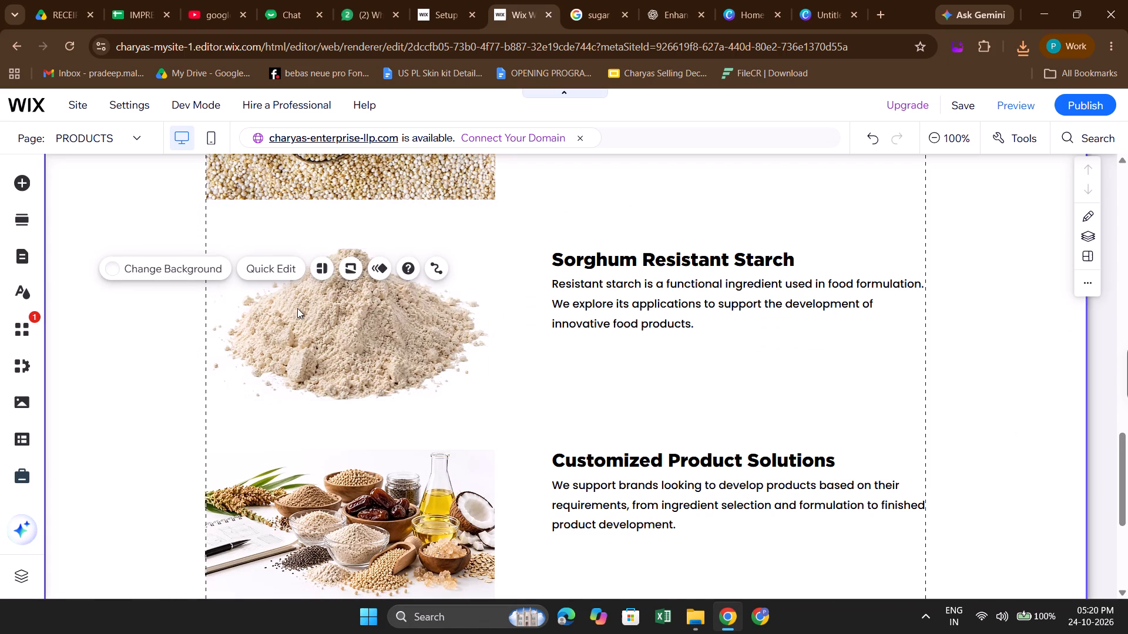
click(379, 298)
click(472, 215)
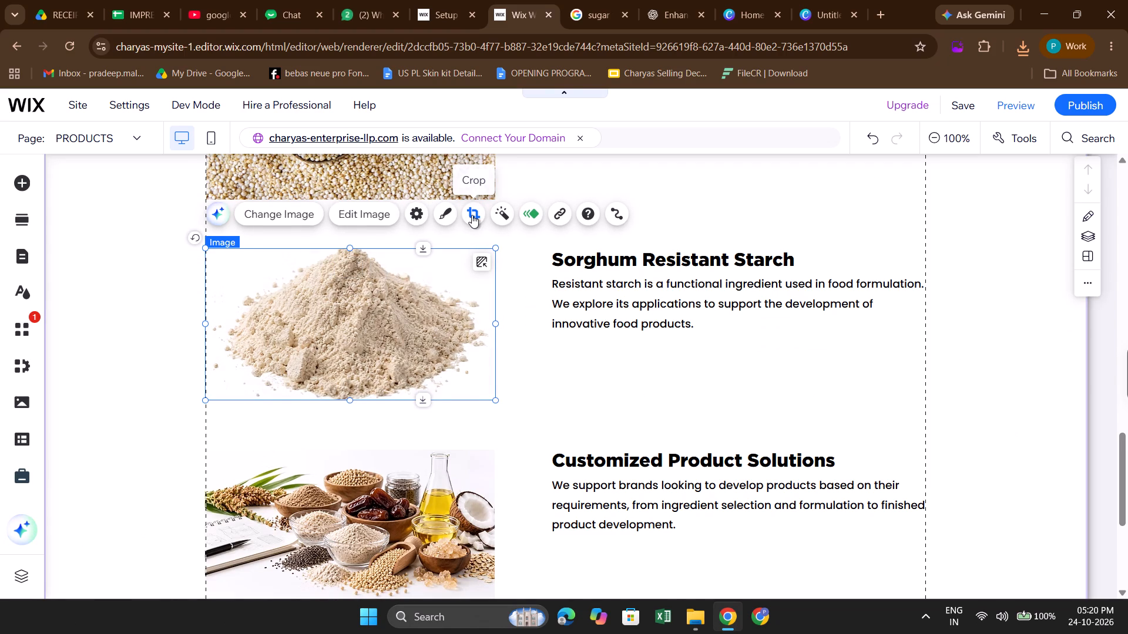
drag(343, 190, 343, 177)
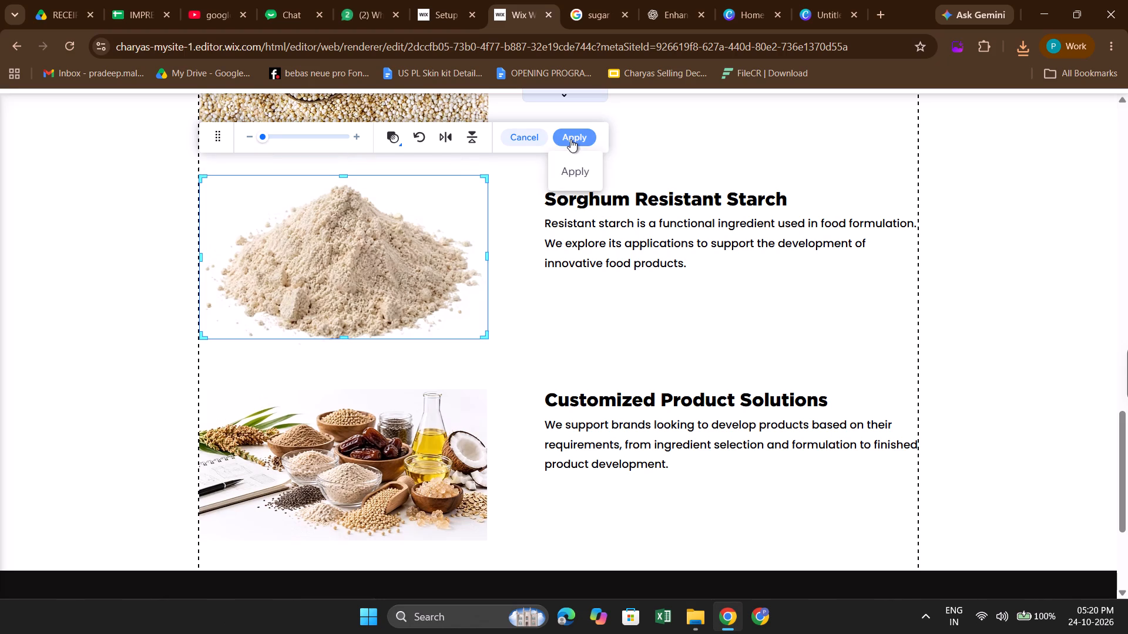
click(570, 139)
click(136, 301)
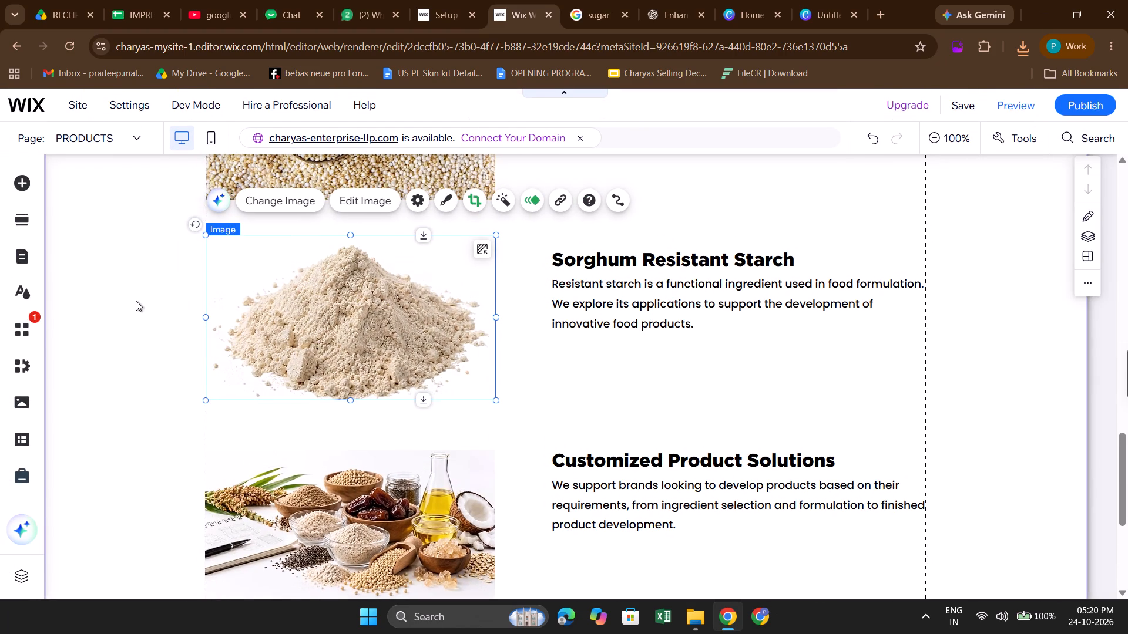
Switch to the Canva design and add a blank page 5 after the sorghum powder page.
scroll(136, 301, down, 1)
scroll(273, 409, down, 1)
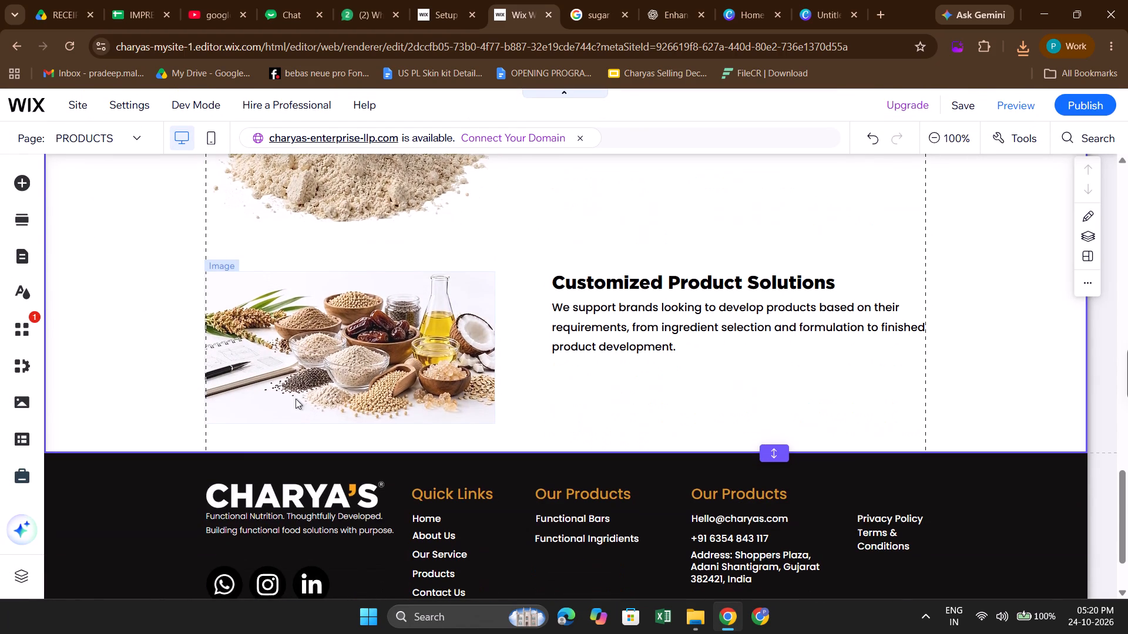
click(387, 349)
click(137, 300)
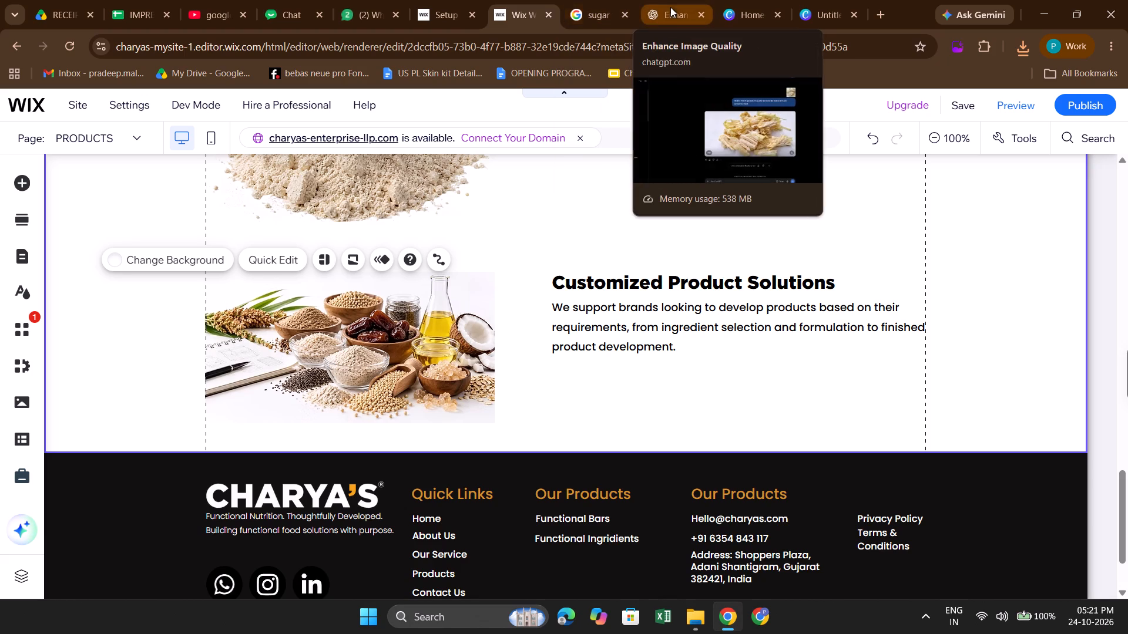
click(438, 0)
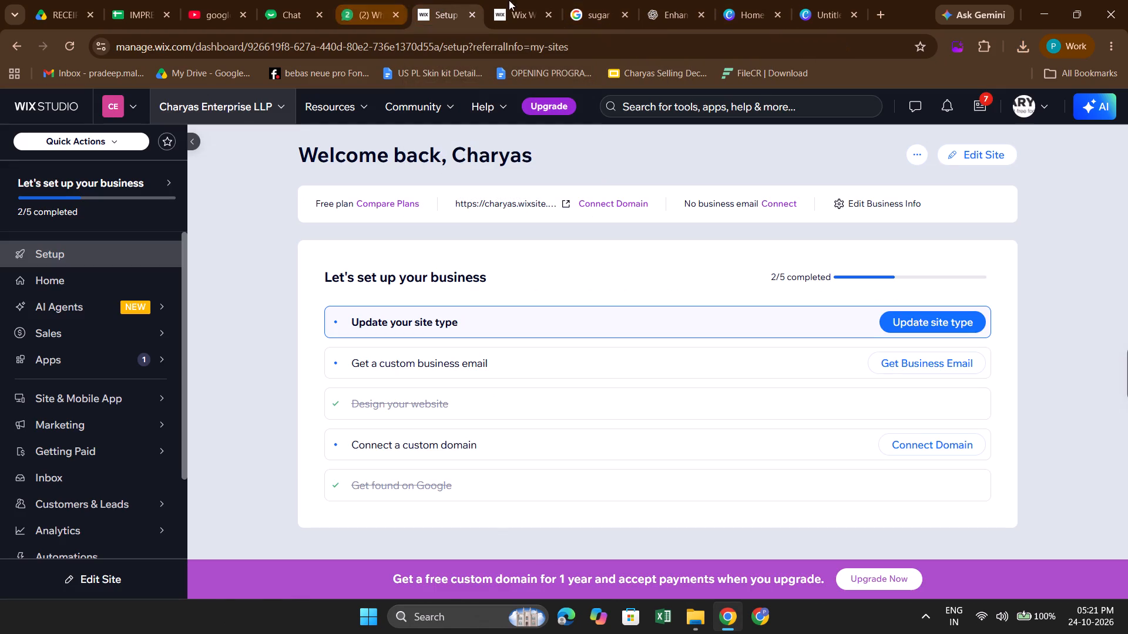
click(828, 8)
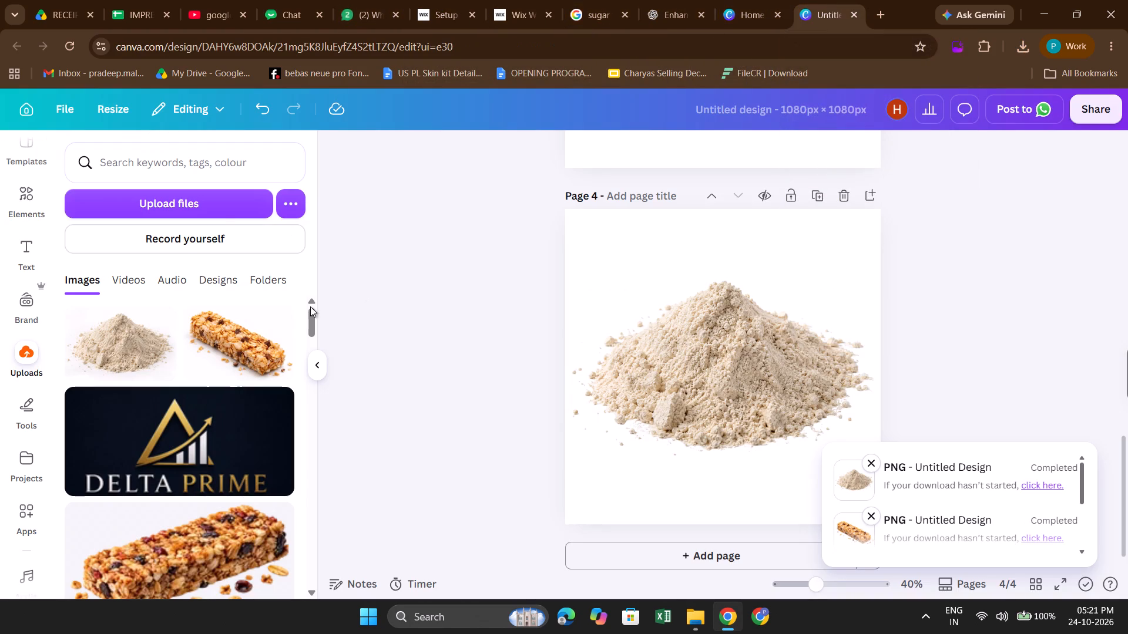
scroll(491, 294, down, 3)
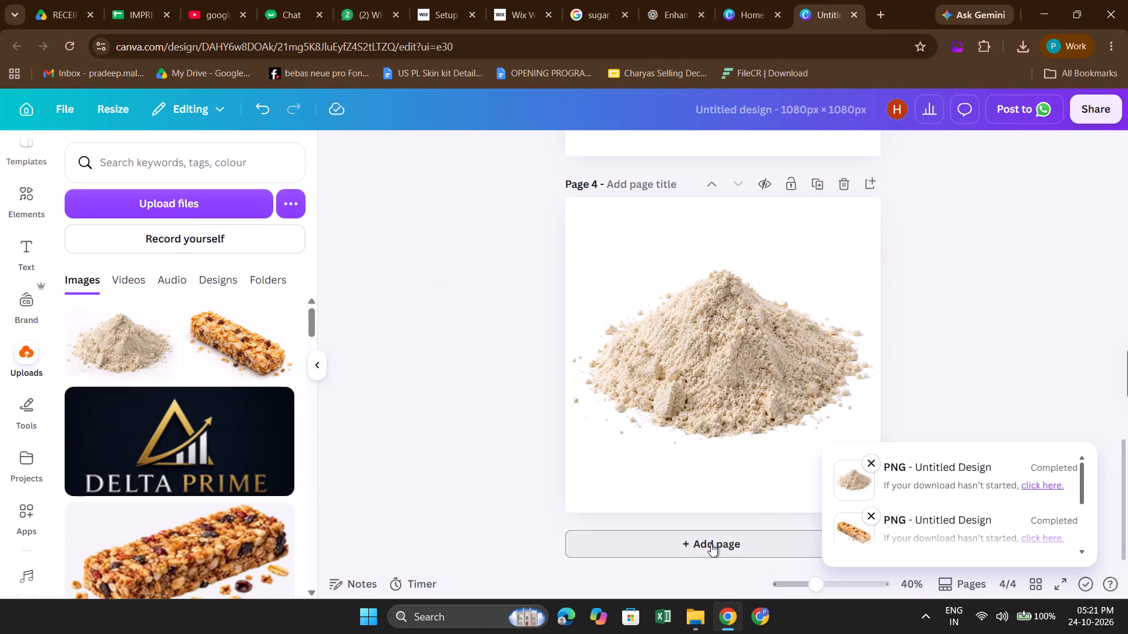
click(711, 544)
Look through the Canva uploads and the Downloads folder for the Customized Product Solutions source picture.
scroll(172, 395, down, 3)
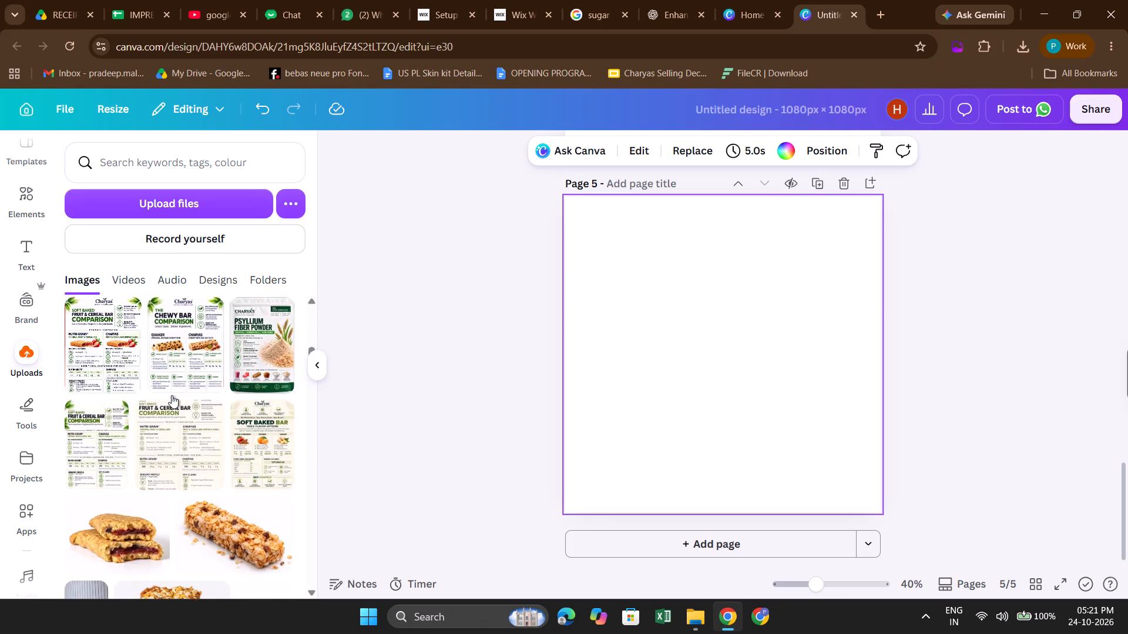
scroll(172, 395, down, 7)
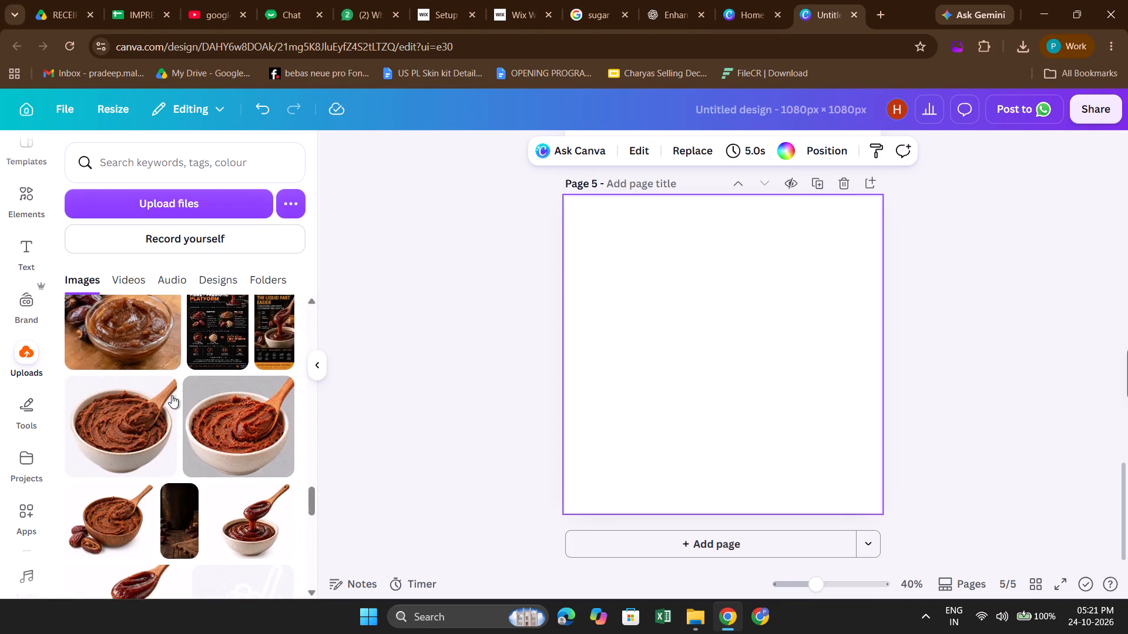
scroll(172, 395, down, 4)
click(202, 200)
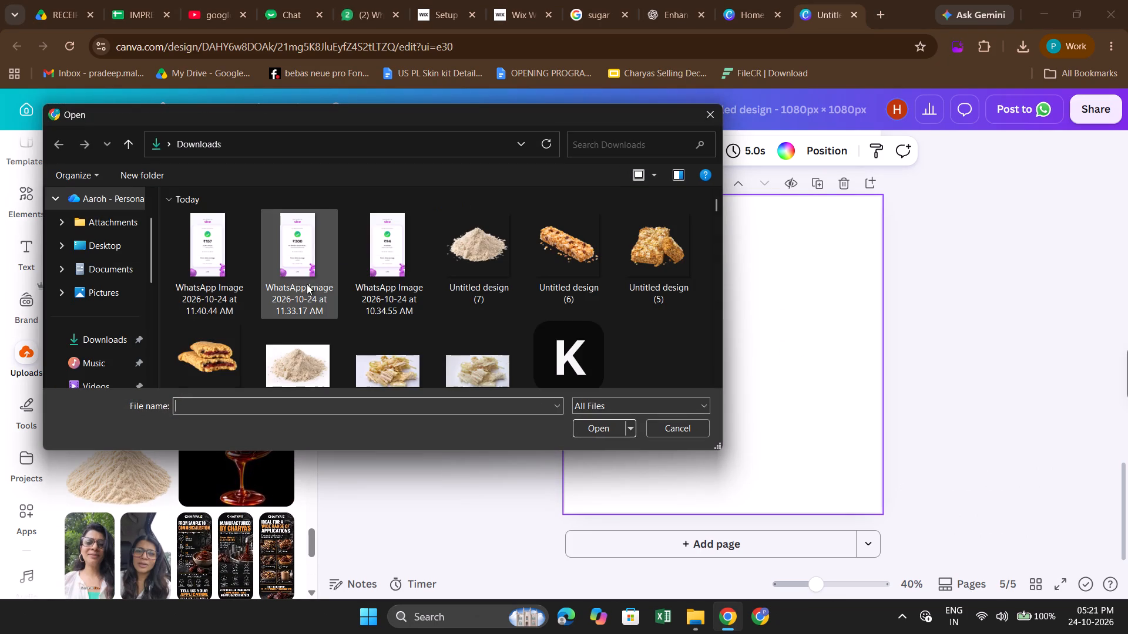
scroll(371, 302, down, 2)
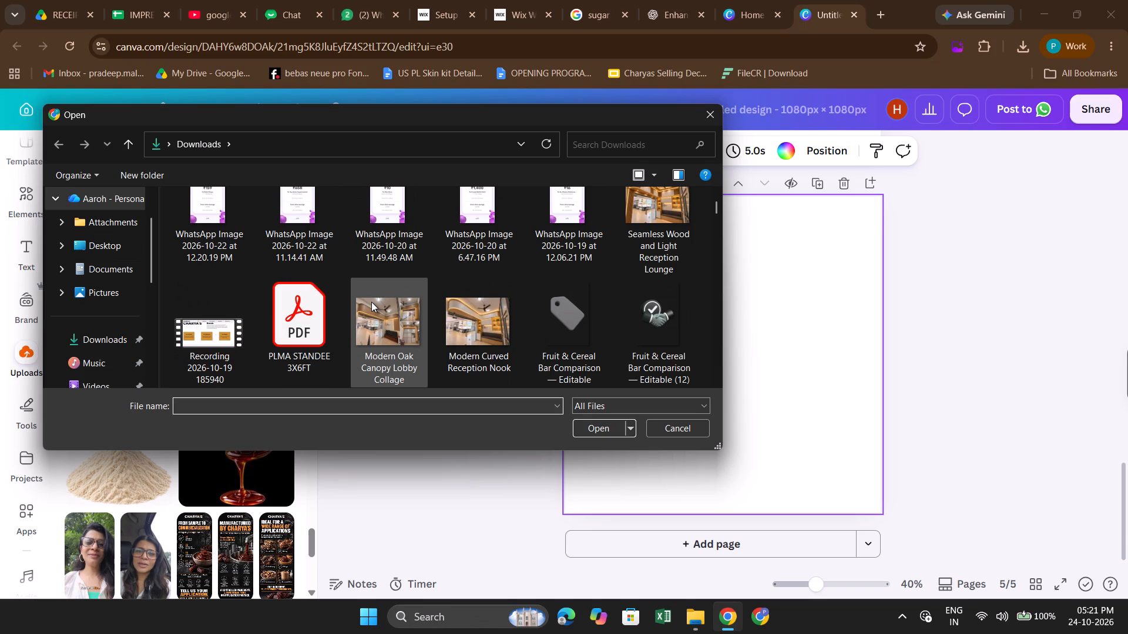
scroll(371, 302, down, 2)
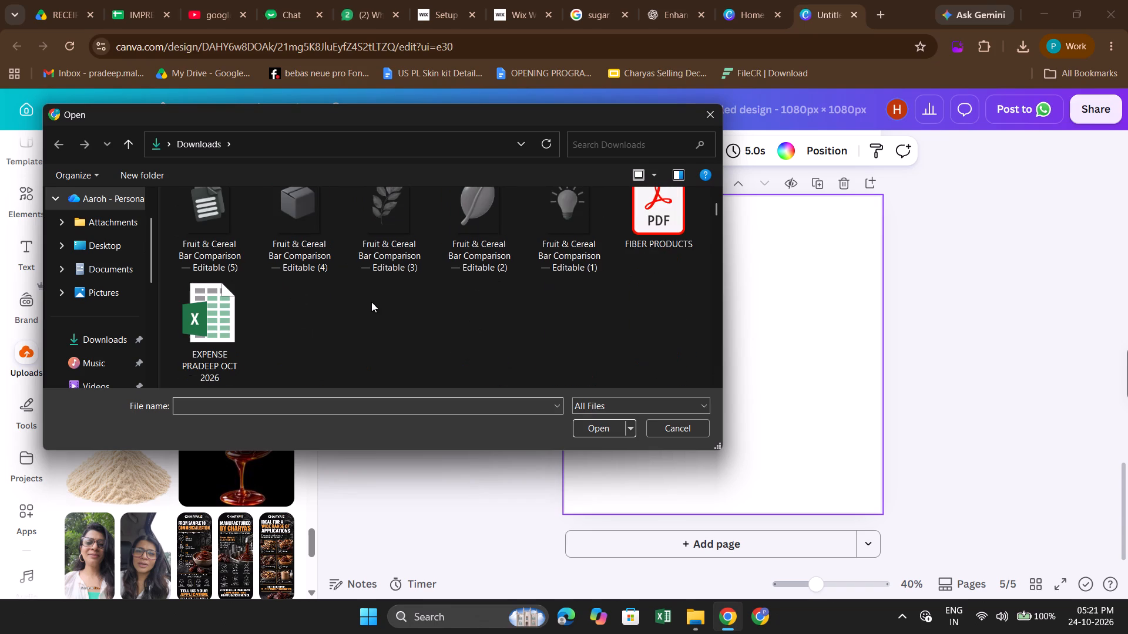
scroll(371, 302, down, 1)
scroll(417, 281, down, 1)
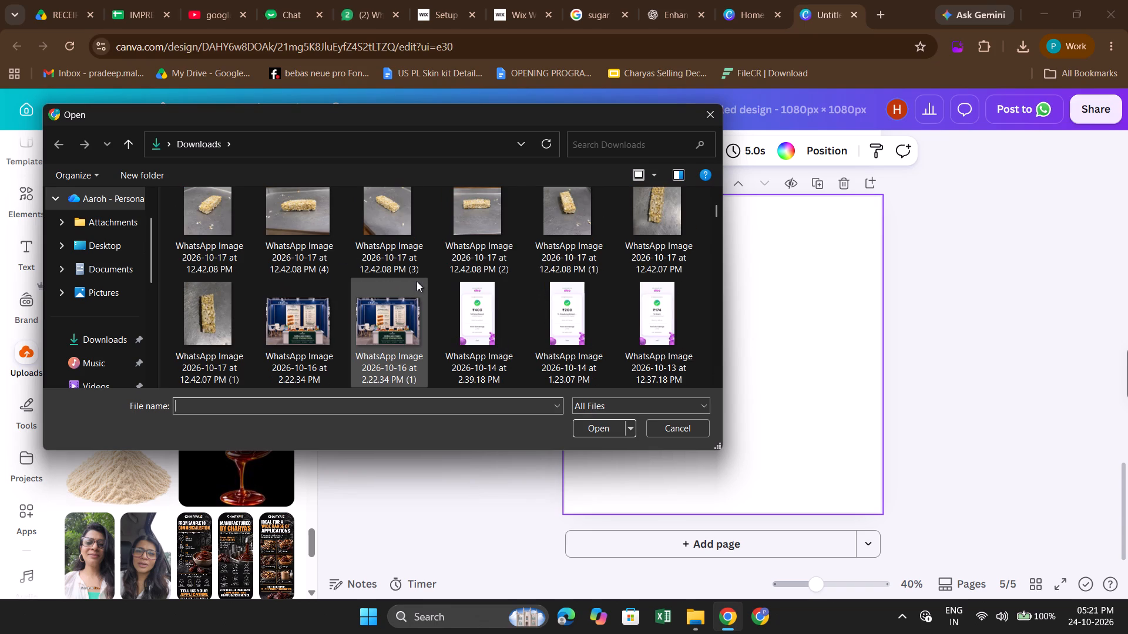
scroll(417, 281, down, 1)
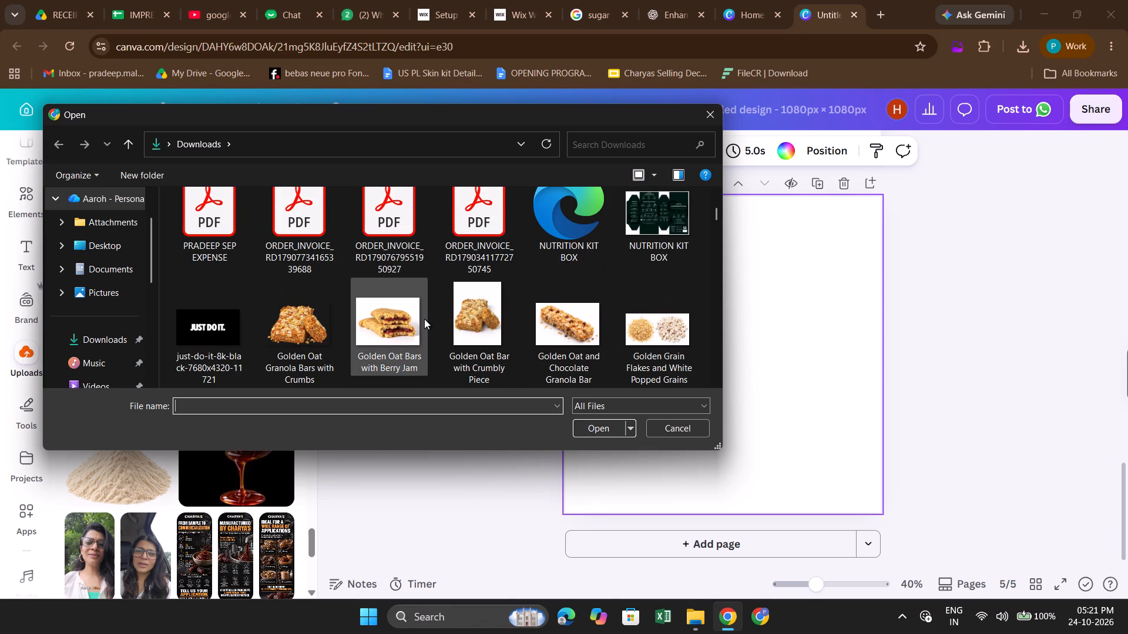
scroll(424, 319, down, 1)
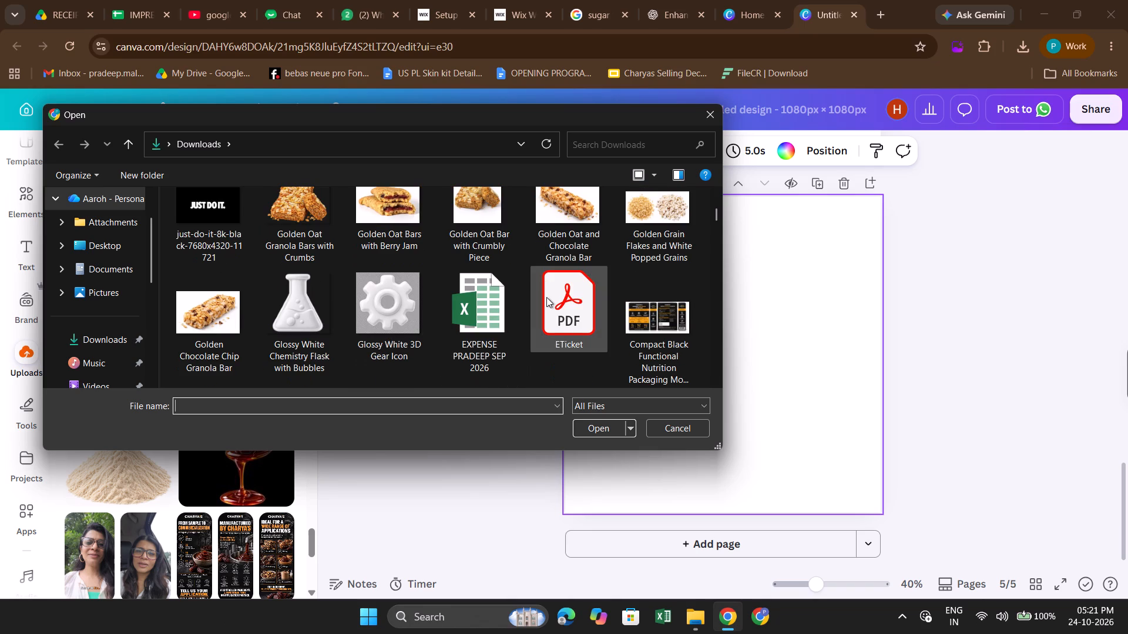
scroll(482, 303, down, 1)
scroll(482, 303, up, 1)
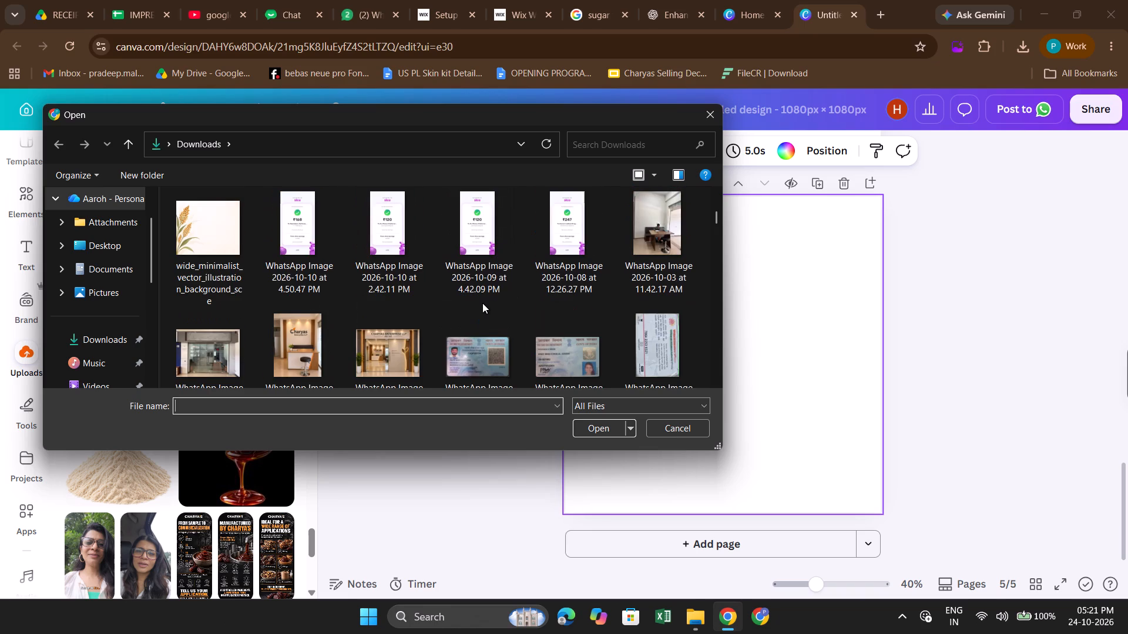
scroll(482, 303, up, 2)
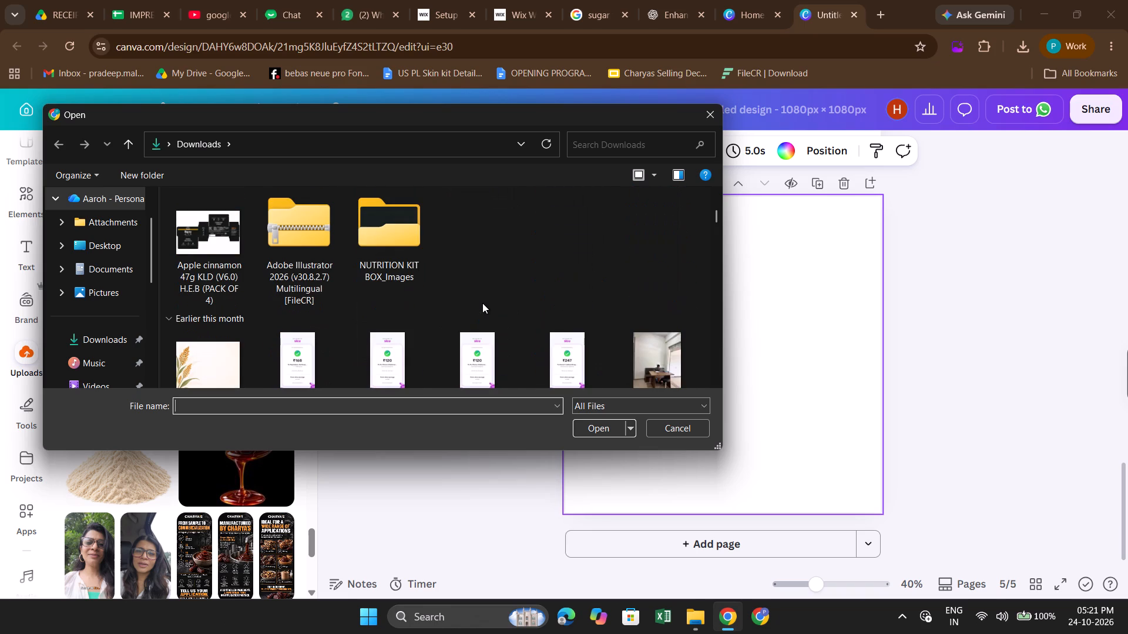
right_click(482, 303)
scroll(482, 303, up, 1)
click(491, 225)
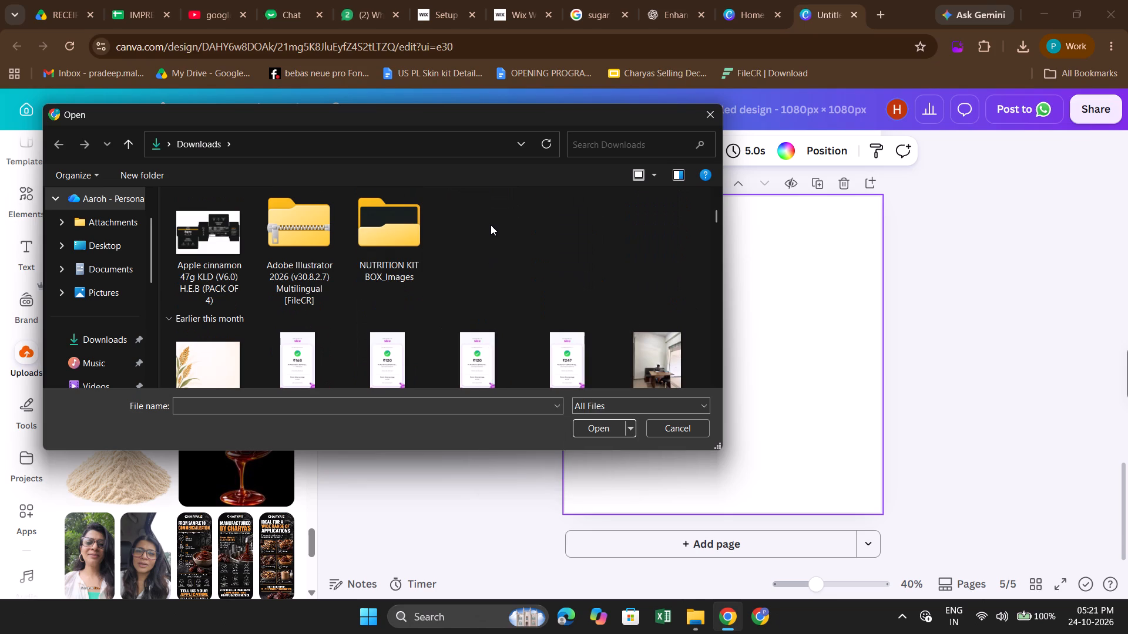
scroll(491, 225, up, 1)
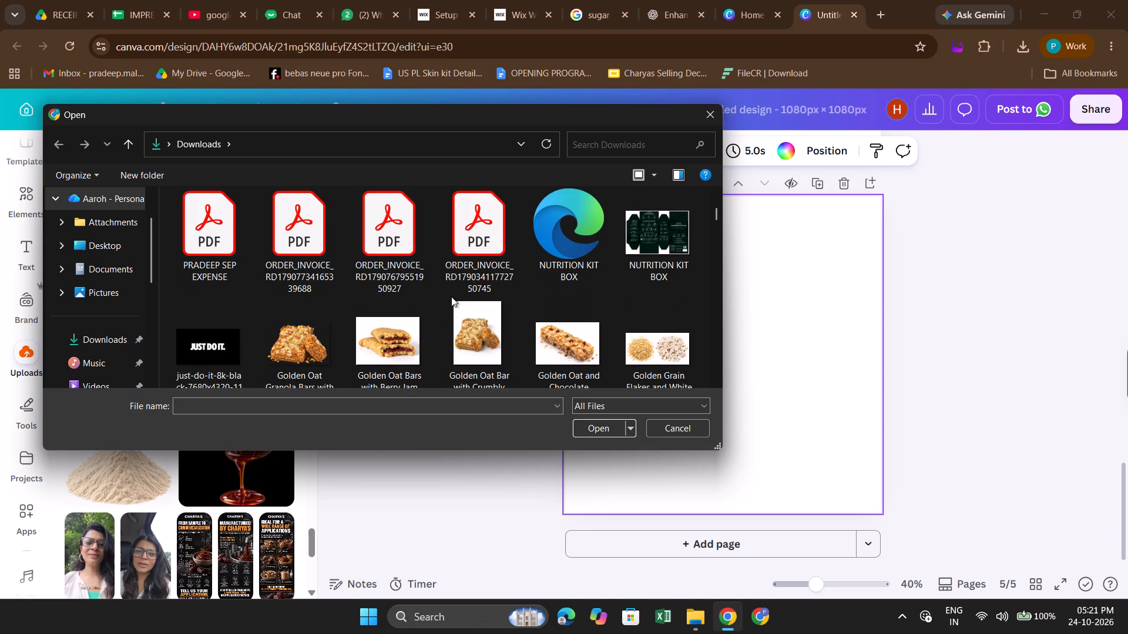
scroll(451, 296, up, 1)
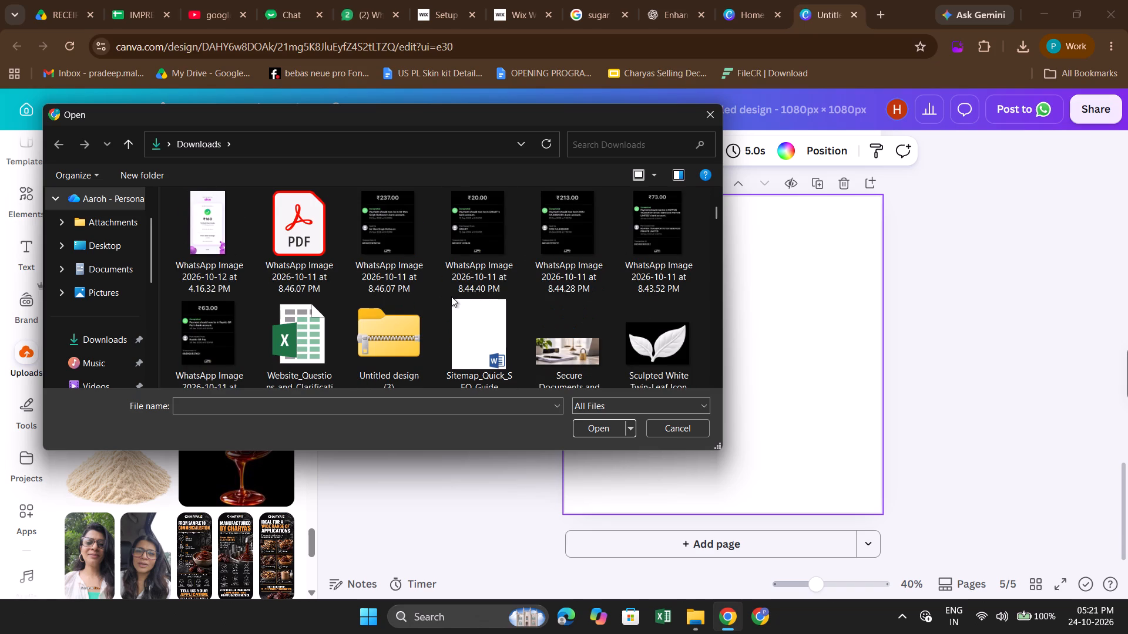
scroll(451, 296, up, 1)
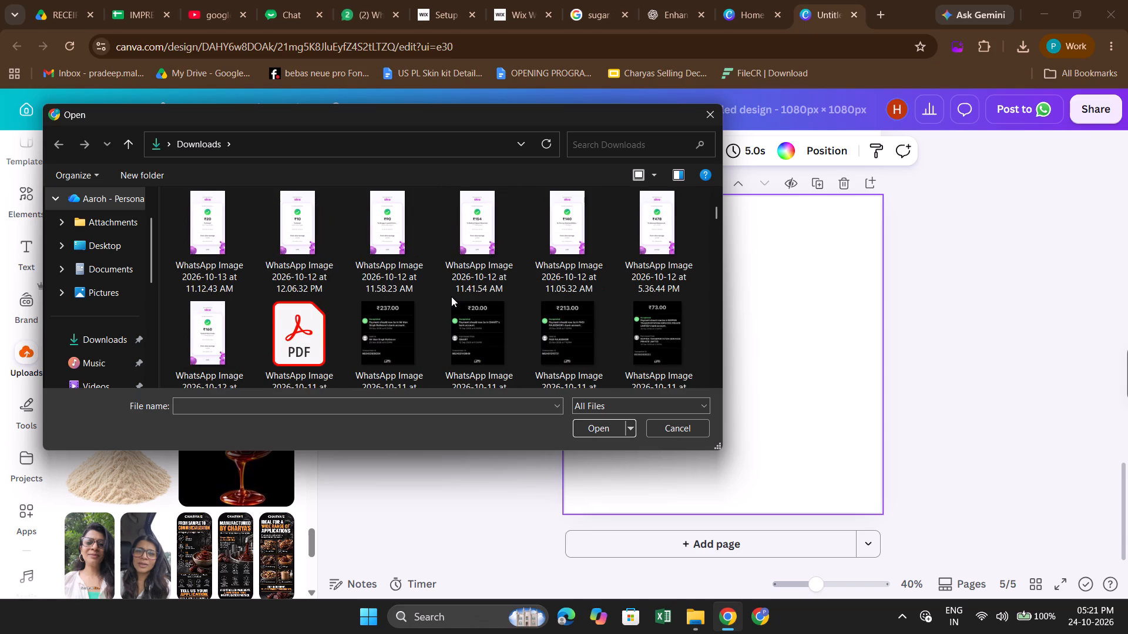
scroll(451, 296, up, 1)
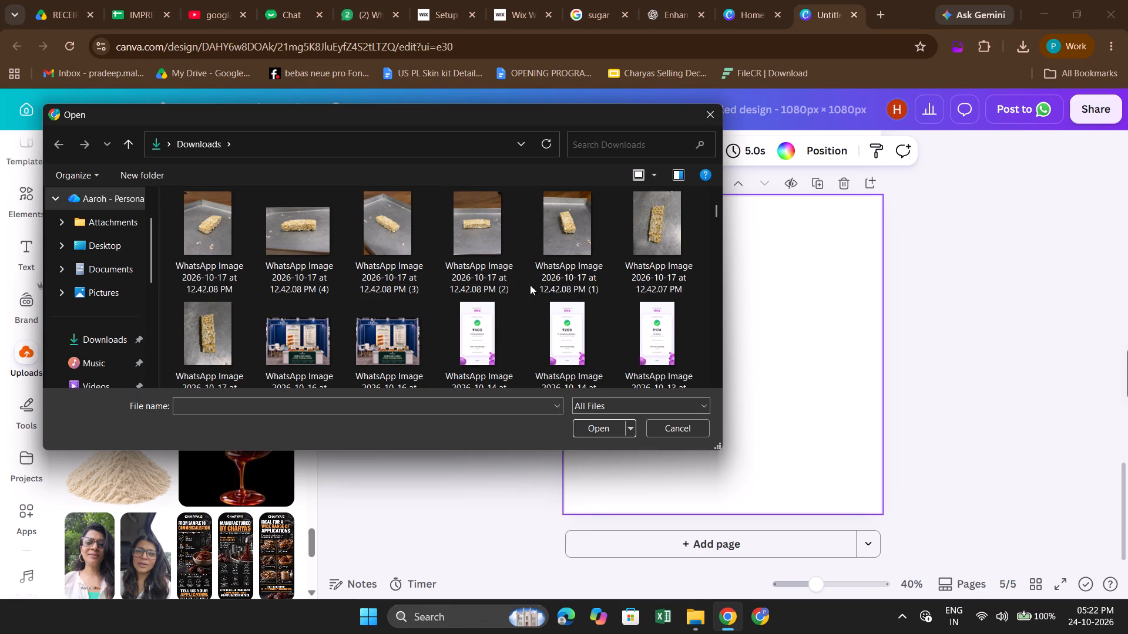
scroll(537, 282, up, 2)
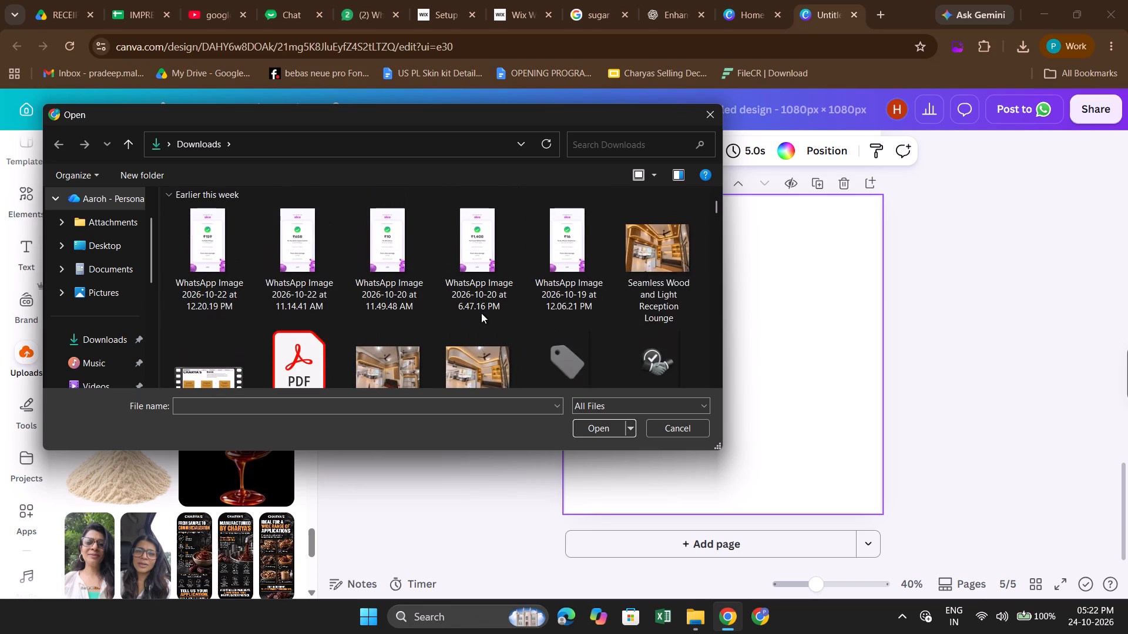
scroll(481, 313, up, 2)
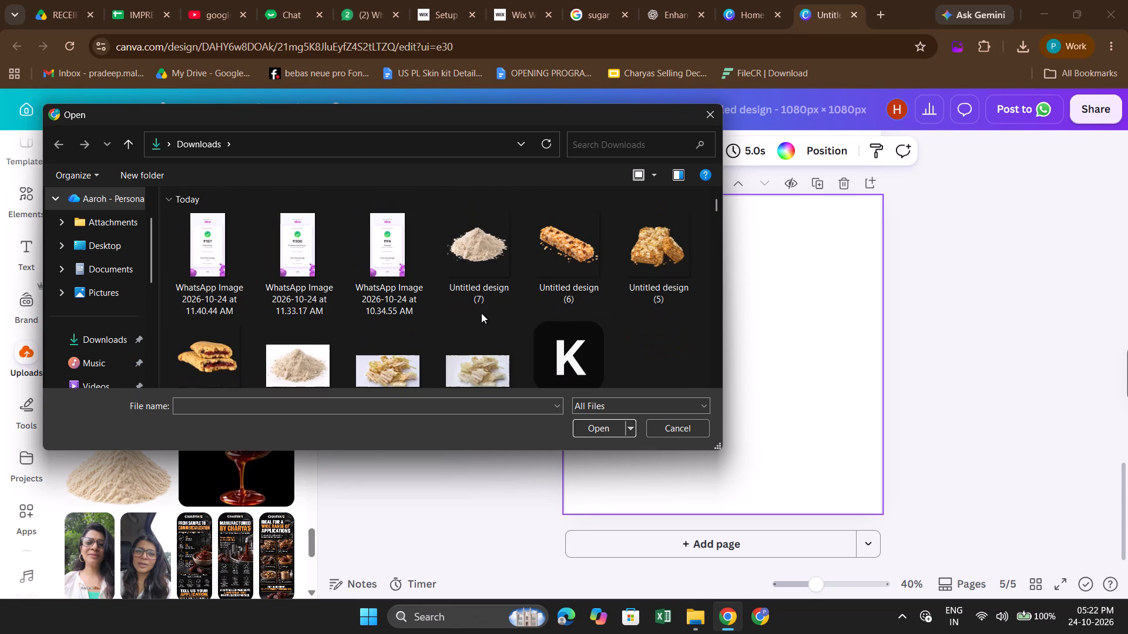
scroll(481, 313, up, 1)
scroll(481, 313, down, 3)
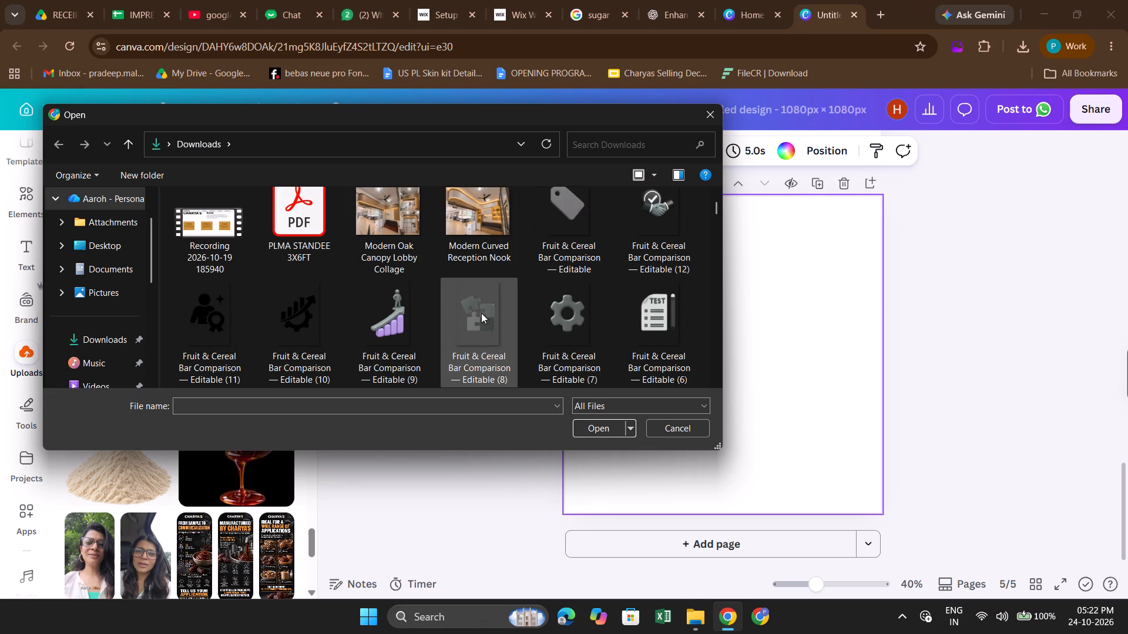
scroll(481, 313, down, 3)
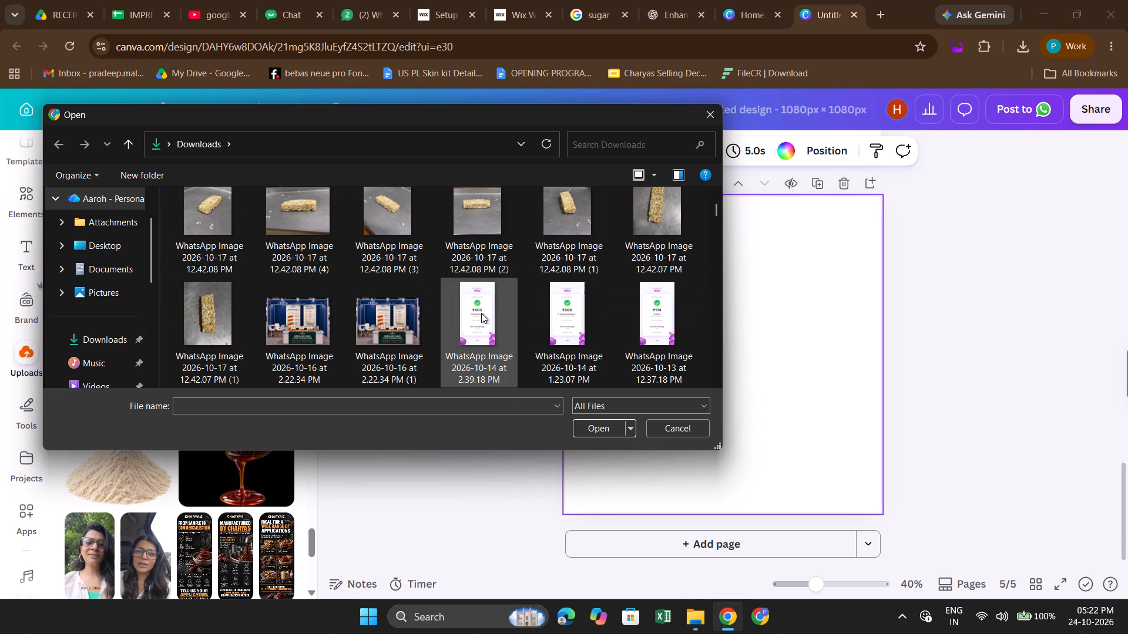
scroll(481, 313, down, 3)
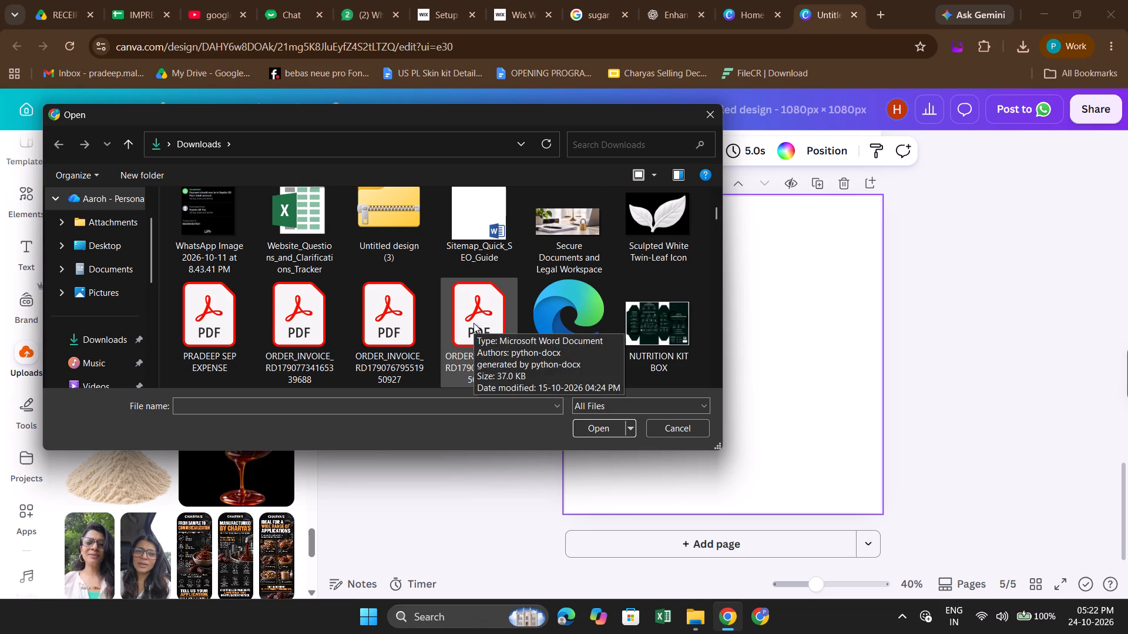
Look through the Pictures, Documents and Downloads folders for the Customized Product Solutions source picture, and close the file chooser without uploading.
click(101, 288)
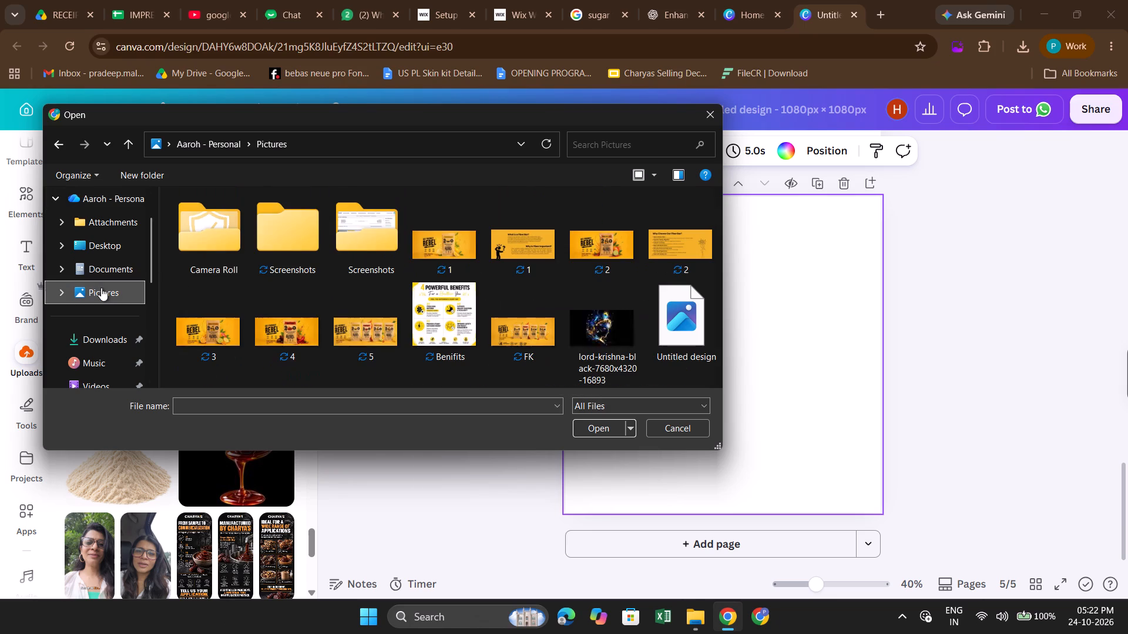
scroll(371, 323, down, 2)
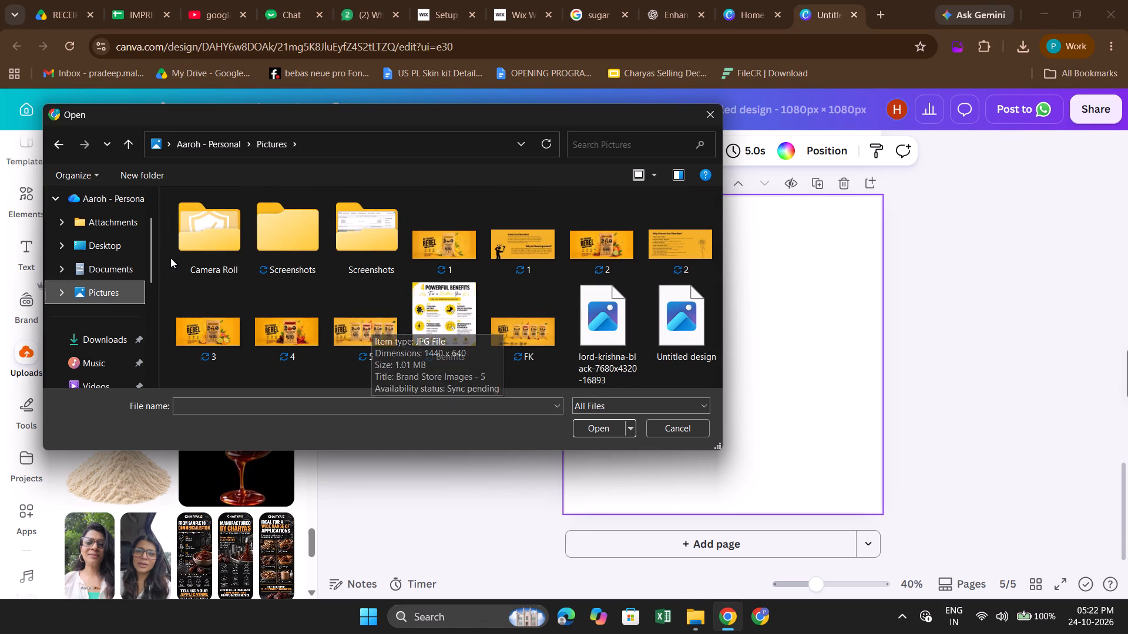
click(127, 270)
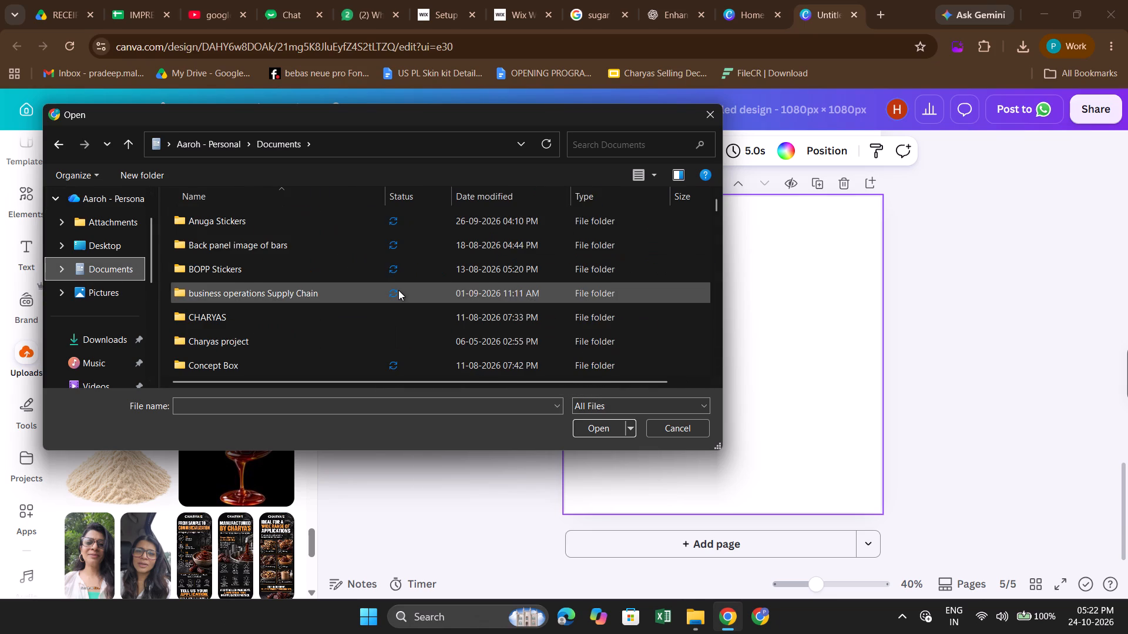
scroll(398, 290, down, 2)
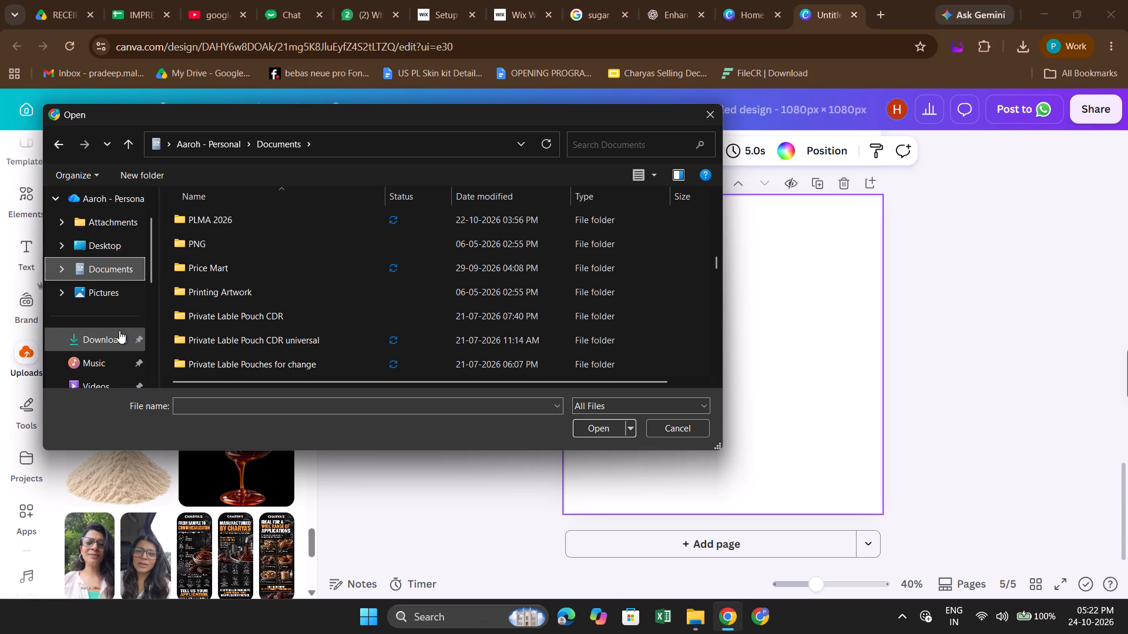
click(119, 332)
scroll(395, 281, down, 2)
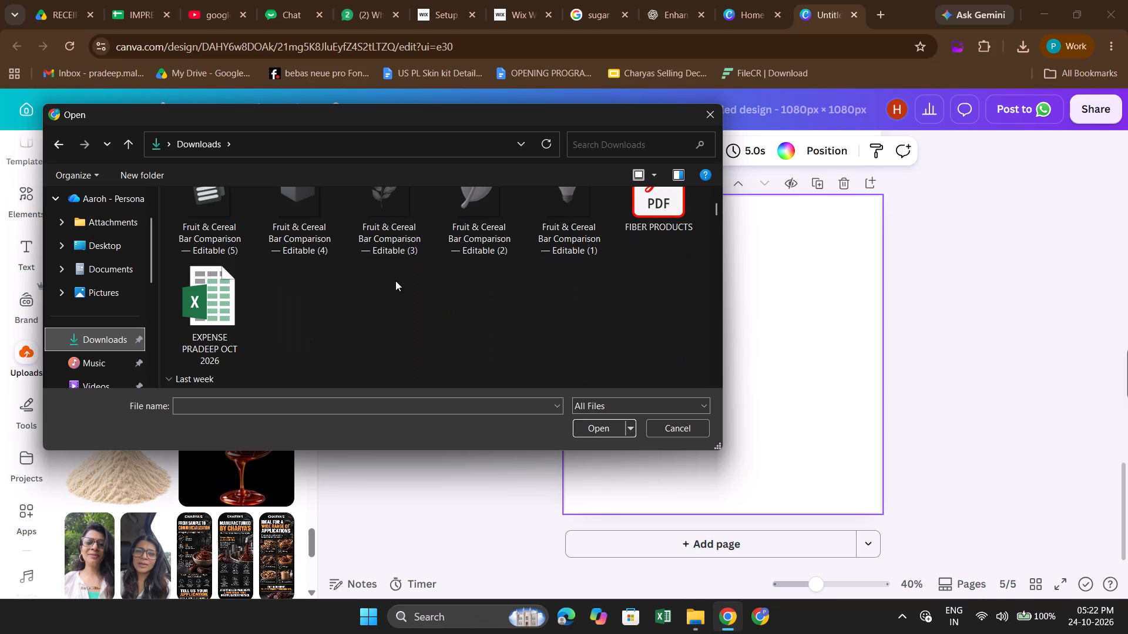
click(707, 112)
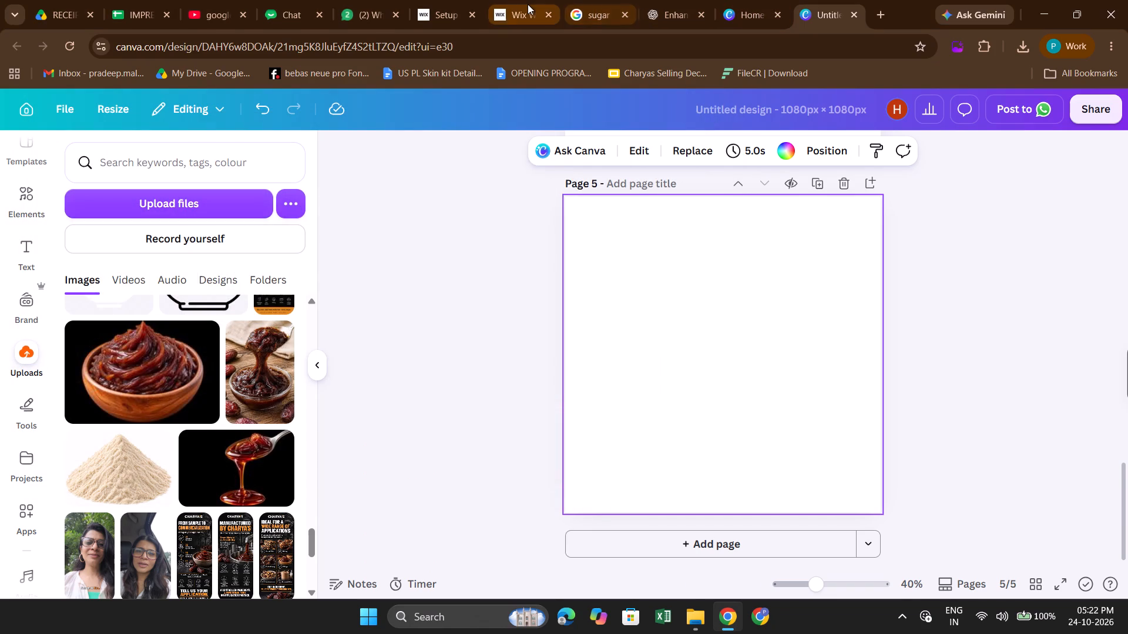
Switch to the Wix editor and download Customized Product Solutions.png from the site files through the section picture's image chooser.
click(528, 4)
click(424, 346)
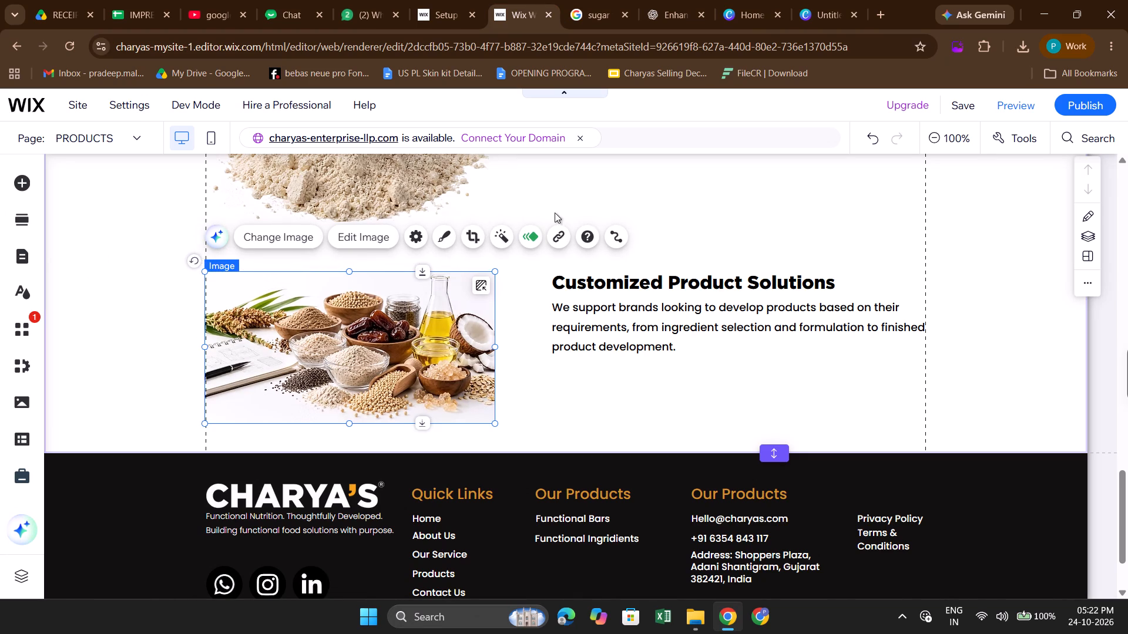
click(281, 239)
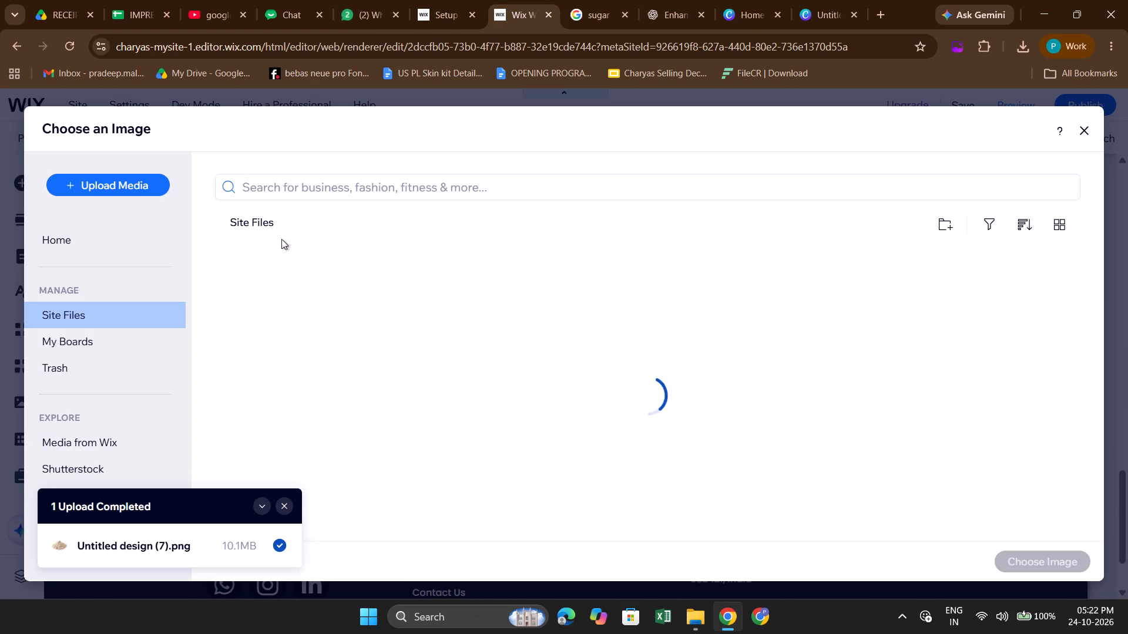
click(284, 505)
scroll(502, 408, down, 4)
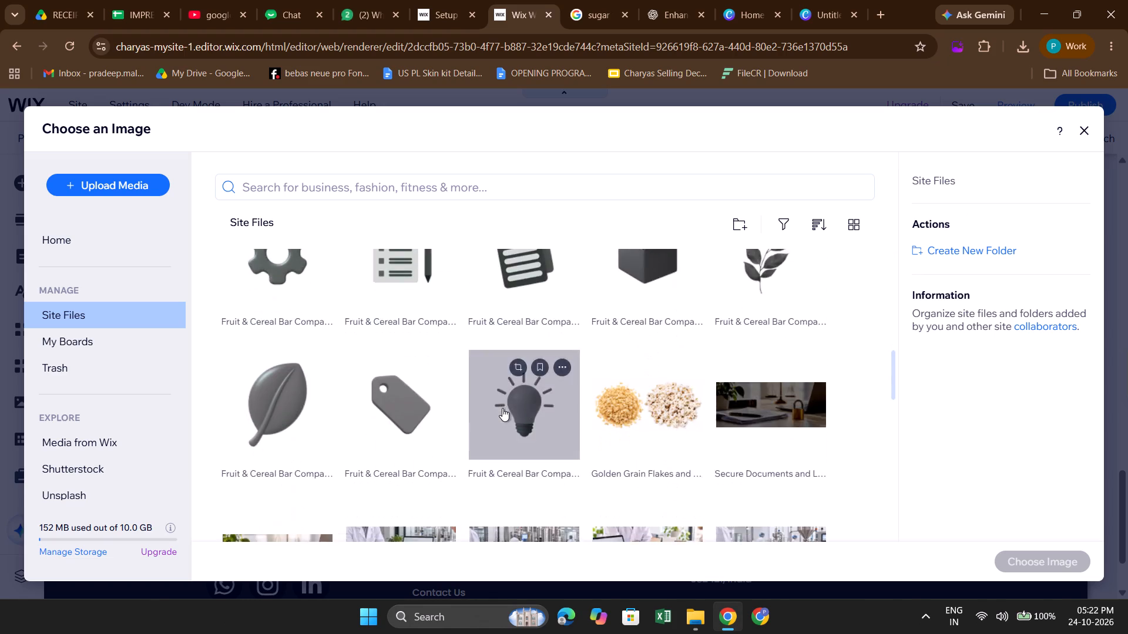
scroll(502, 408, down, 2)
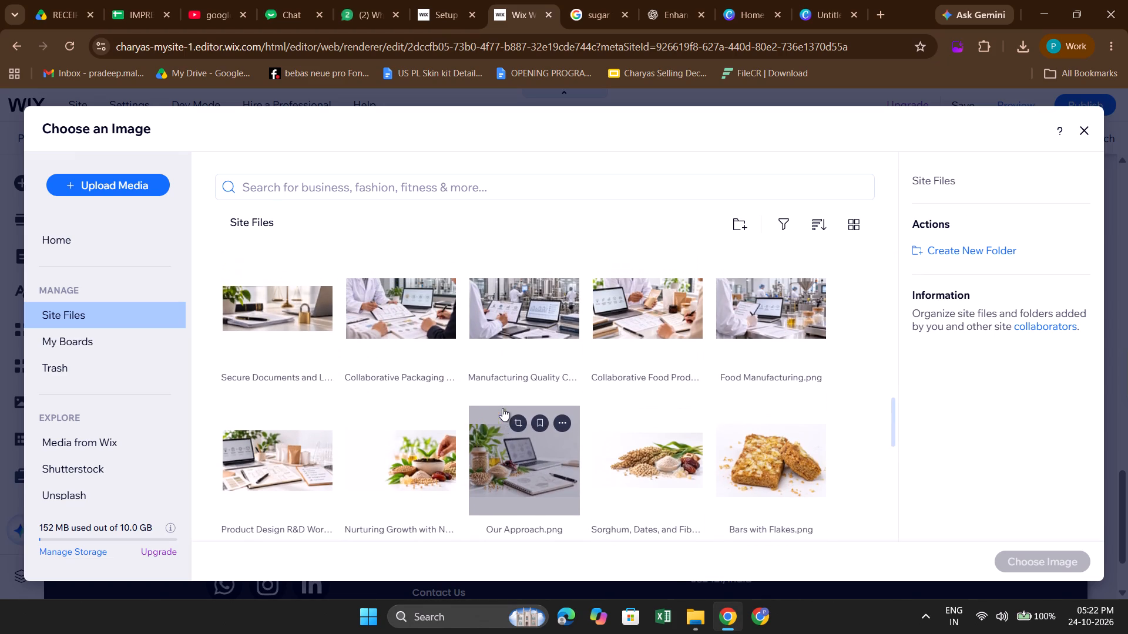
scroll(404, 446, up, 1)
scroll(627, 333, up, 1)
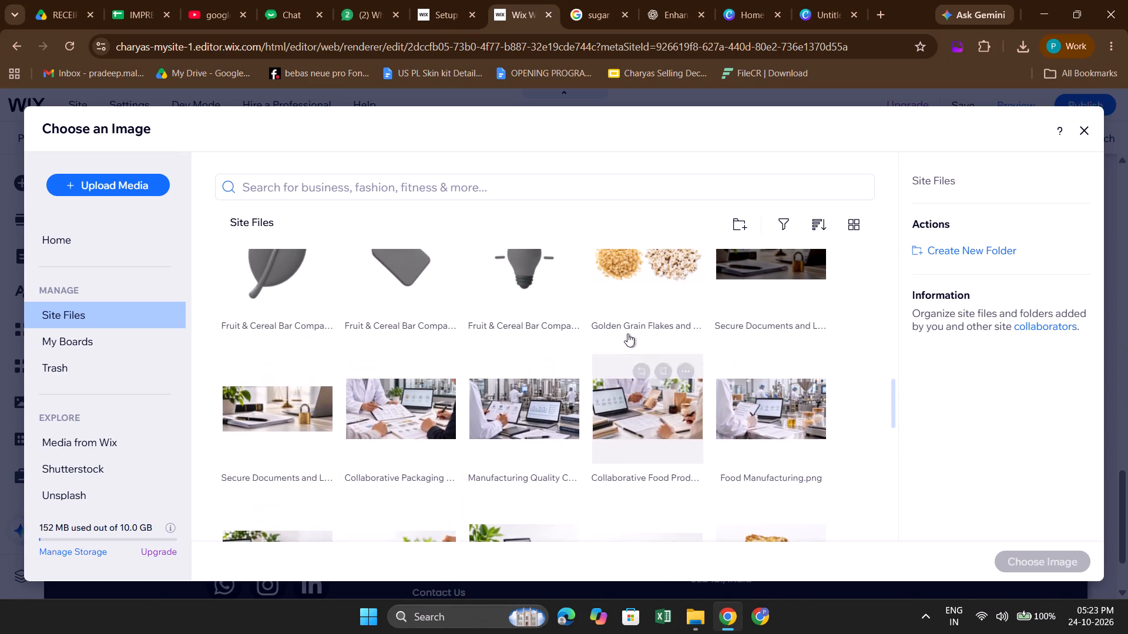
scroll(503, 428, down, 2)
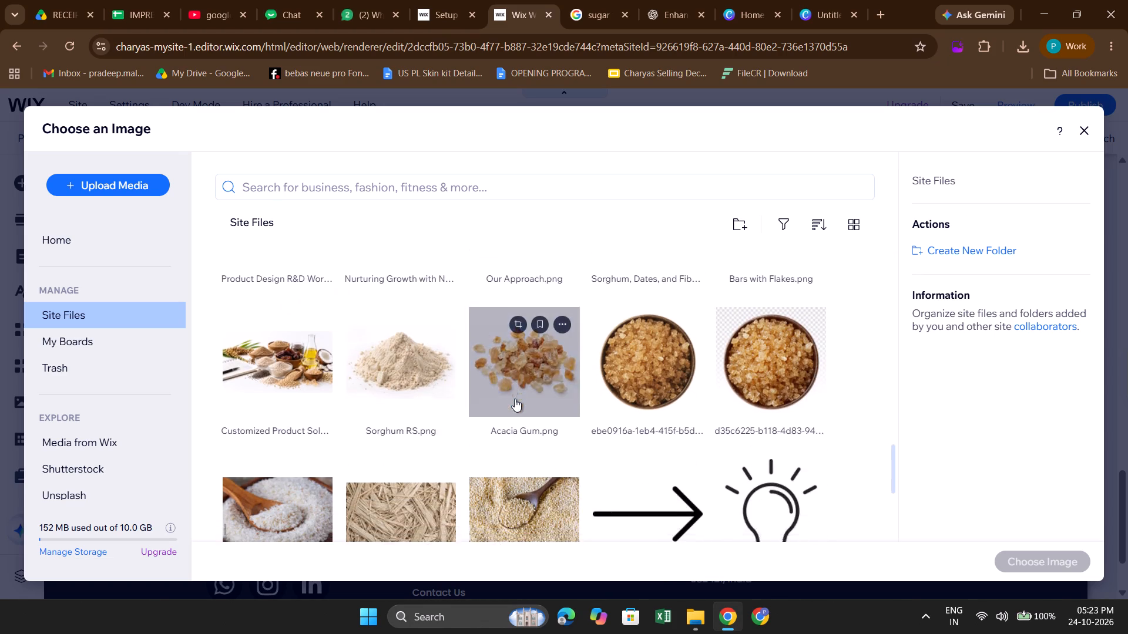
scroll(515, 399, down, 2)
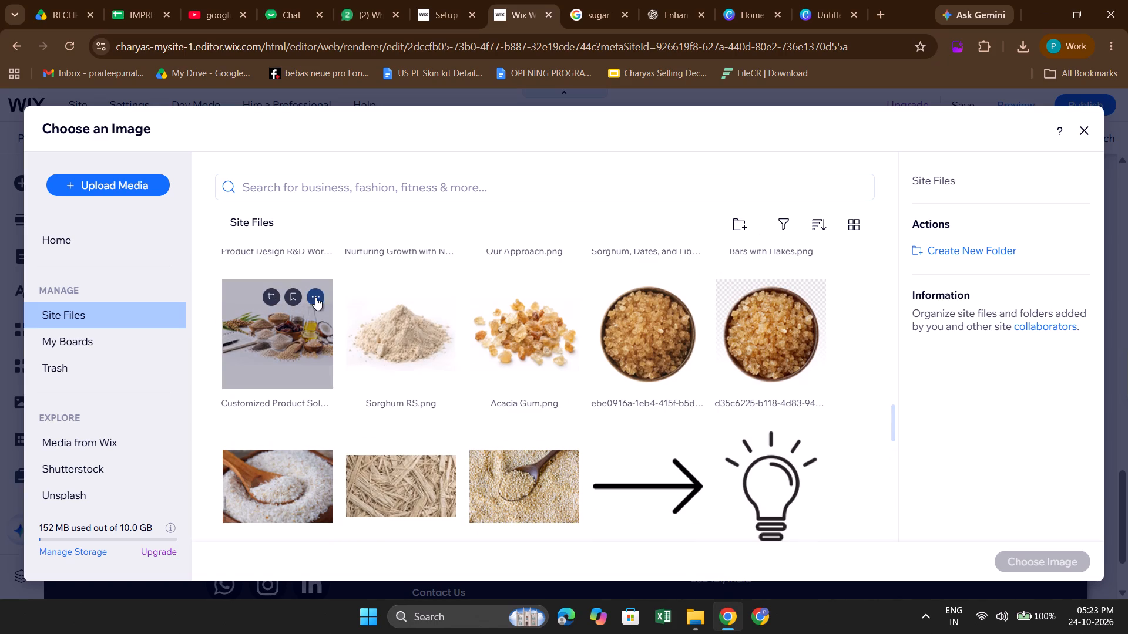
click(314, 294)
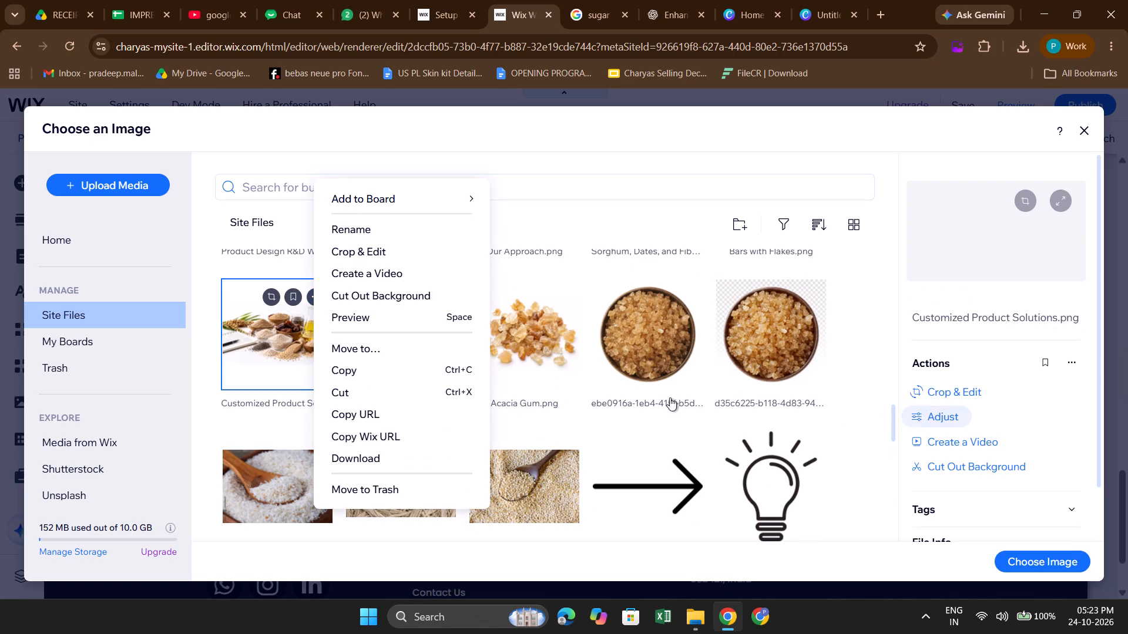
click(370, 455)
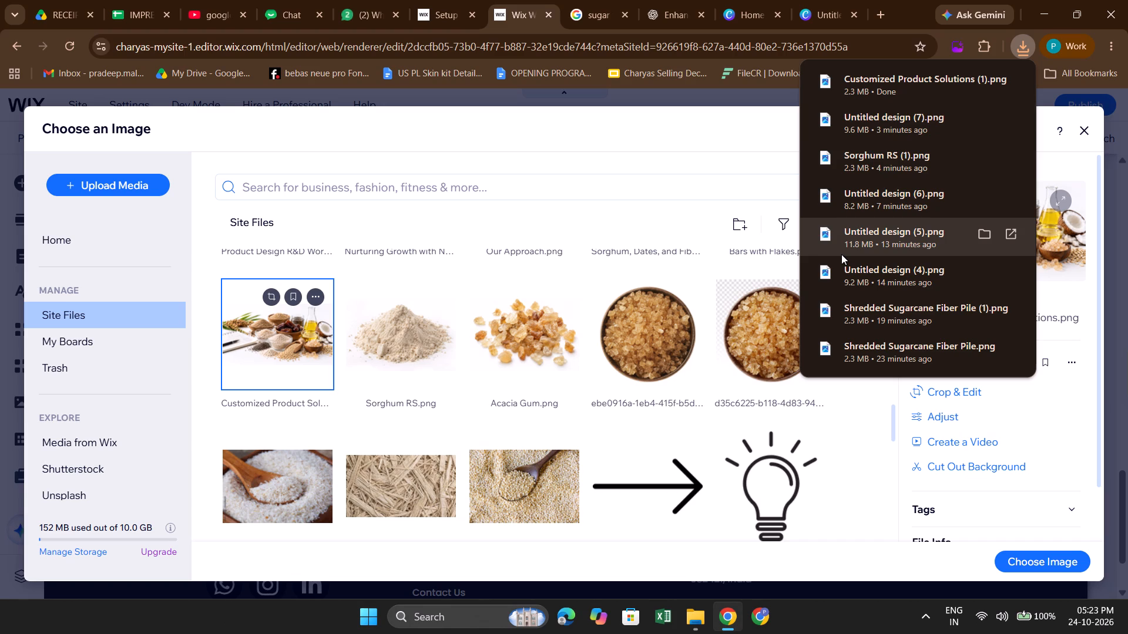
click(683, 124)
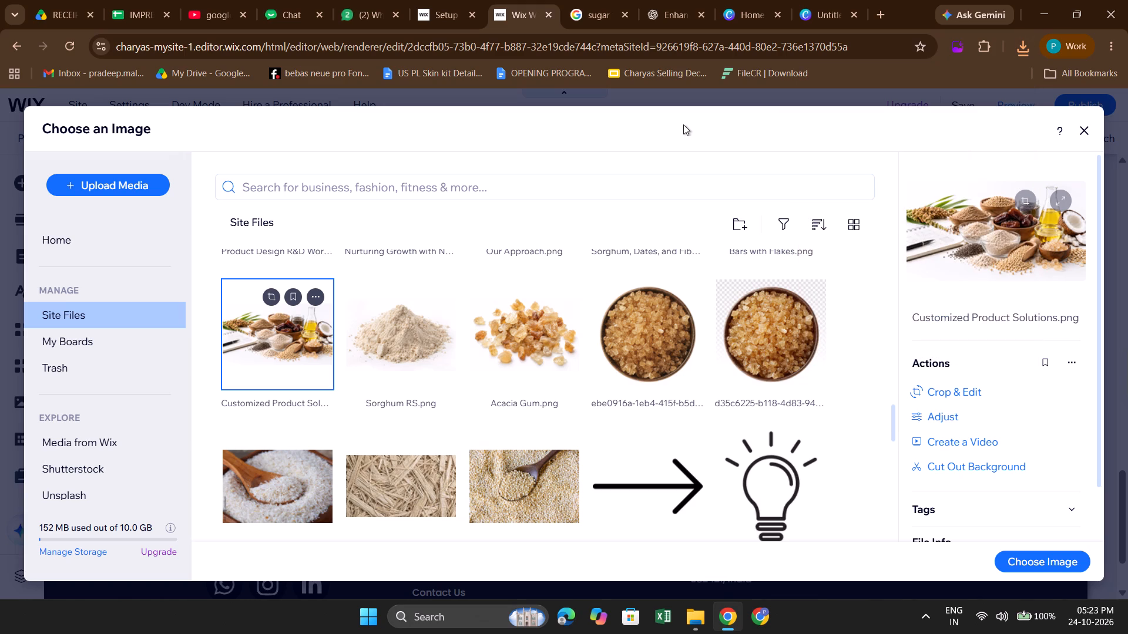
scroll(604, 265, up, 2)
scroll(549, 389, down, 2)
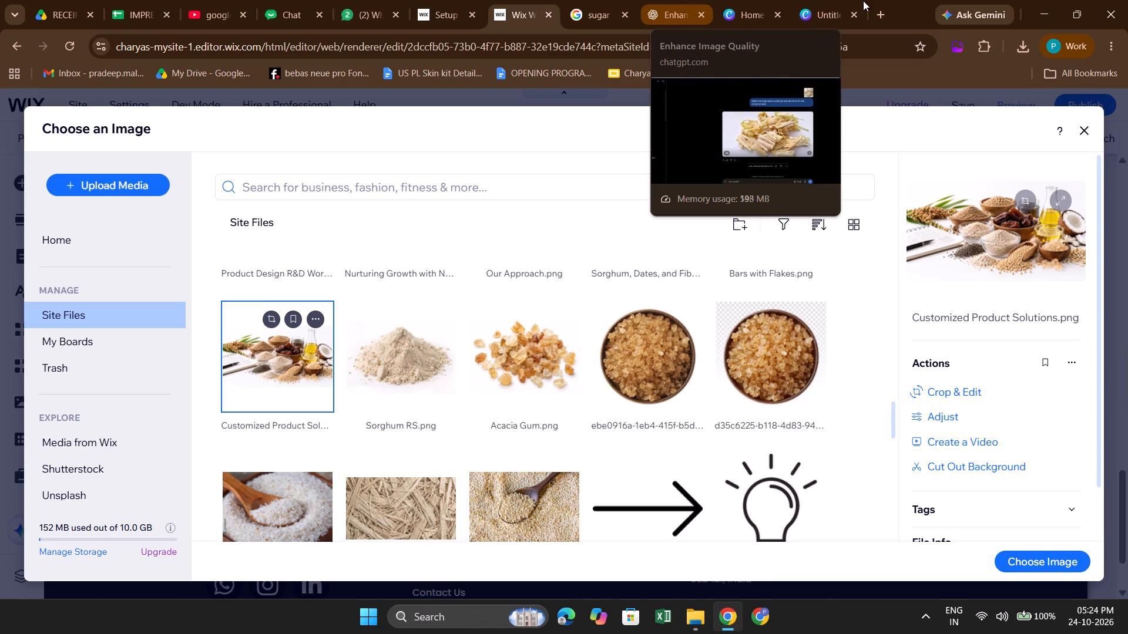
Back in the Canva design, upload Customized Product Solutions (1) from the Downloads folder.
click(835, 8)
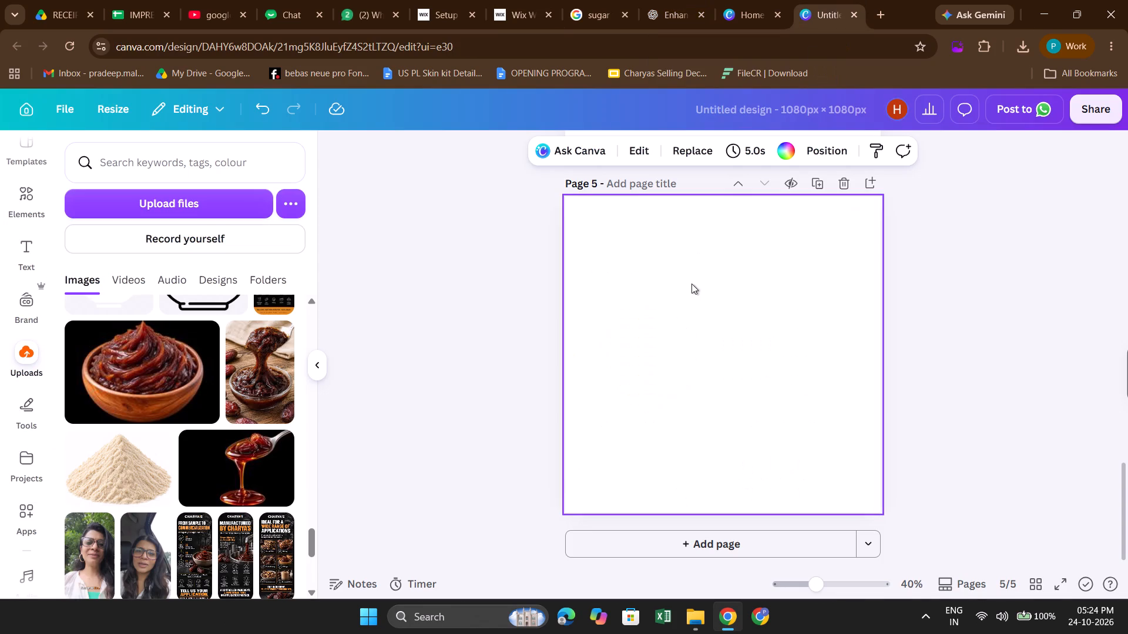
click(229, 204)
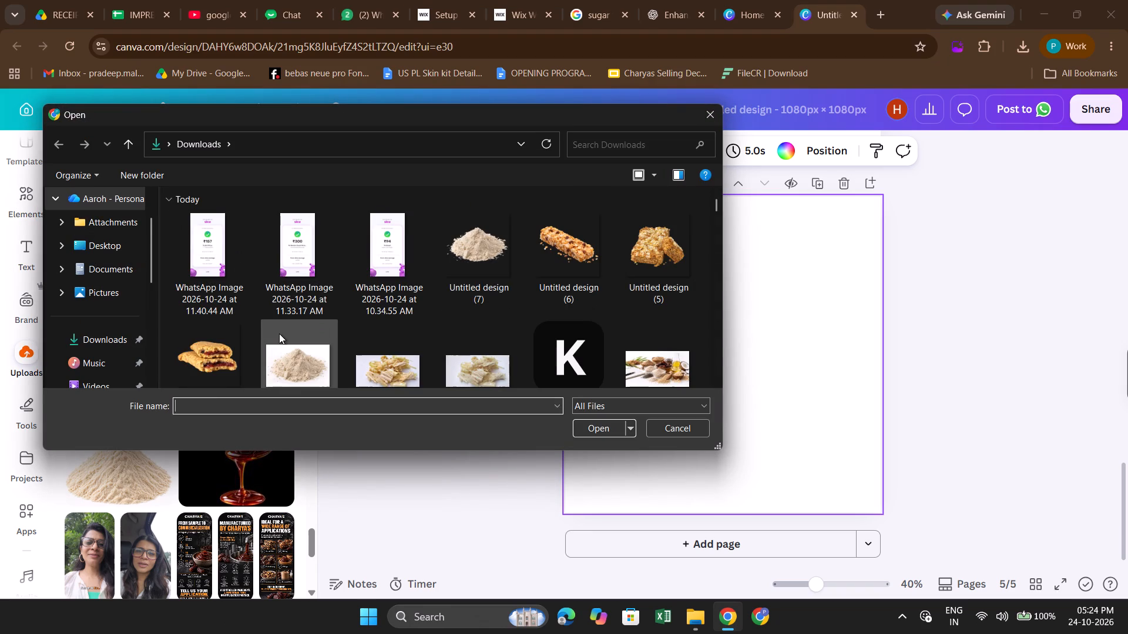
scroll(279, 333, up, 1)
scroll(392, 275, down, 1)
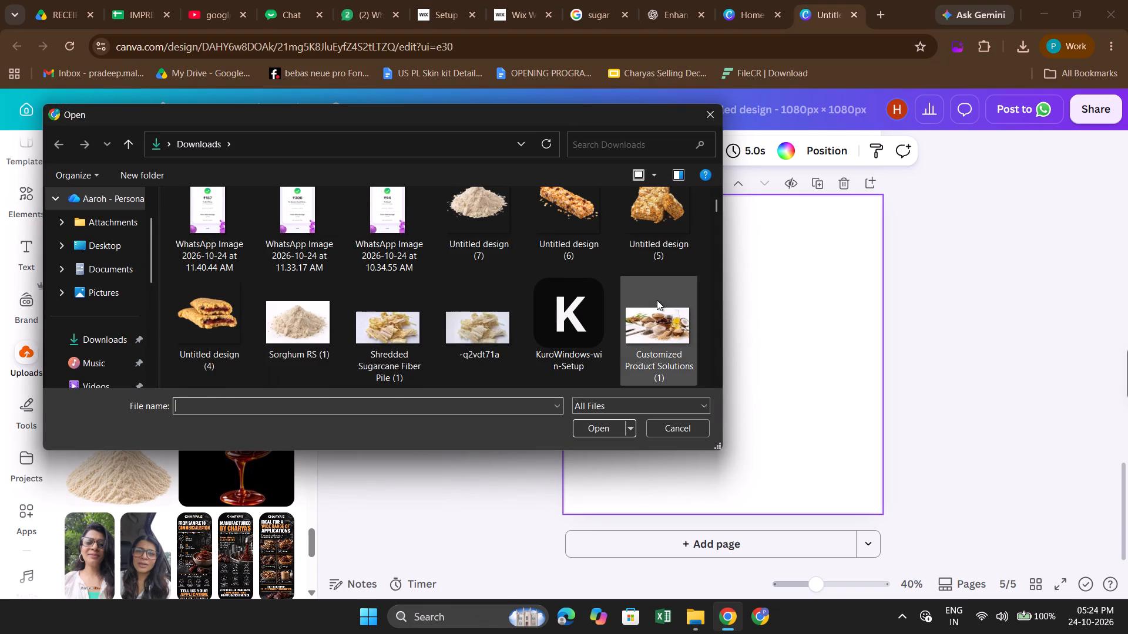
click(657, 300)
click(602, 423)
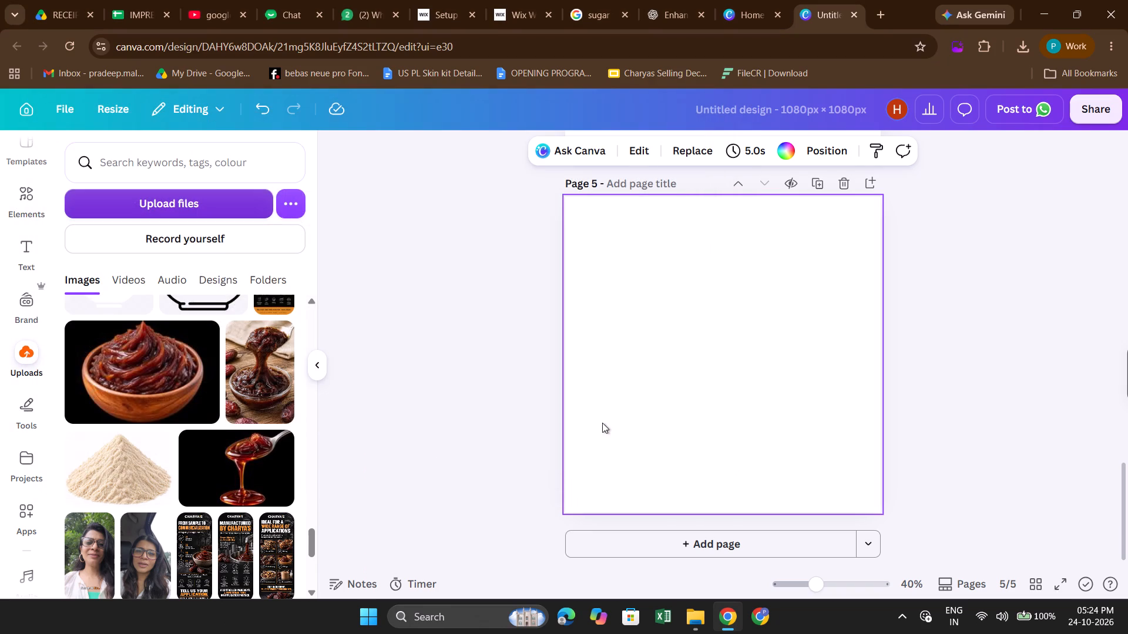
Place the uploaded ingredients picture on blank page 5, enlarge it to span the full page width, and centre it vertically.
scroll(261, 403, up, 4)
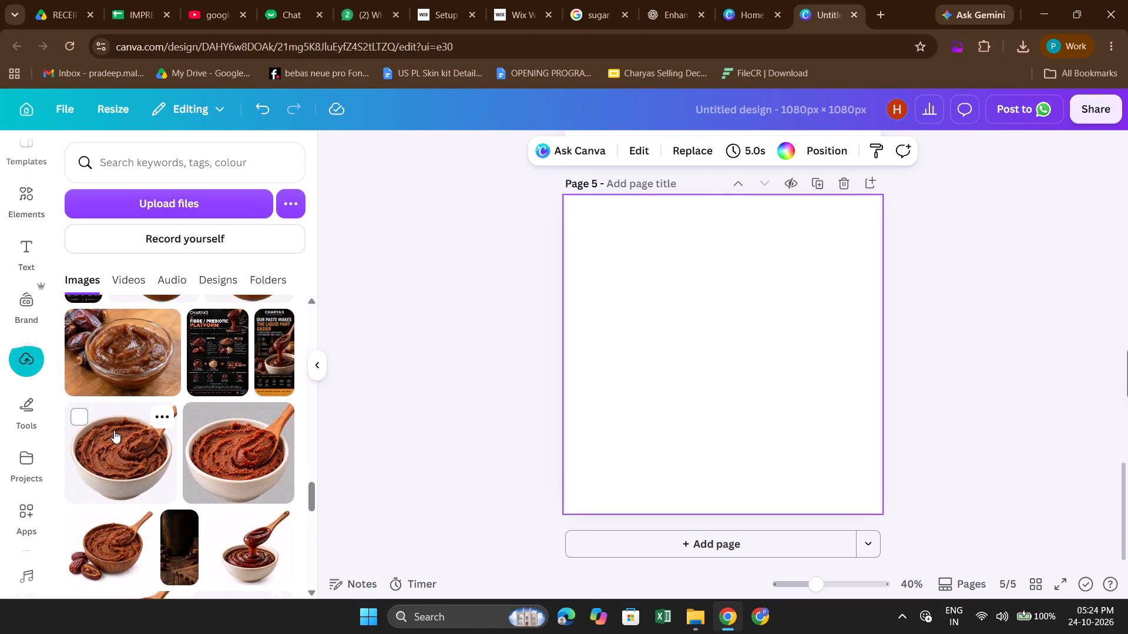
scroll(114, 430, up, 9)
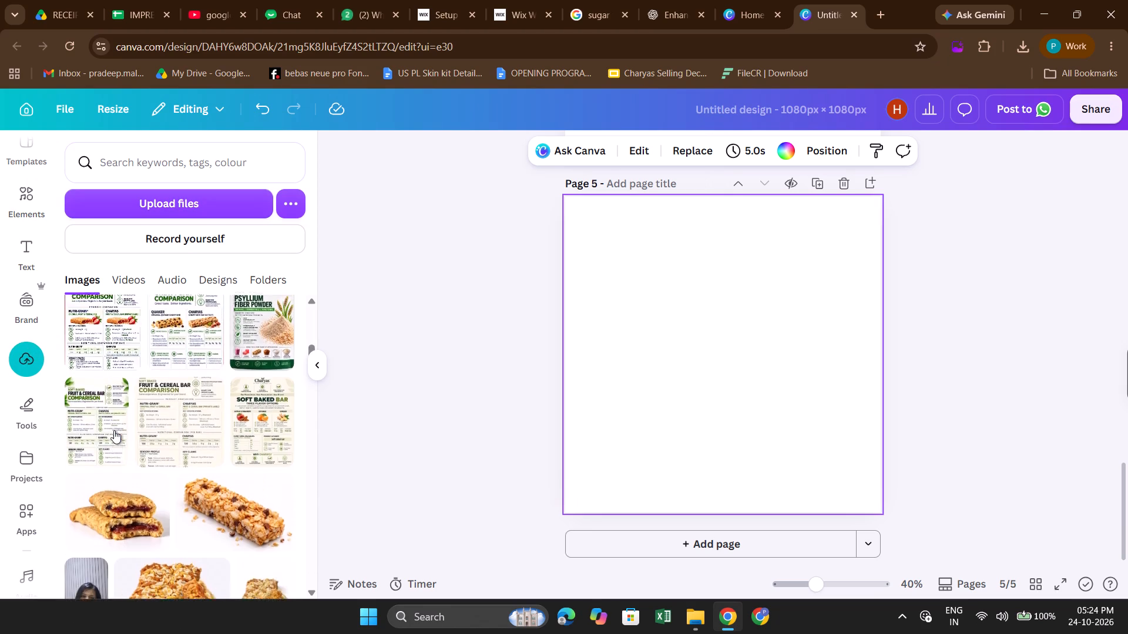
scroll(114, 430, up, 5)
click(145, 353)
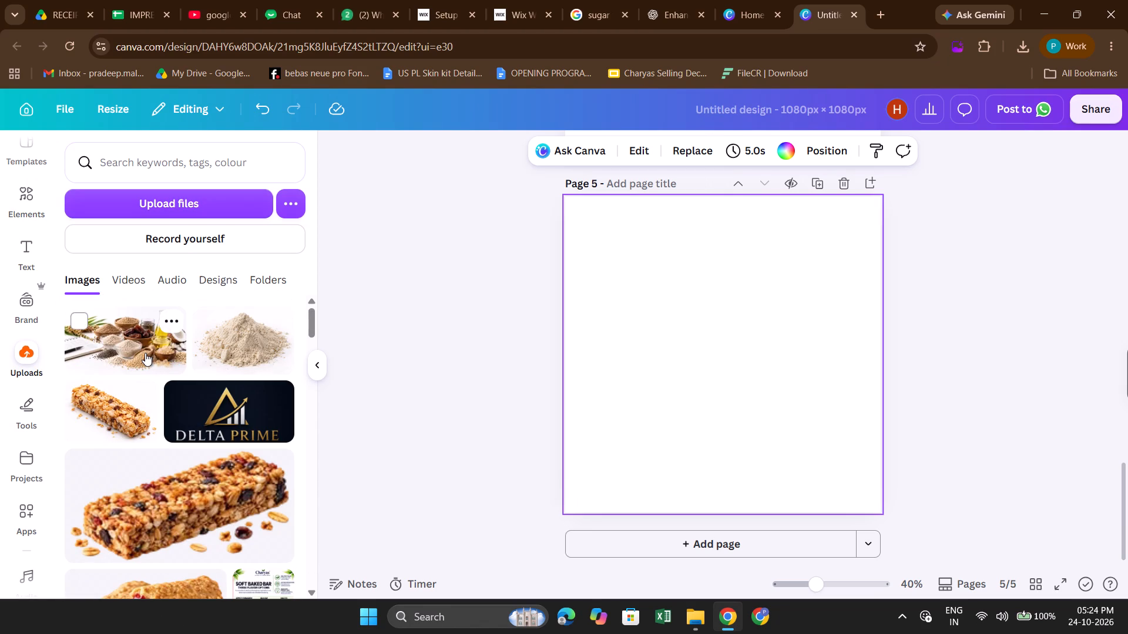
drag(609, 293, 580, 286)
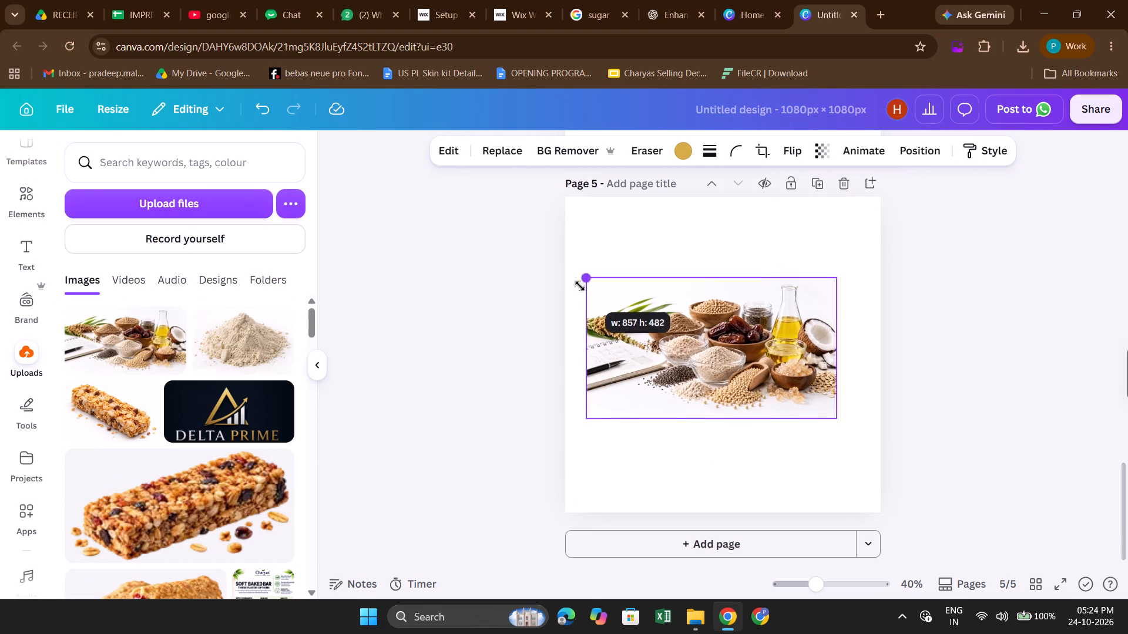
drag(580, 286, 575, 285)
drag(834, 414, 837, 416)
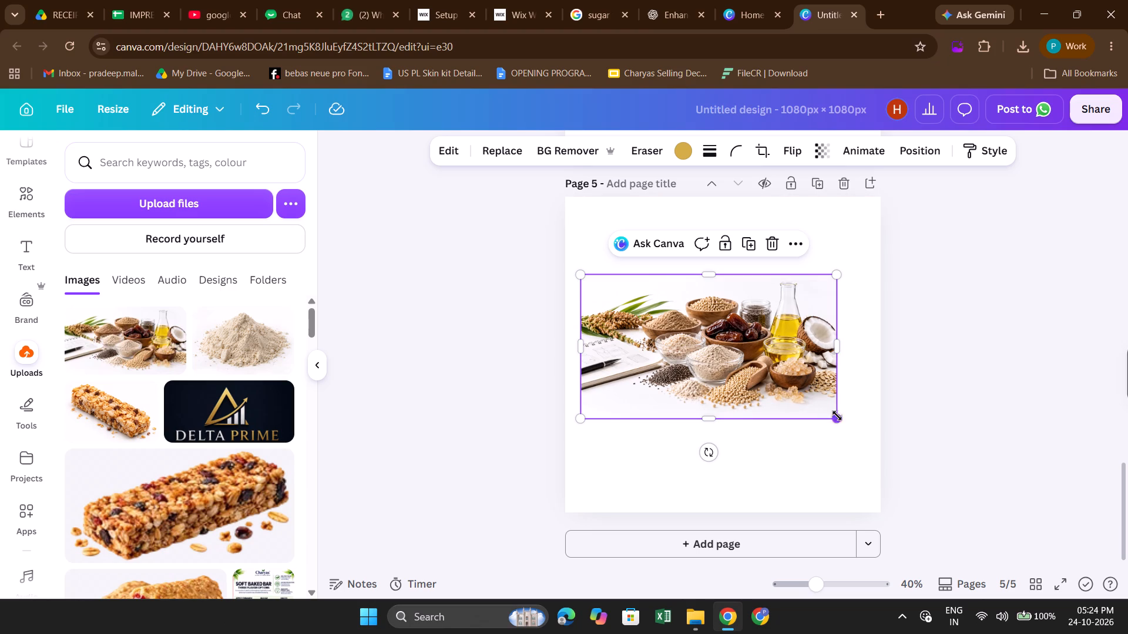
drag(837, 416, 868, 437)
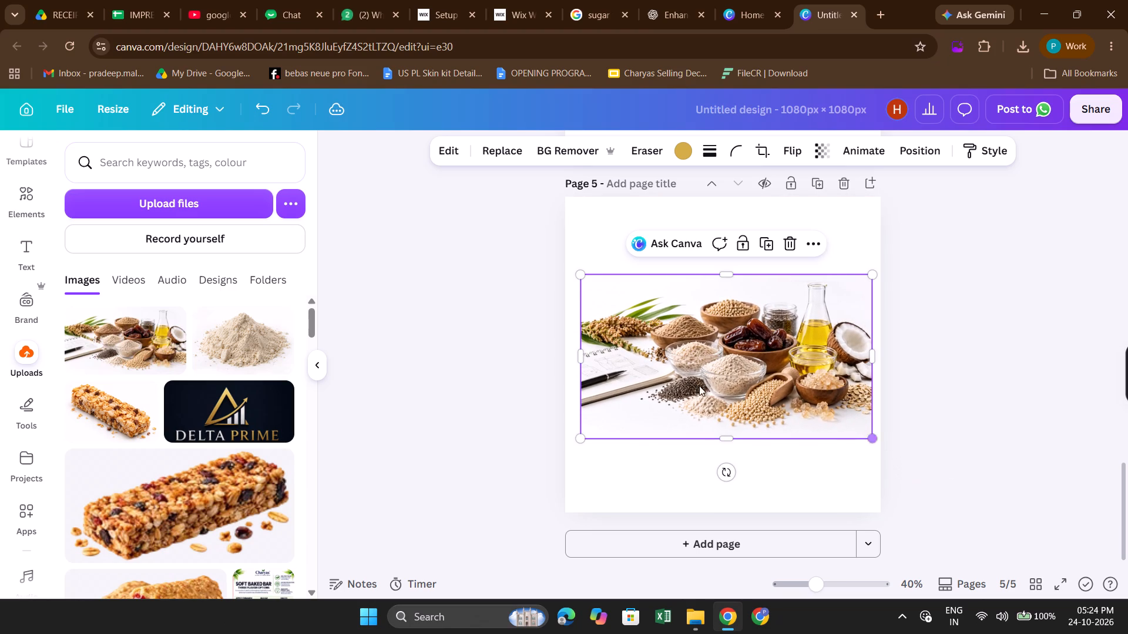
drag(579, 272, 564, 269)
drag(869, 268, 875, 265)
scroll(938, 373, up, 1)
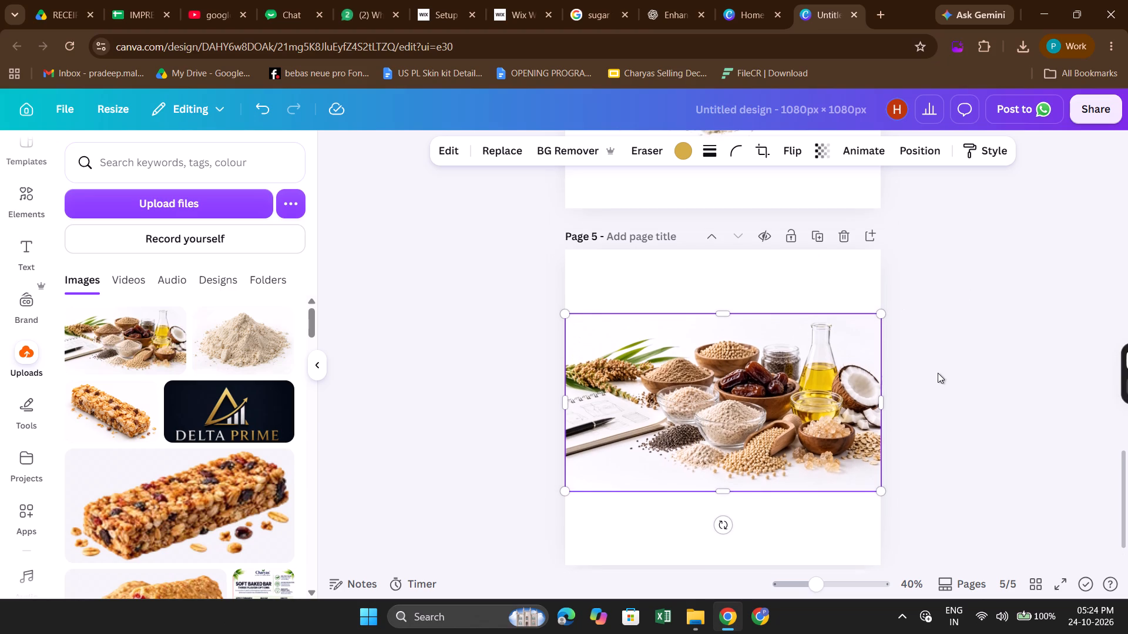
drag(782, 394, 781, 402)
scroll(904, 388, down, 1)
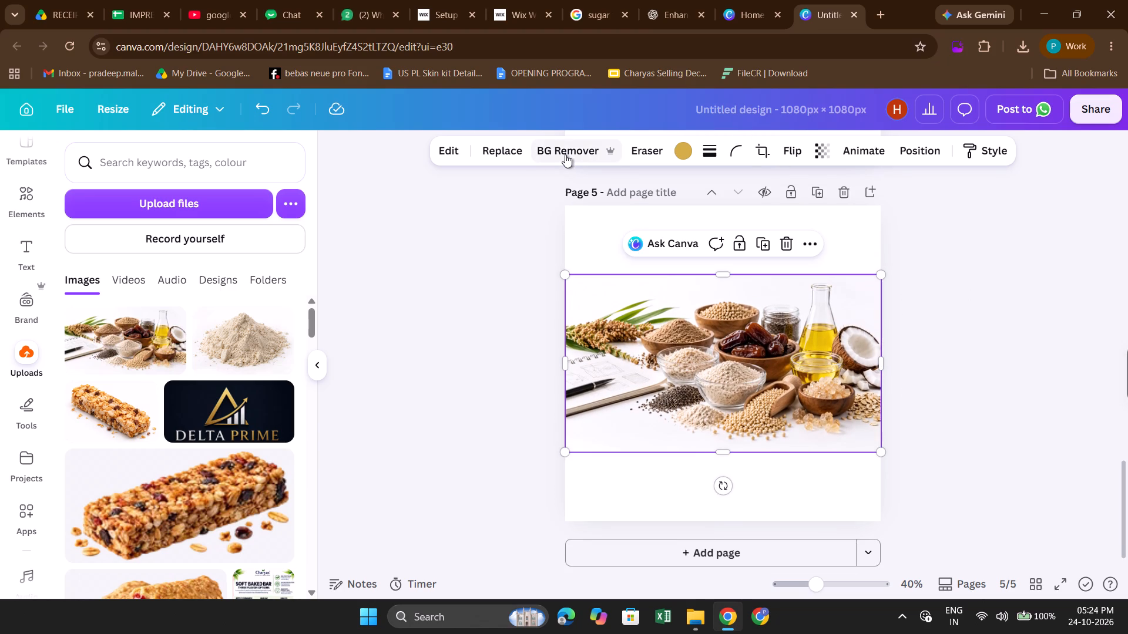
Remove the background from the ingredients picture on page 5.
click(565, 154)
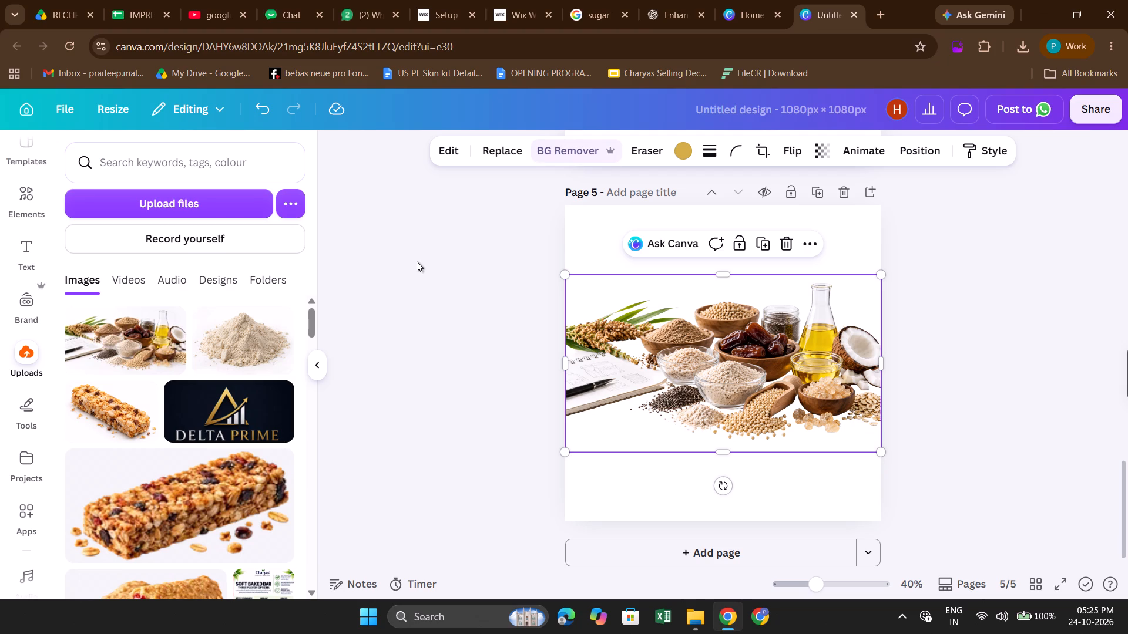
click(417, 261)
scroll(523, 375, down, 1)
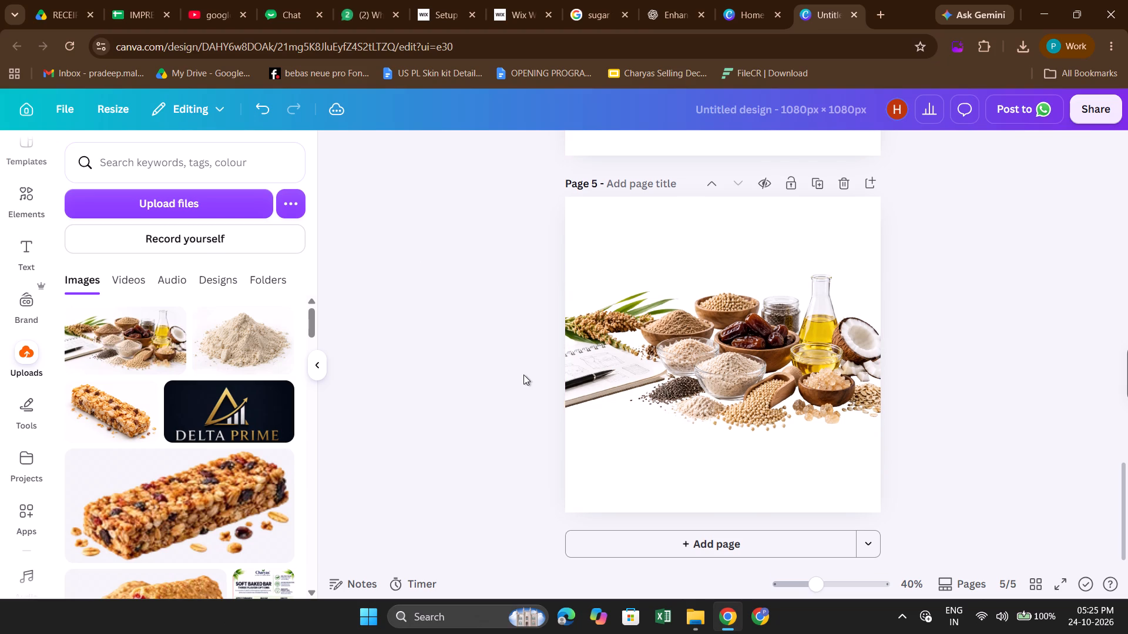
scroll(523, 375, down, 1)
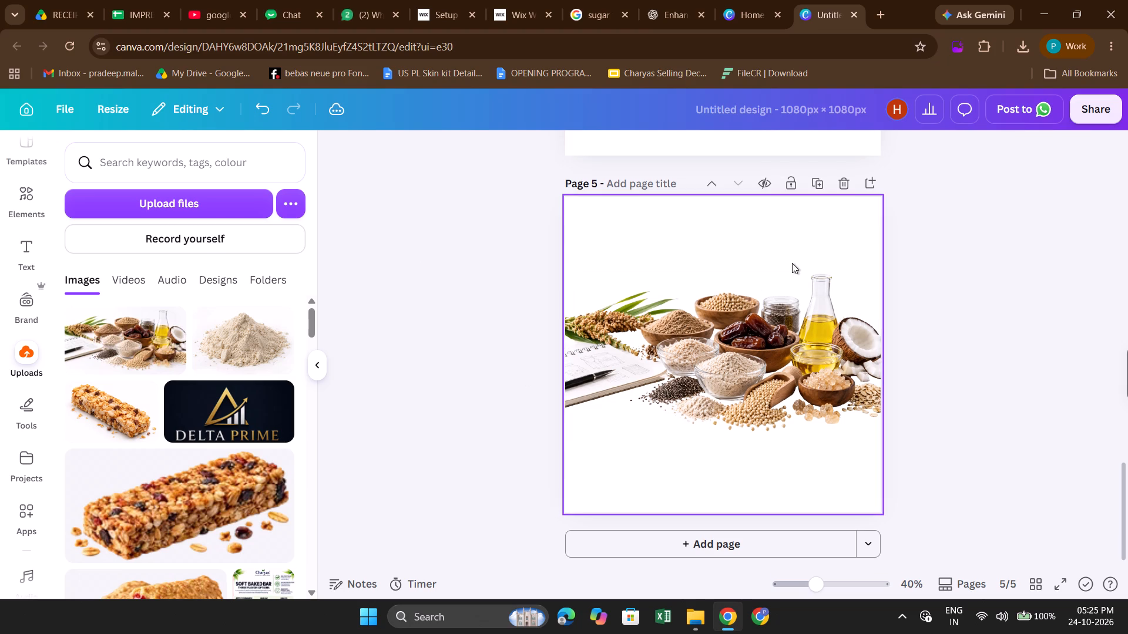